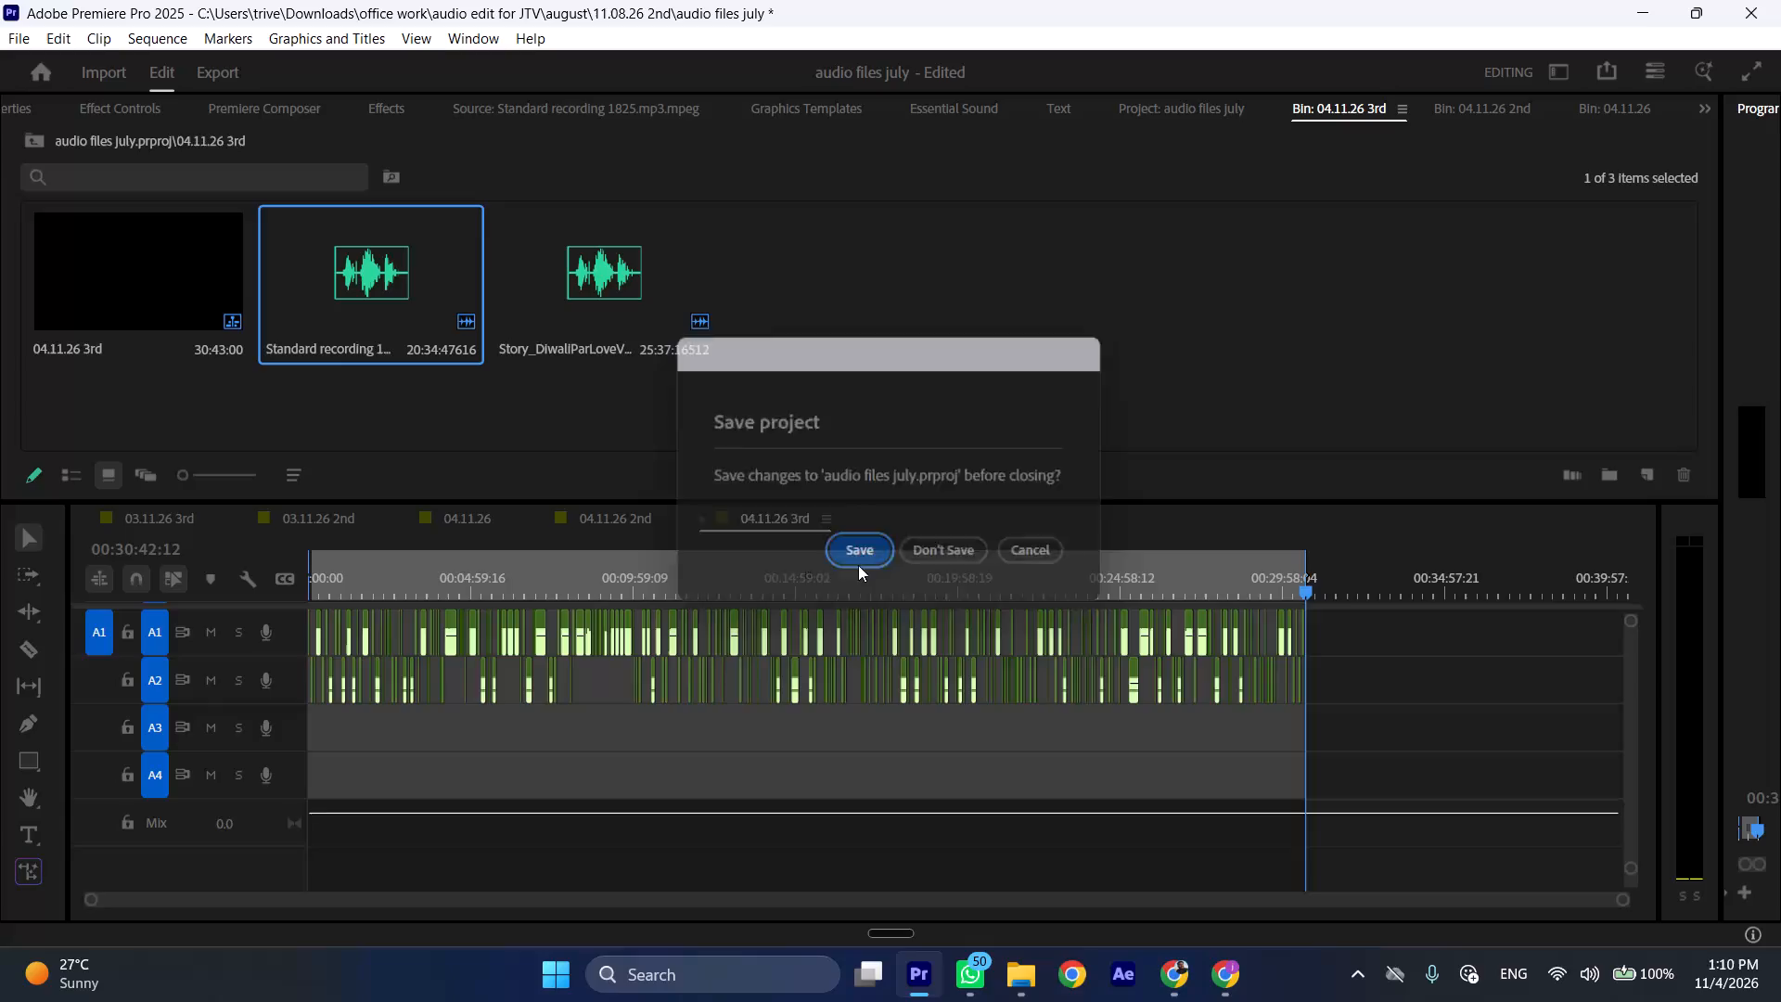
Switch to Chrome and close the browser window showing Google Drive.
click(1229, 983)
click(1780, 0)
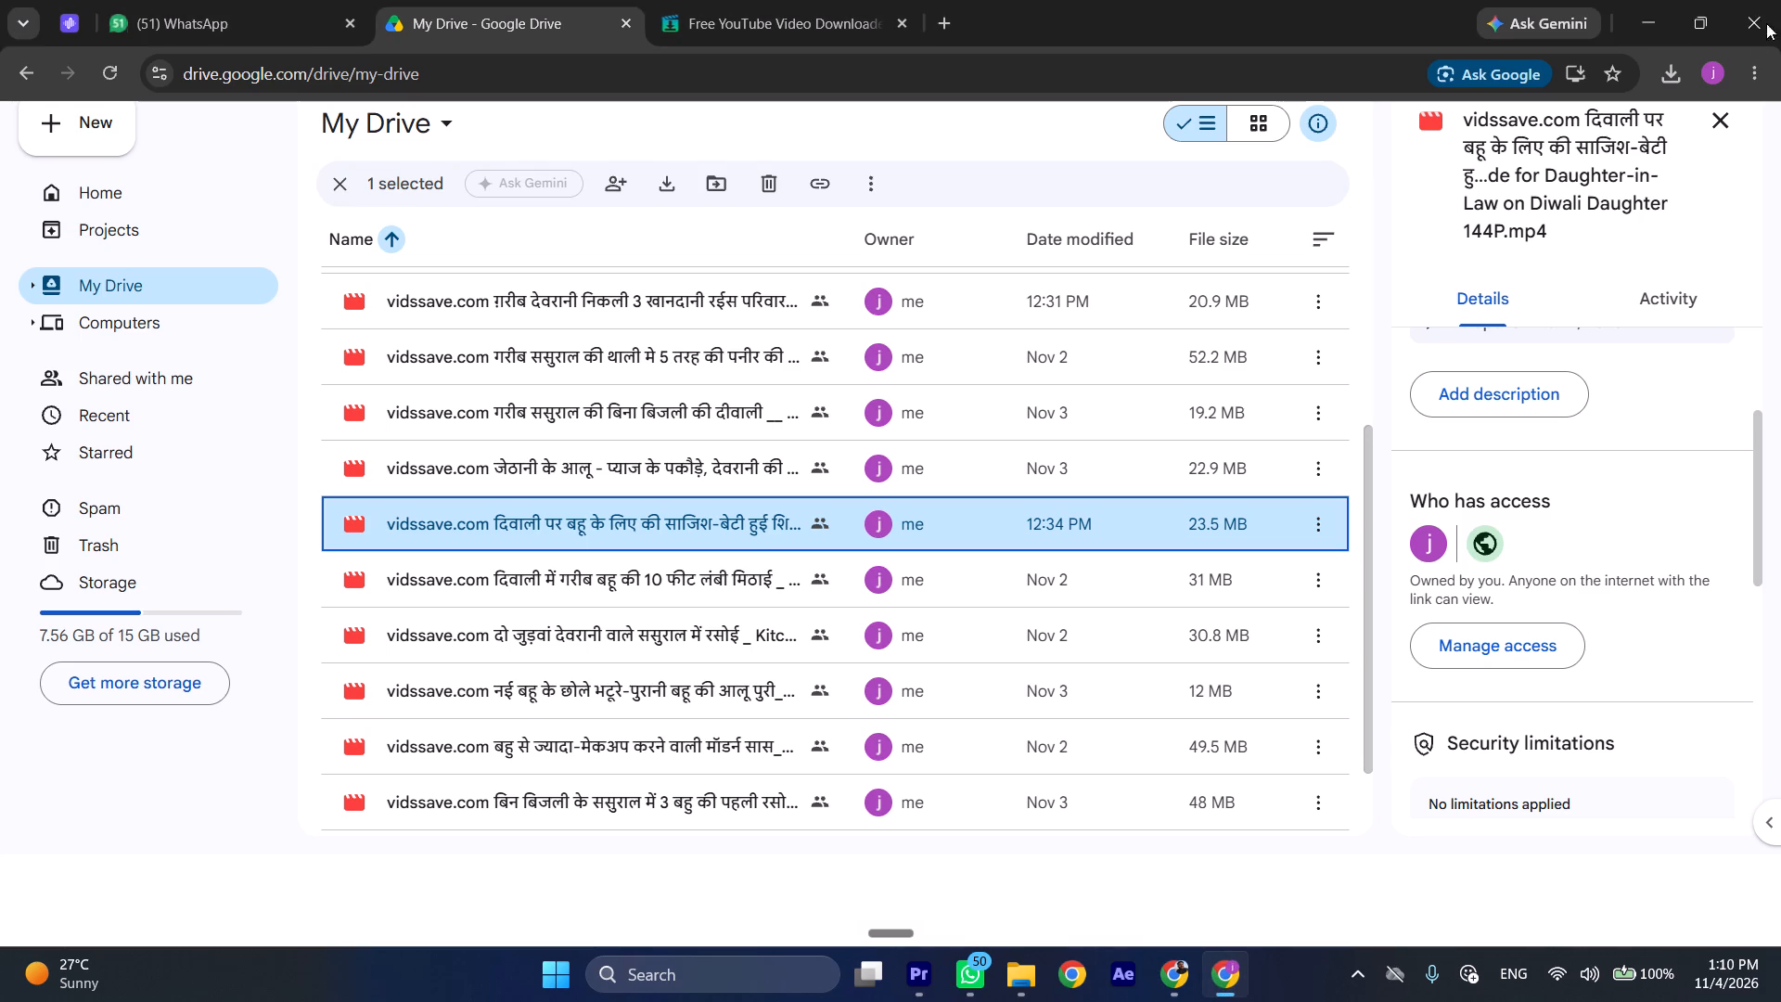
Switch to the remaining Chrome window and close its Download history and Enhance Speech from Adobe tabs.
click(1205, 983)
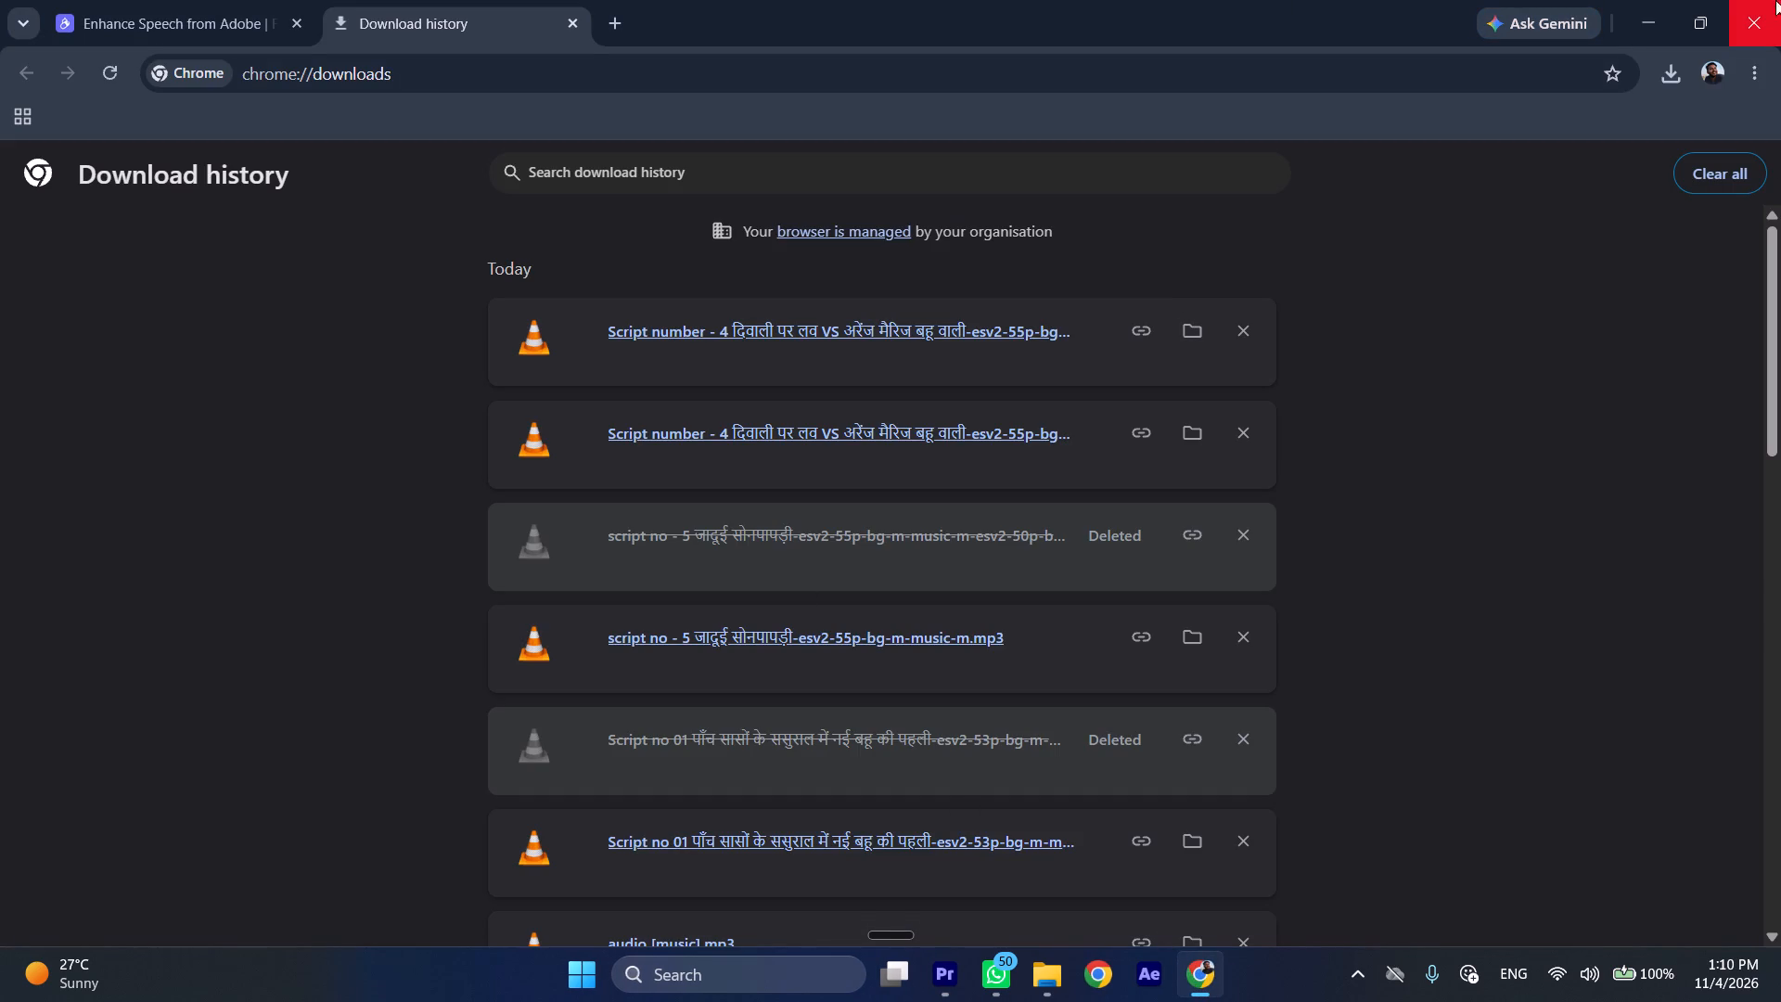
click(581, 16)
click(299, 25)
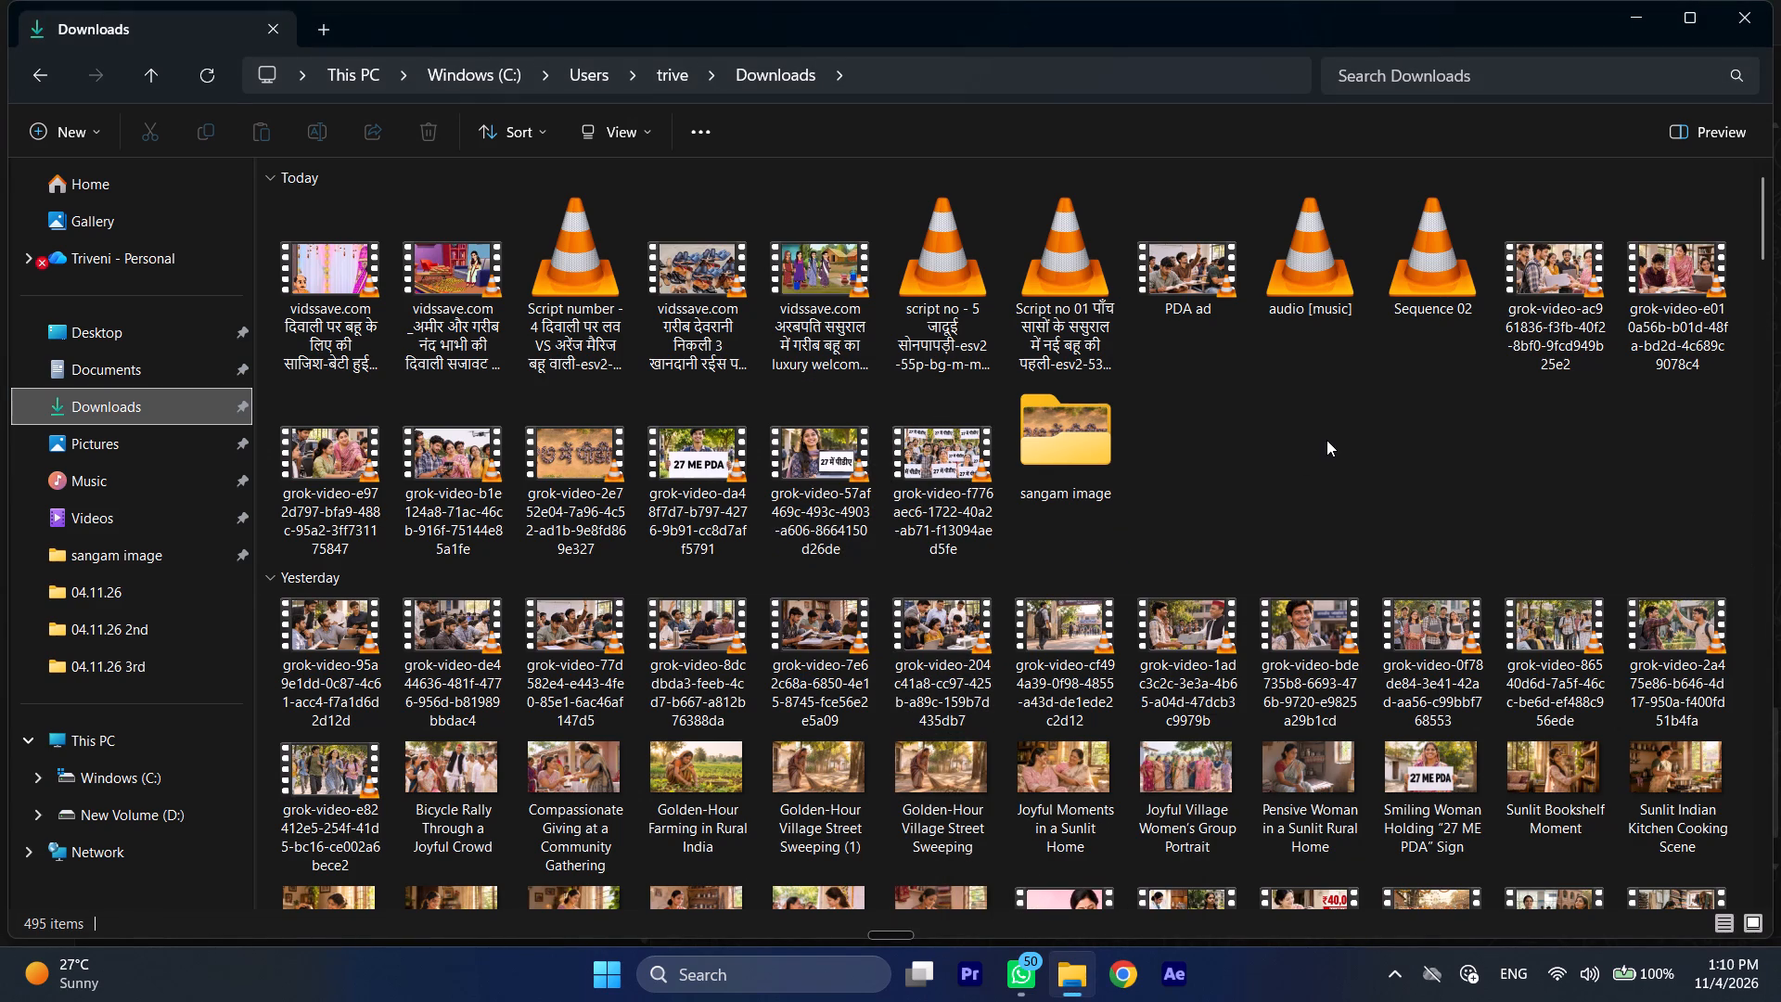
scroll(1326, 440, down, 1)
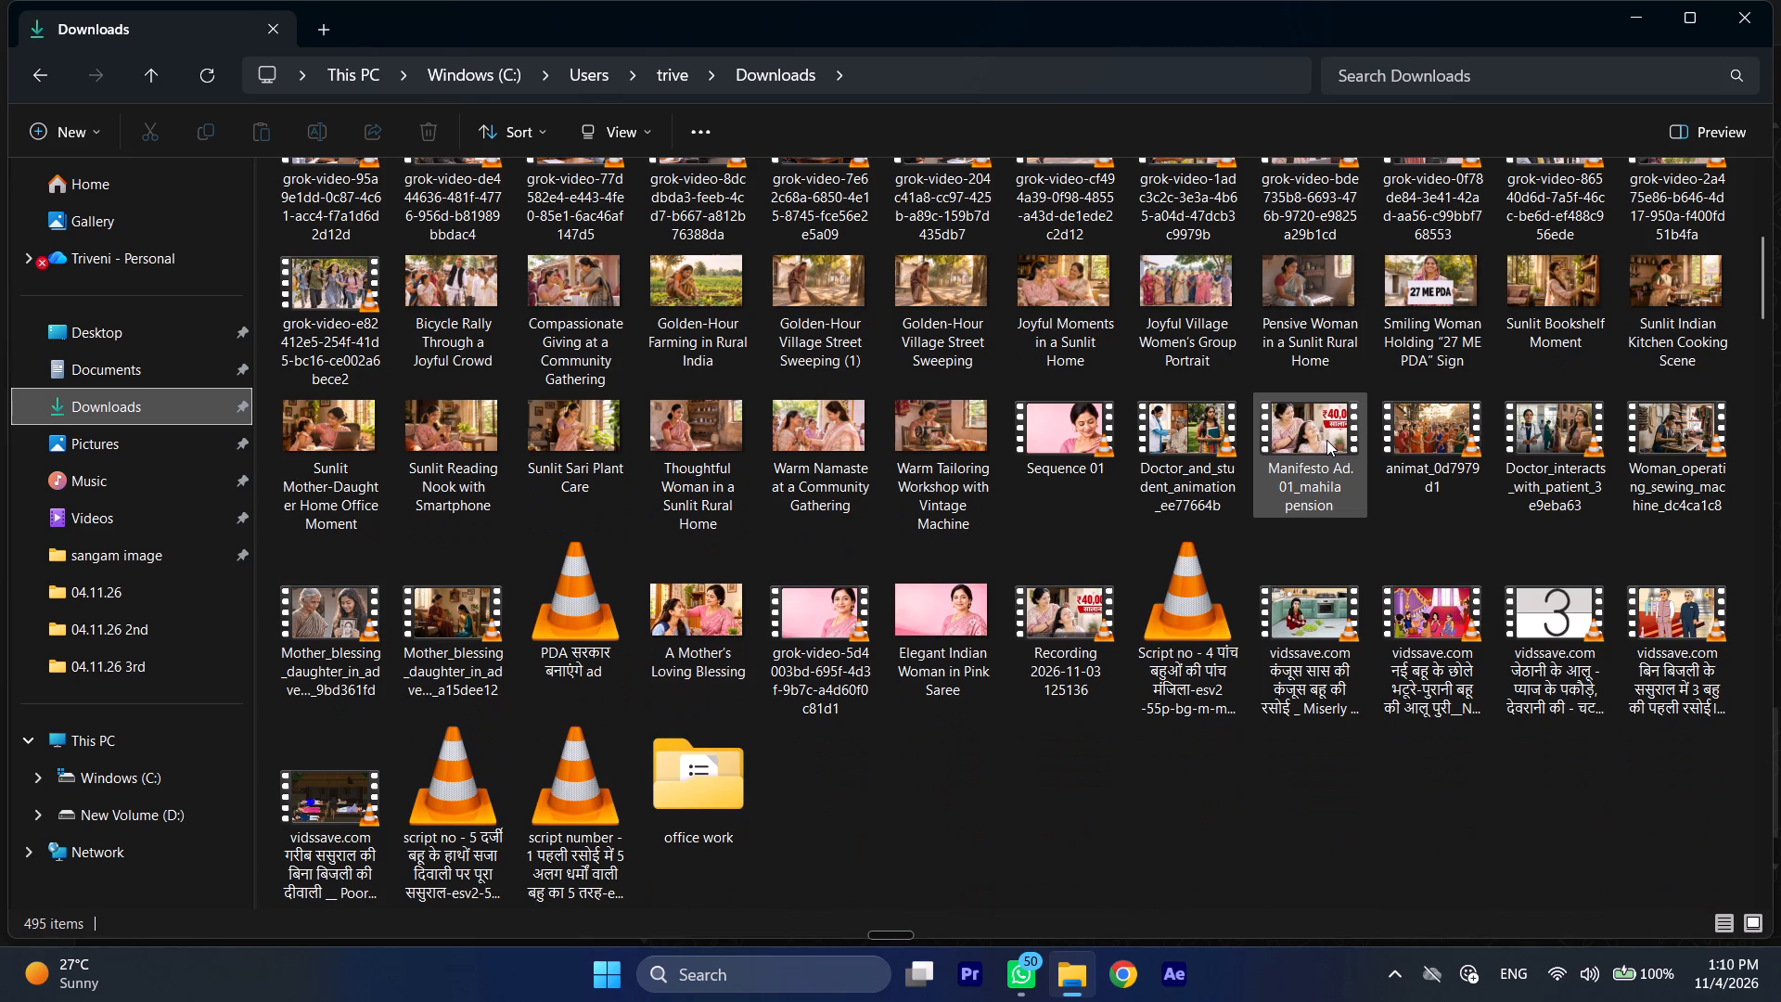
scroll(1326, 440, down, 1)
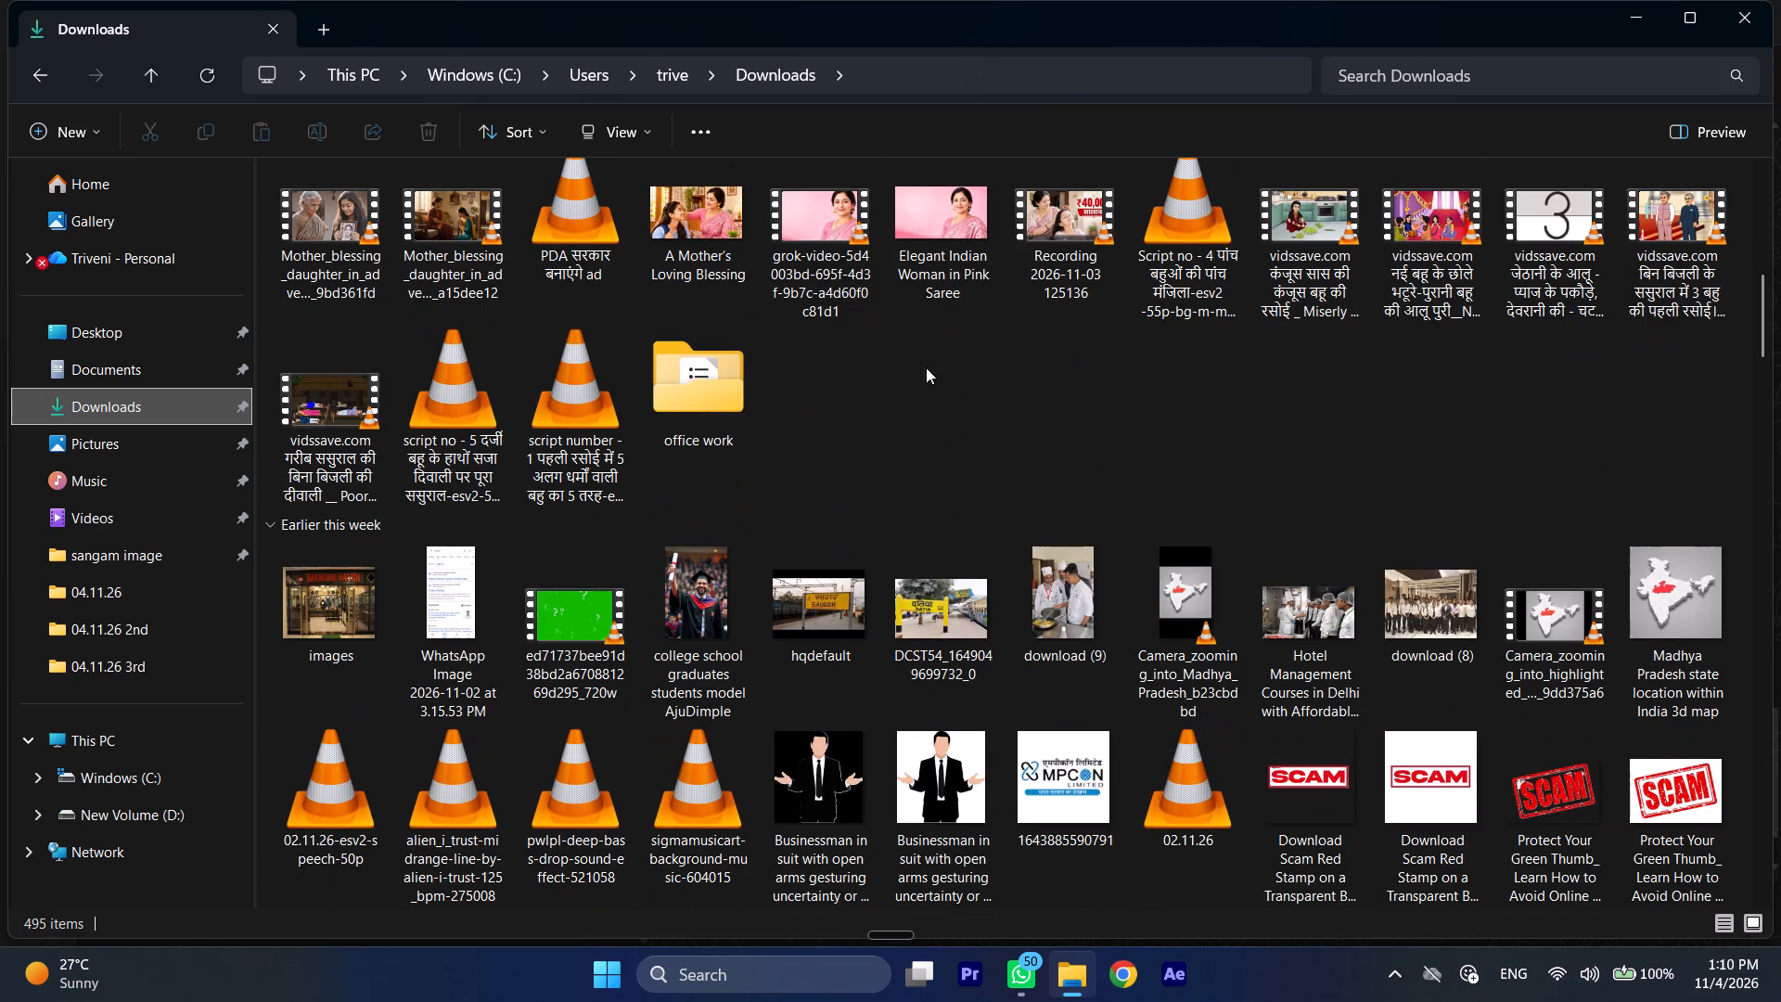
scroll(796, 599, down, 2)
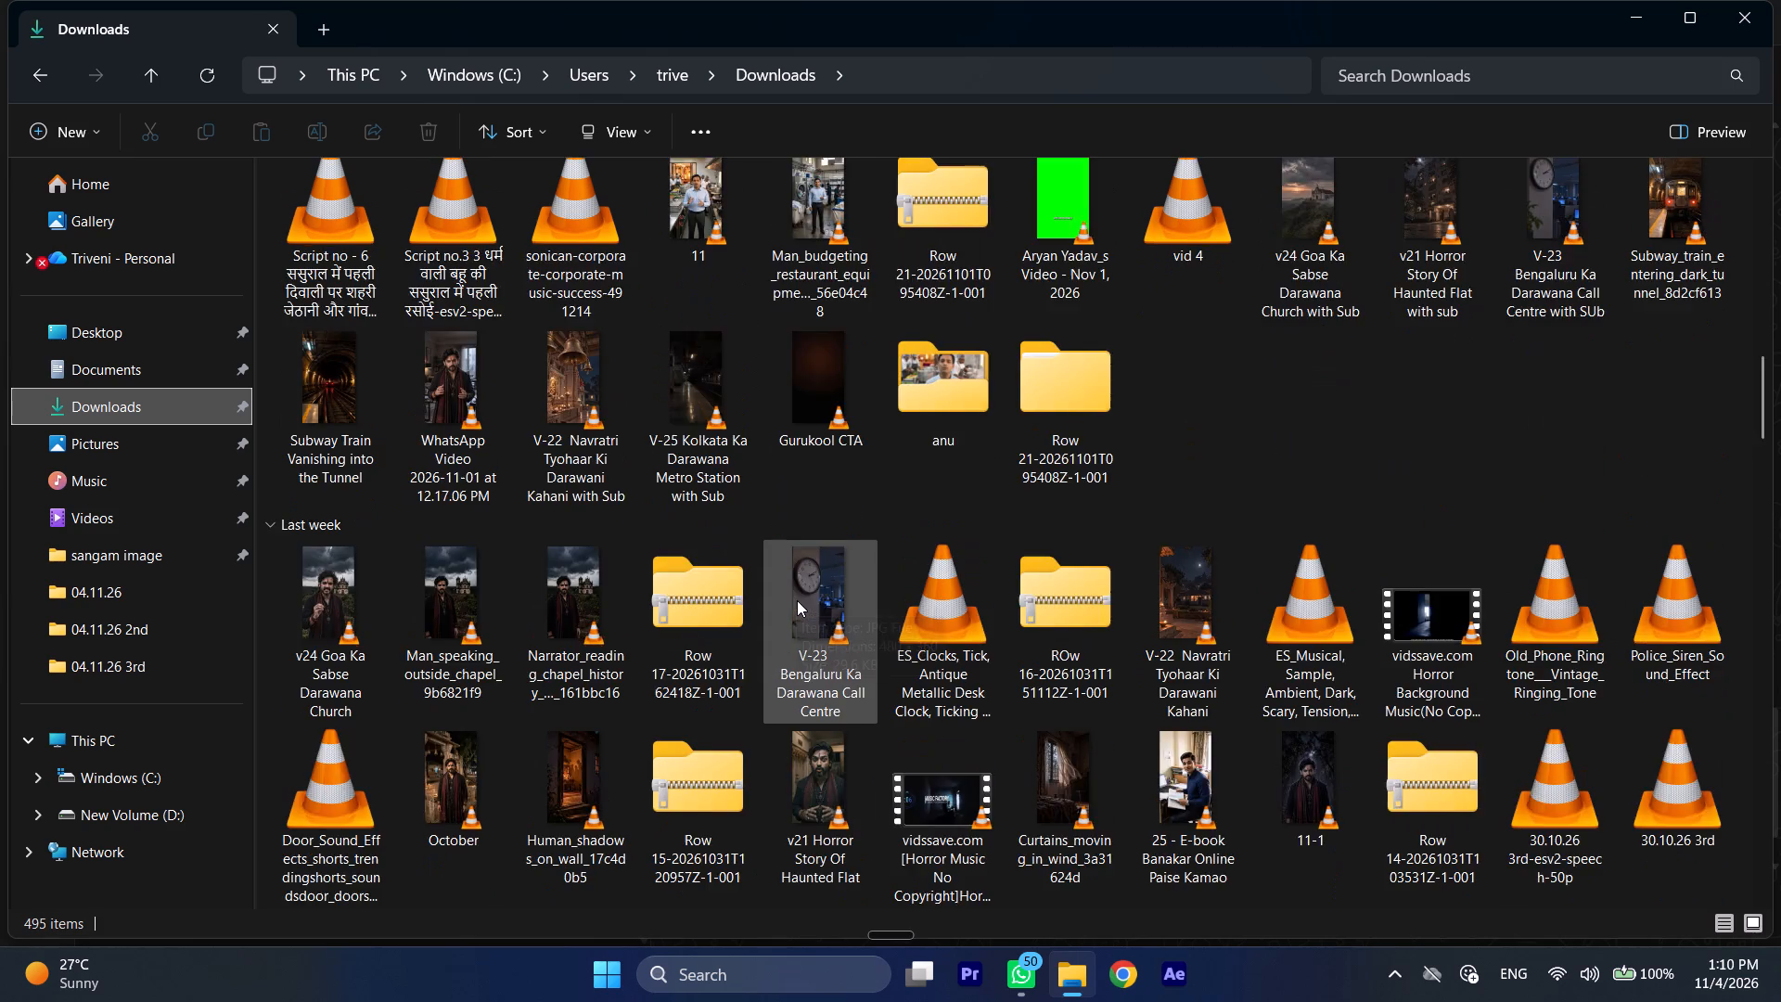
scroll(797, 600, down, 2)
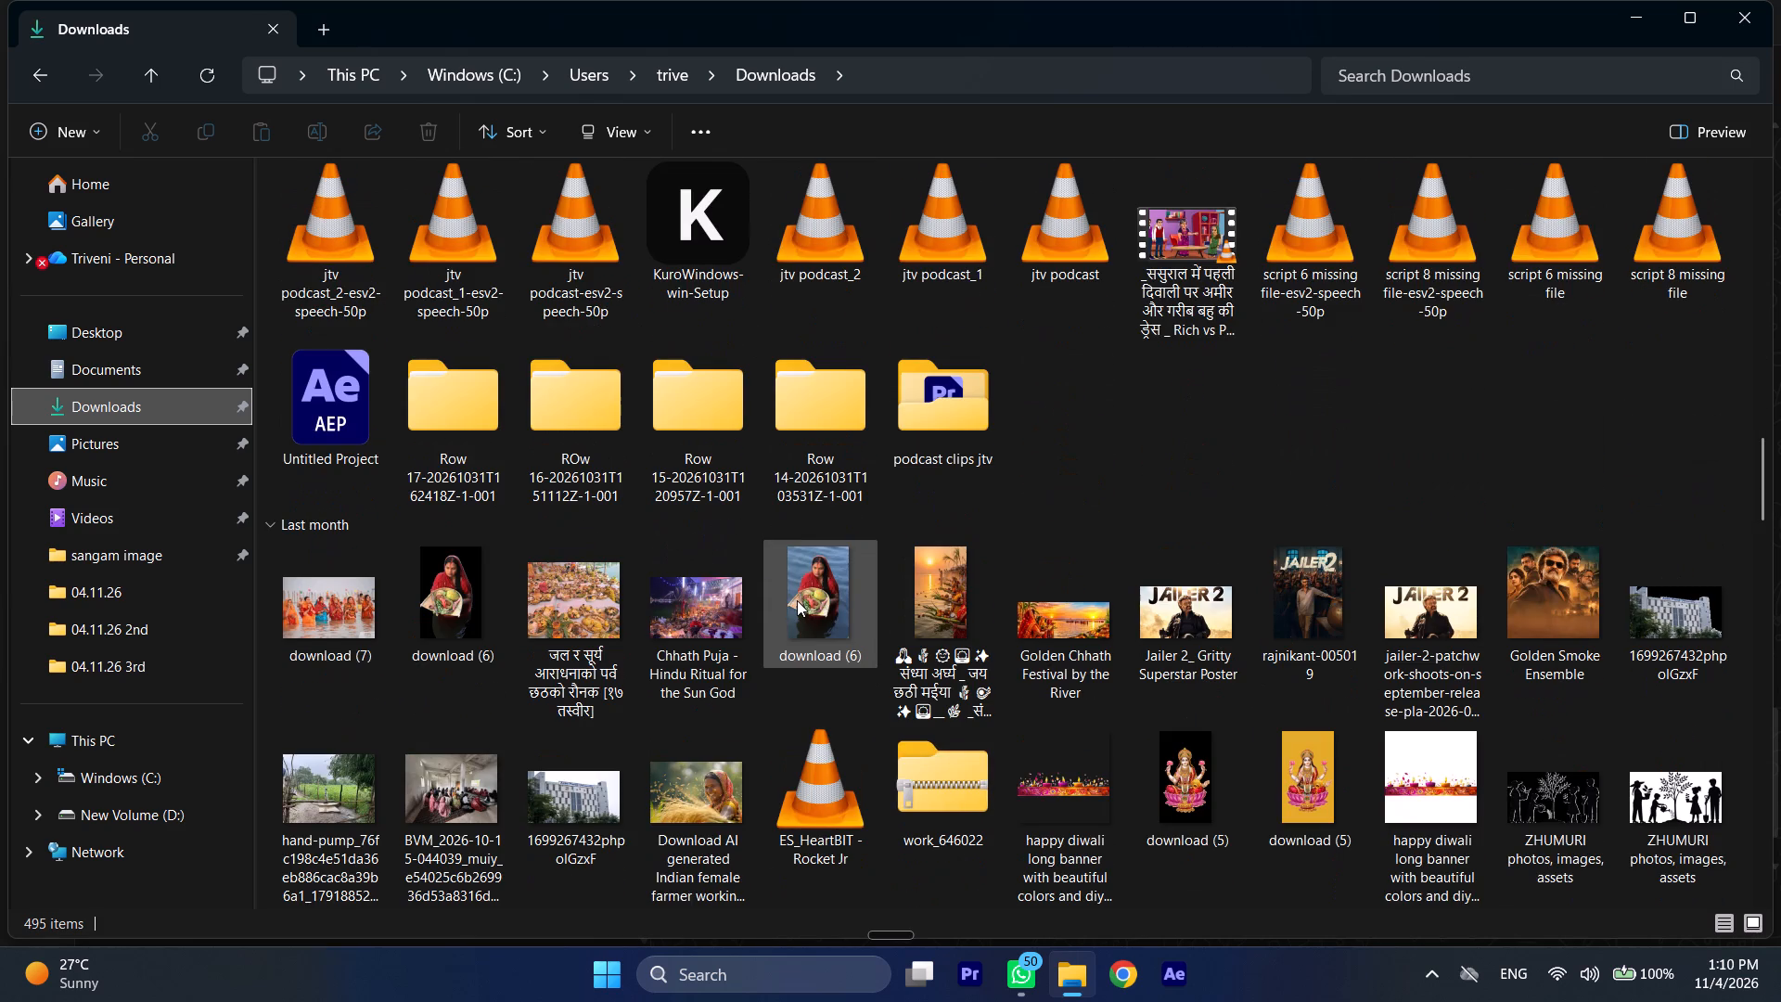
scroll(797, 600, down, 2)
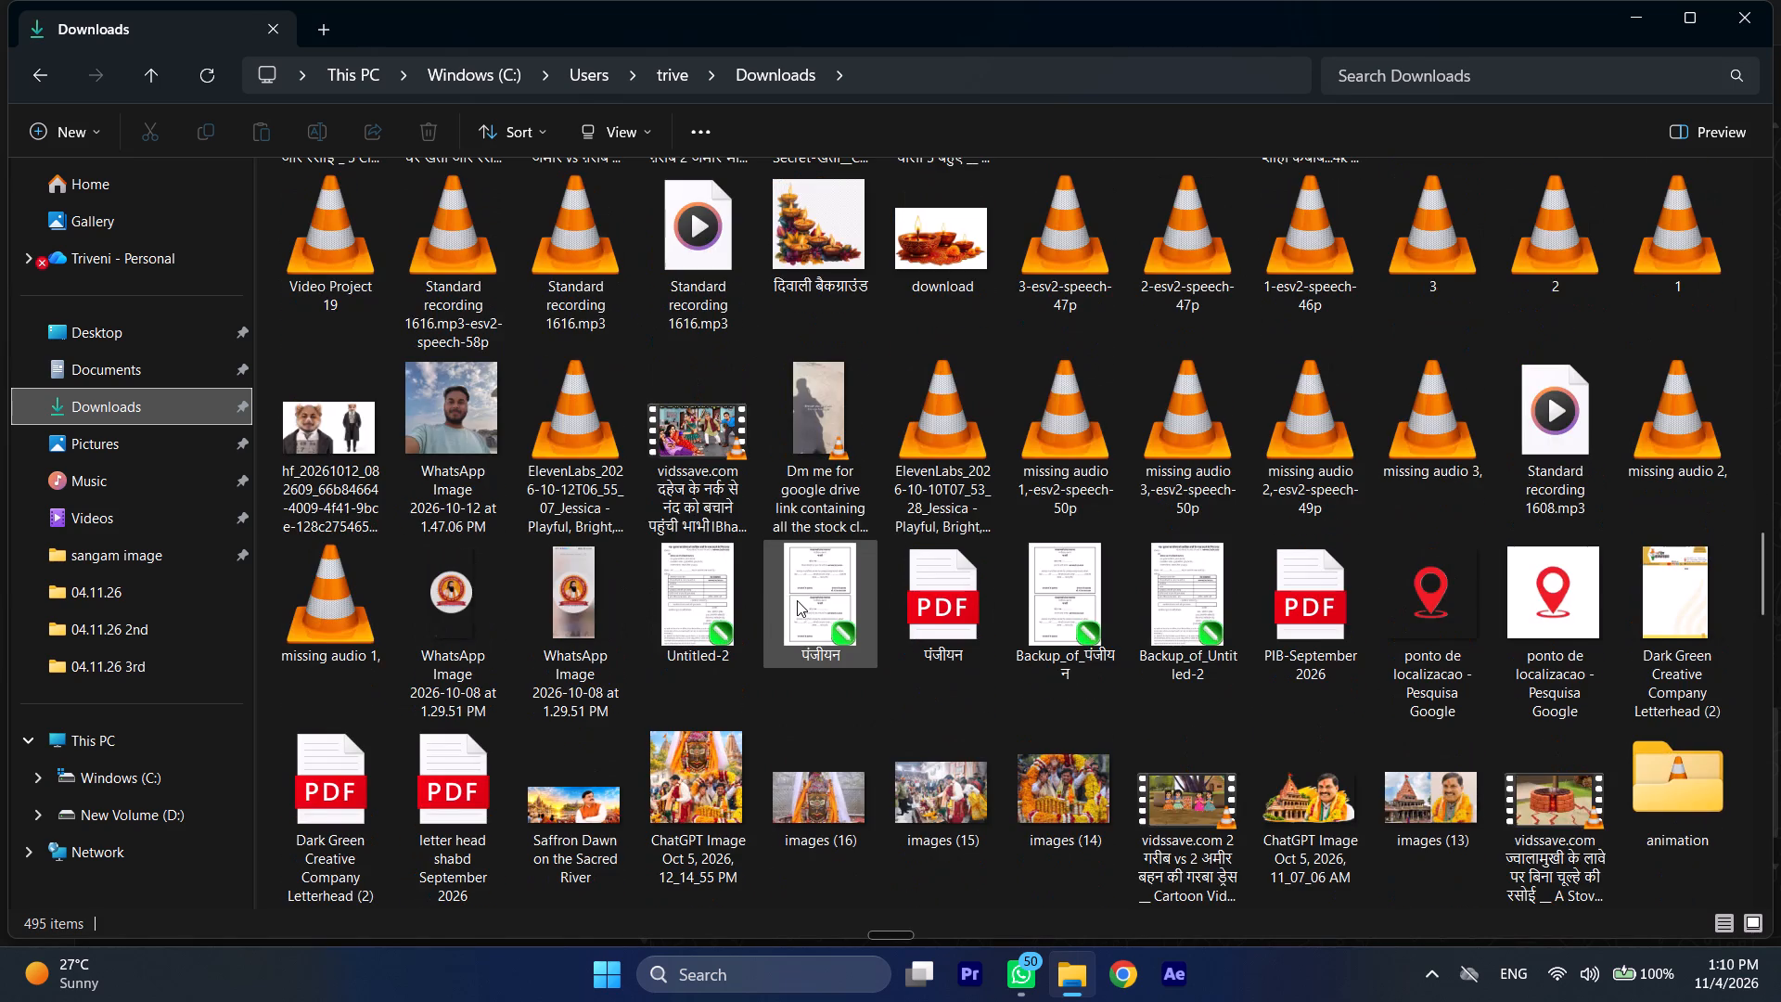
scroll(797, 600, down, 1)
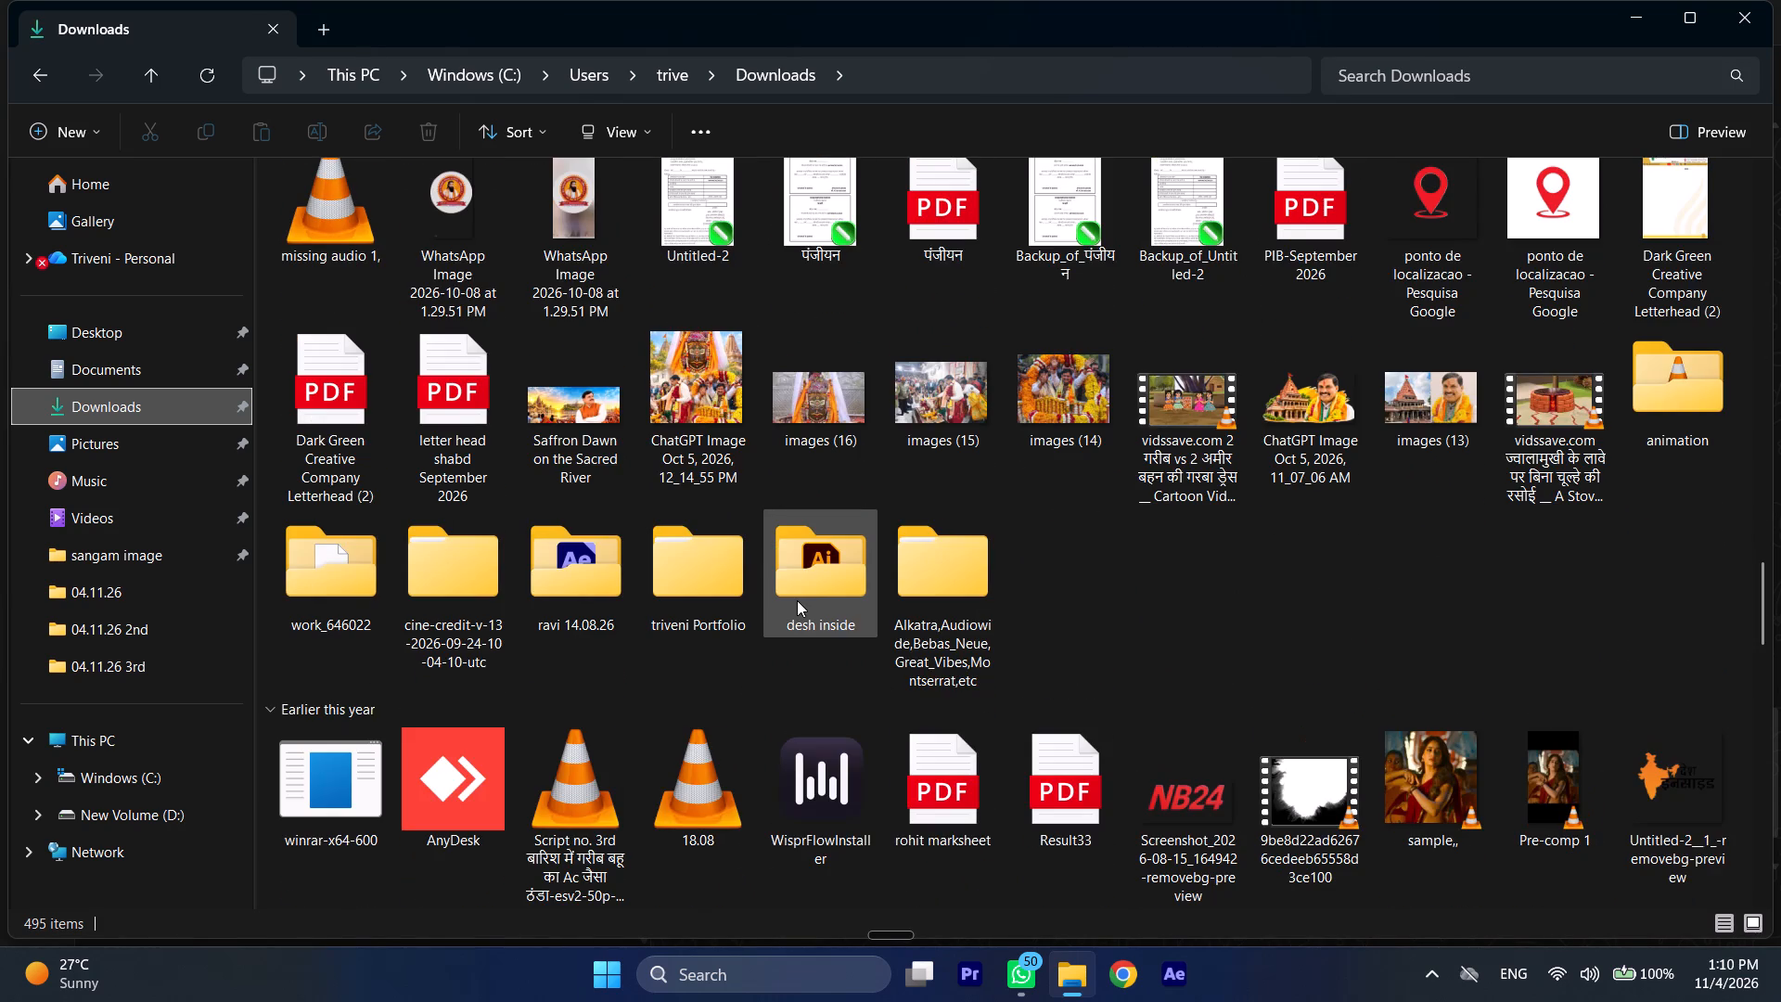
double_click(797, 600)
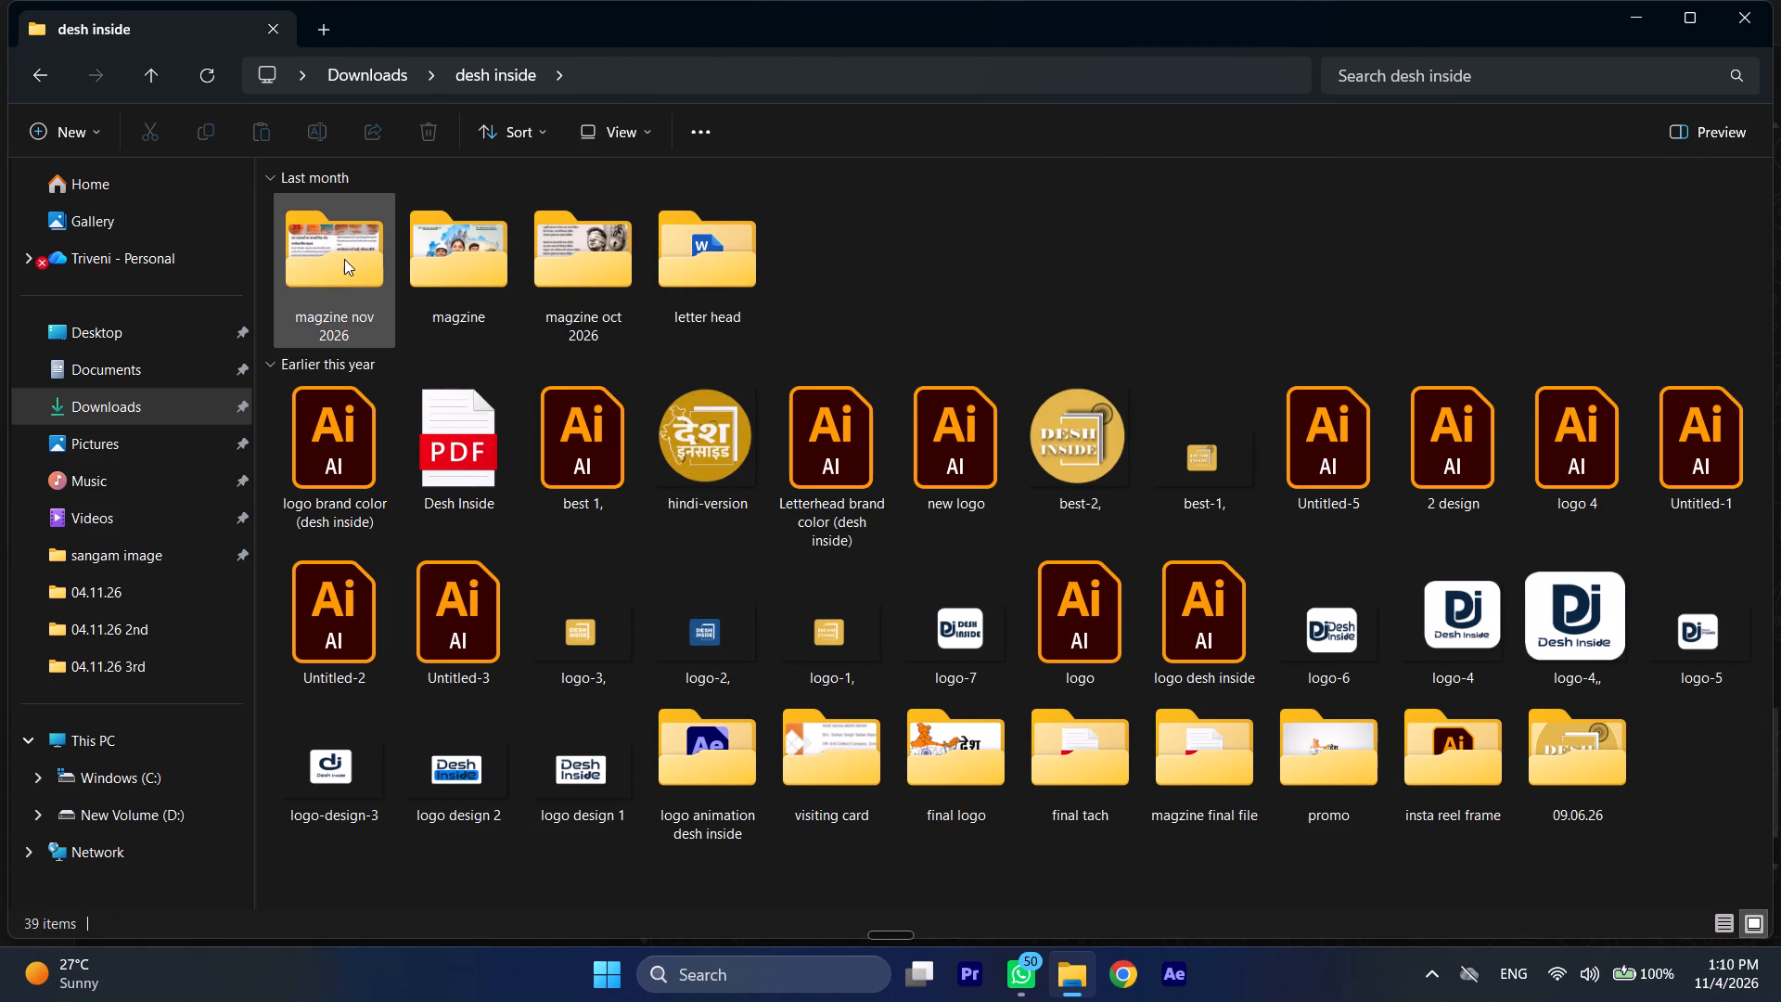
double_click(344, 259)
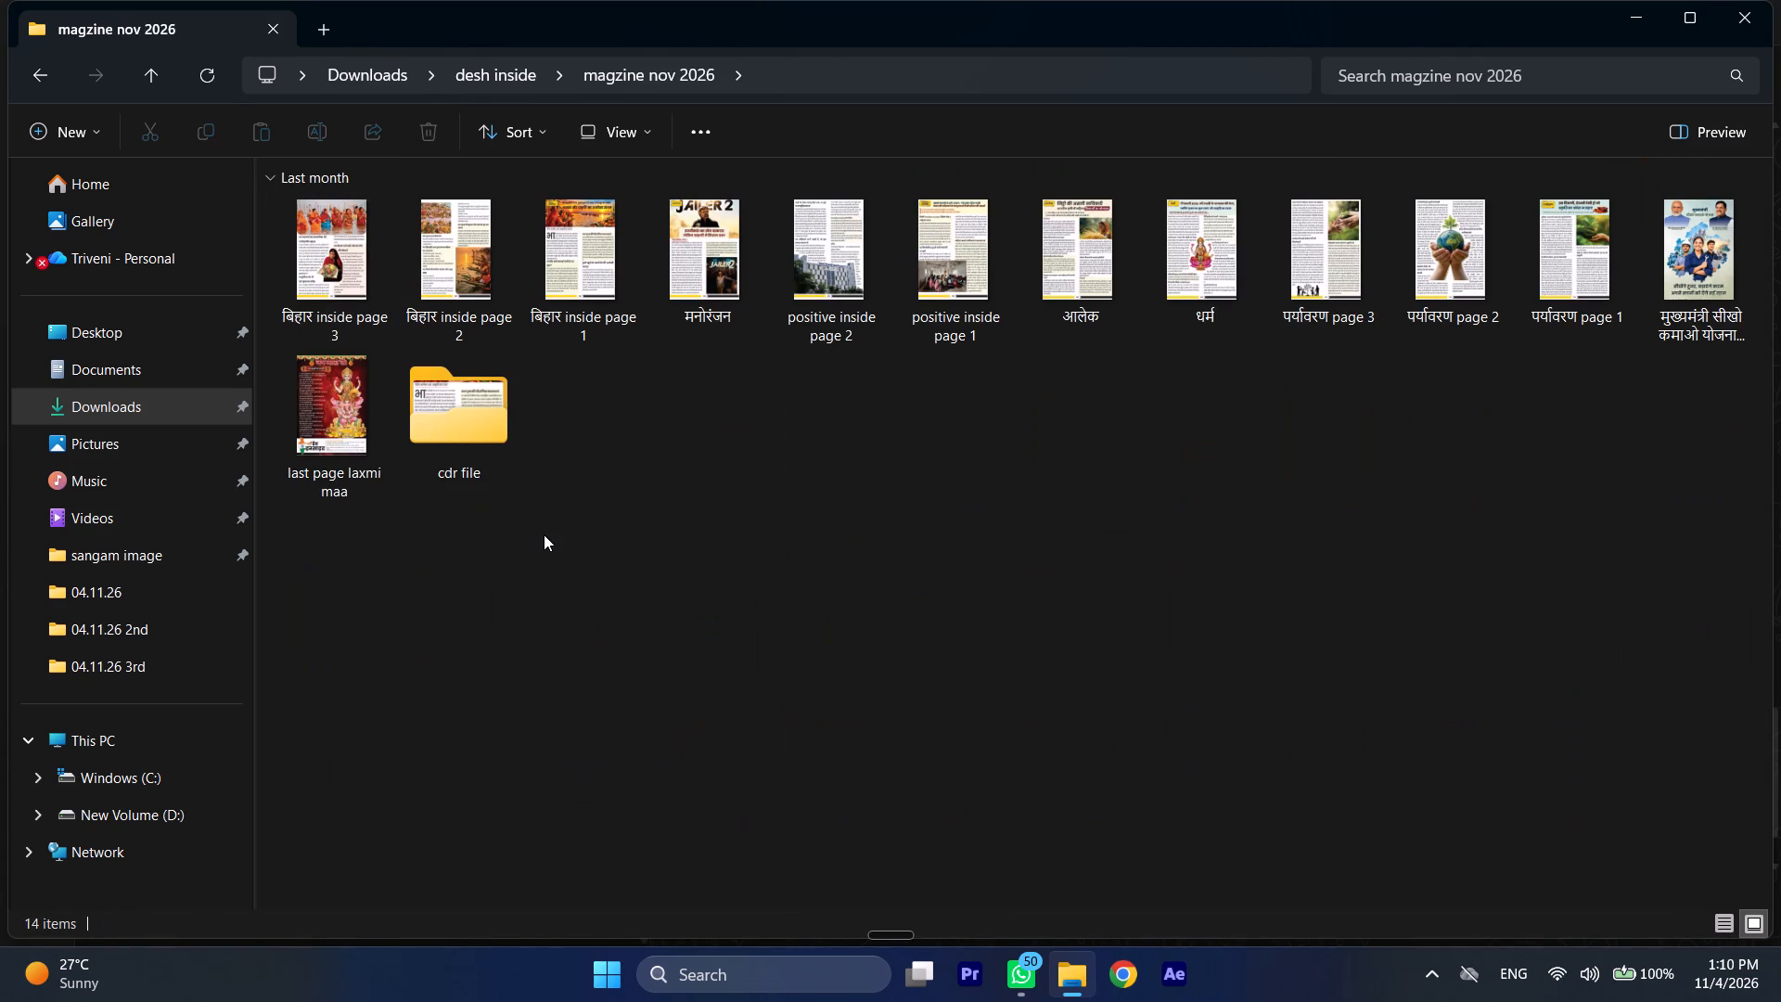
Open the magzine oct 2026 folder in desh inside, view the संपादक 04 page image, and look through the remaining page files.
click(147, 71)
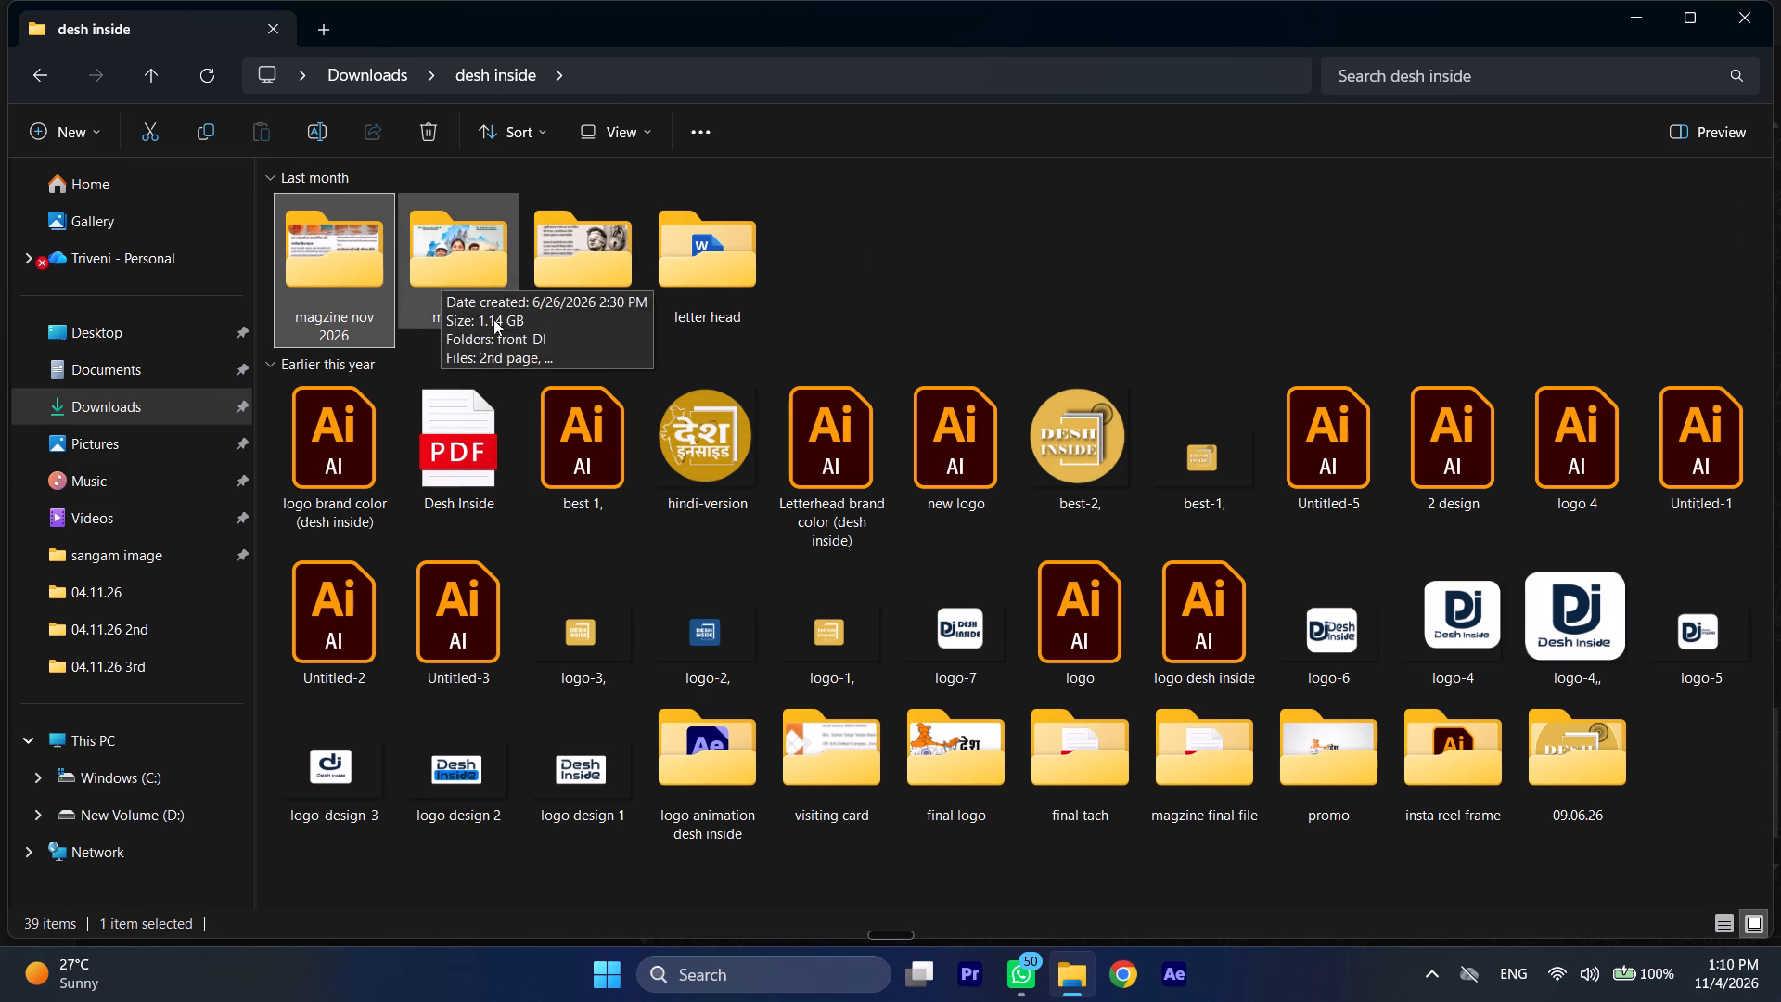
double_click(608, 264)
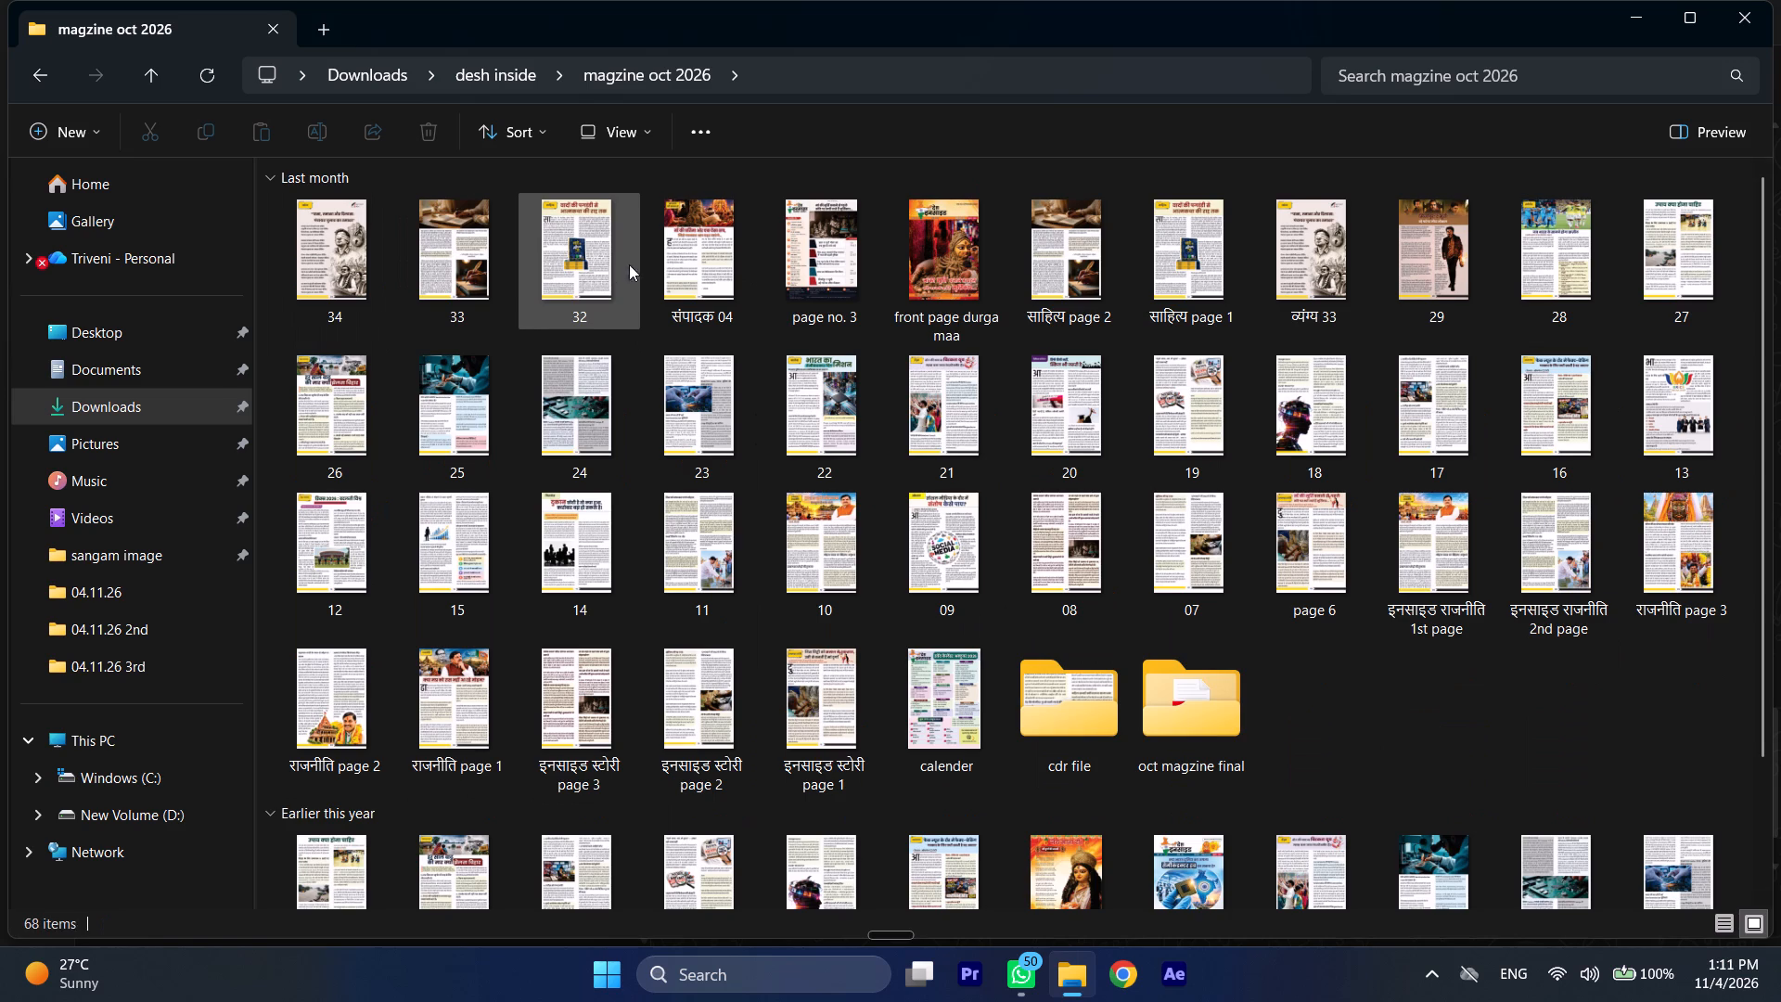
double_click(693, 264)
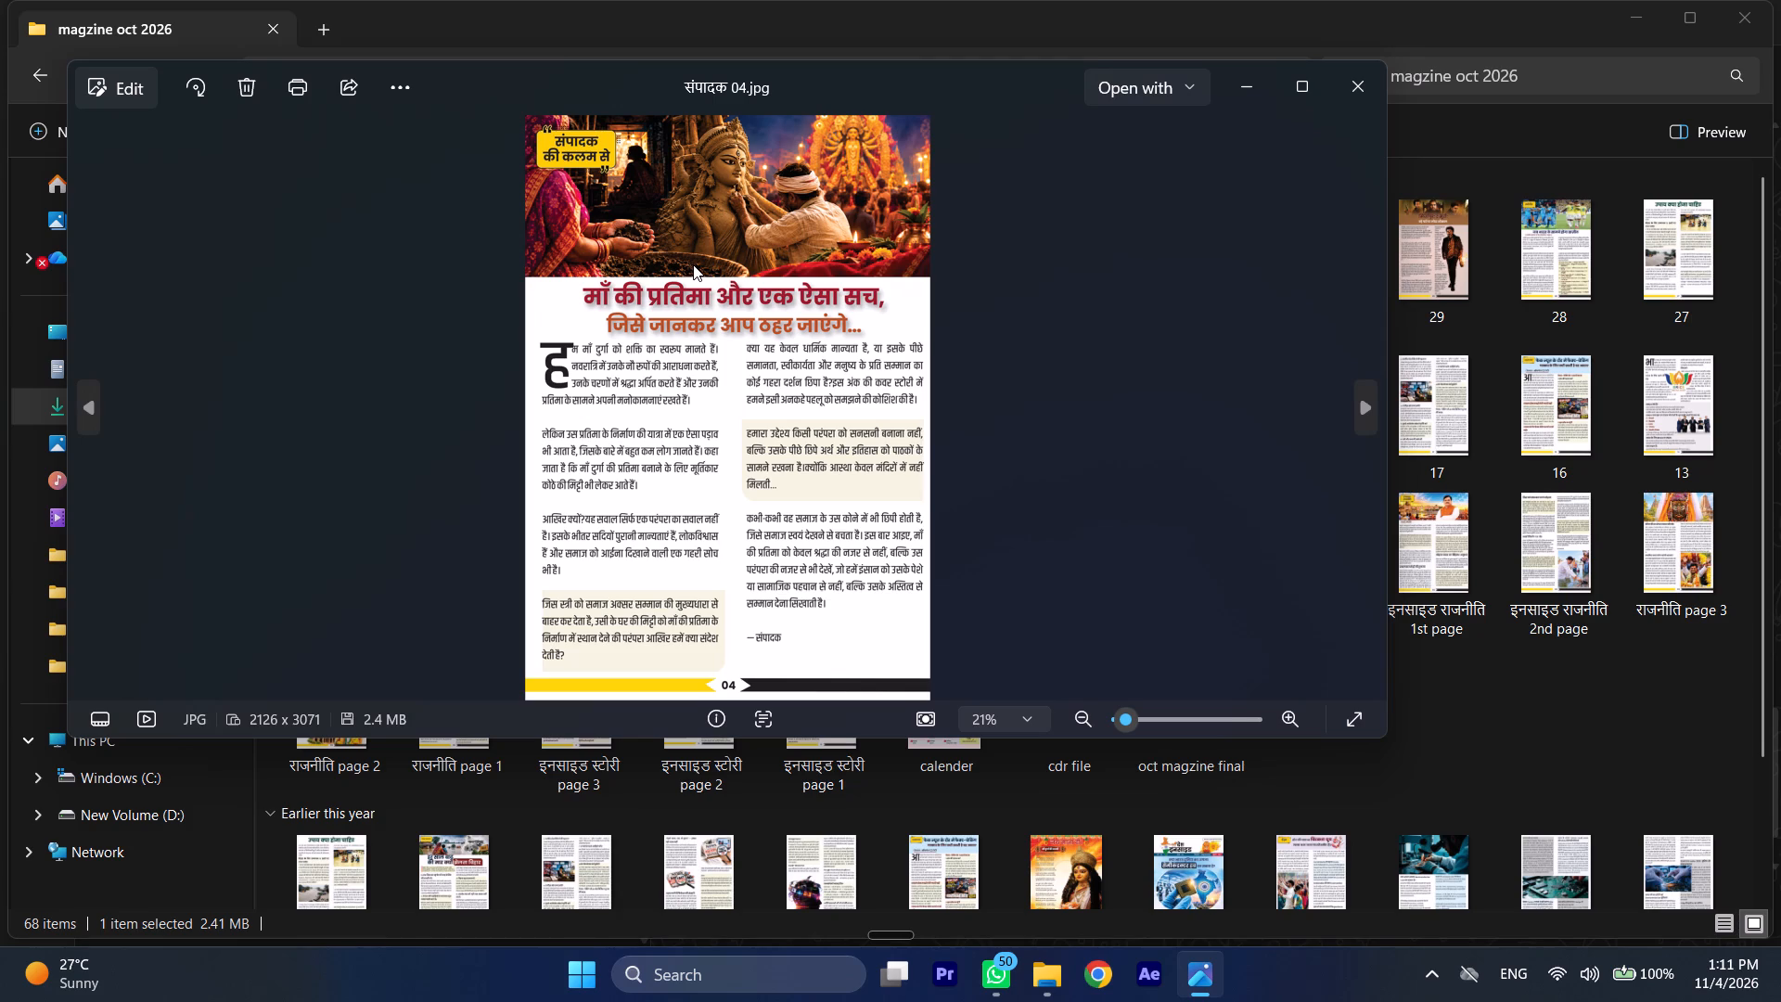
click(1367, 106)
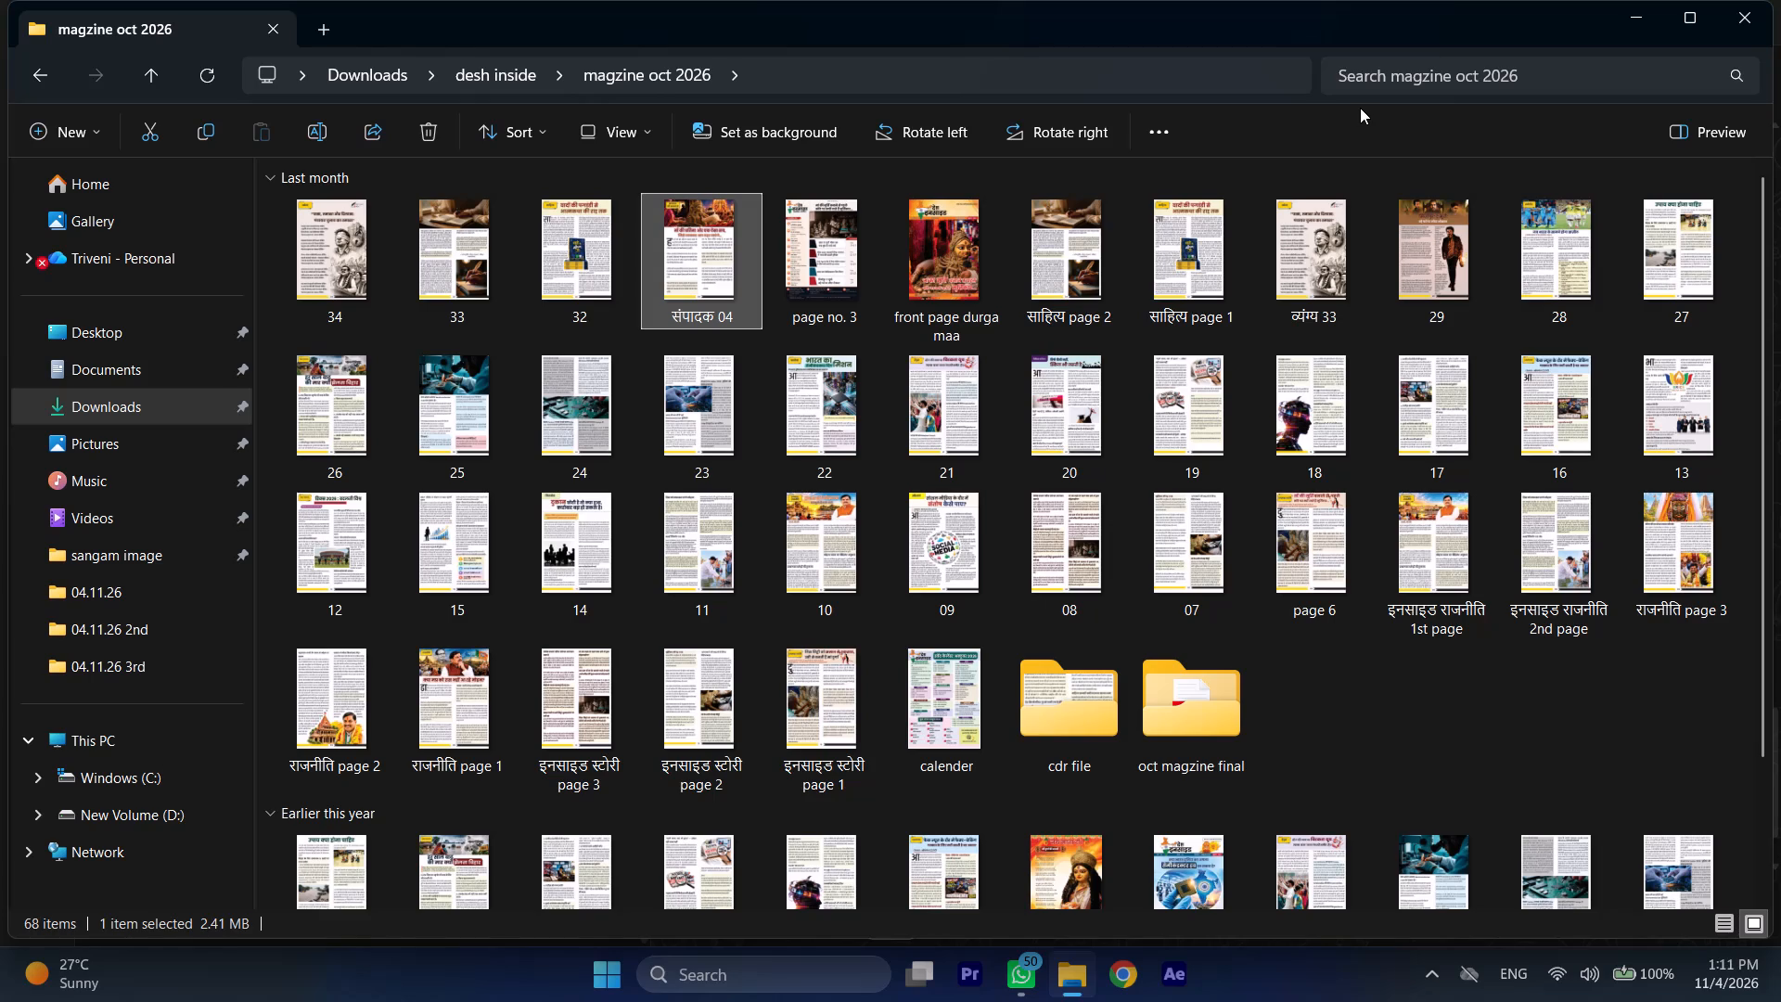
scroll(1219, 428, down, 1)
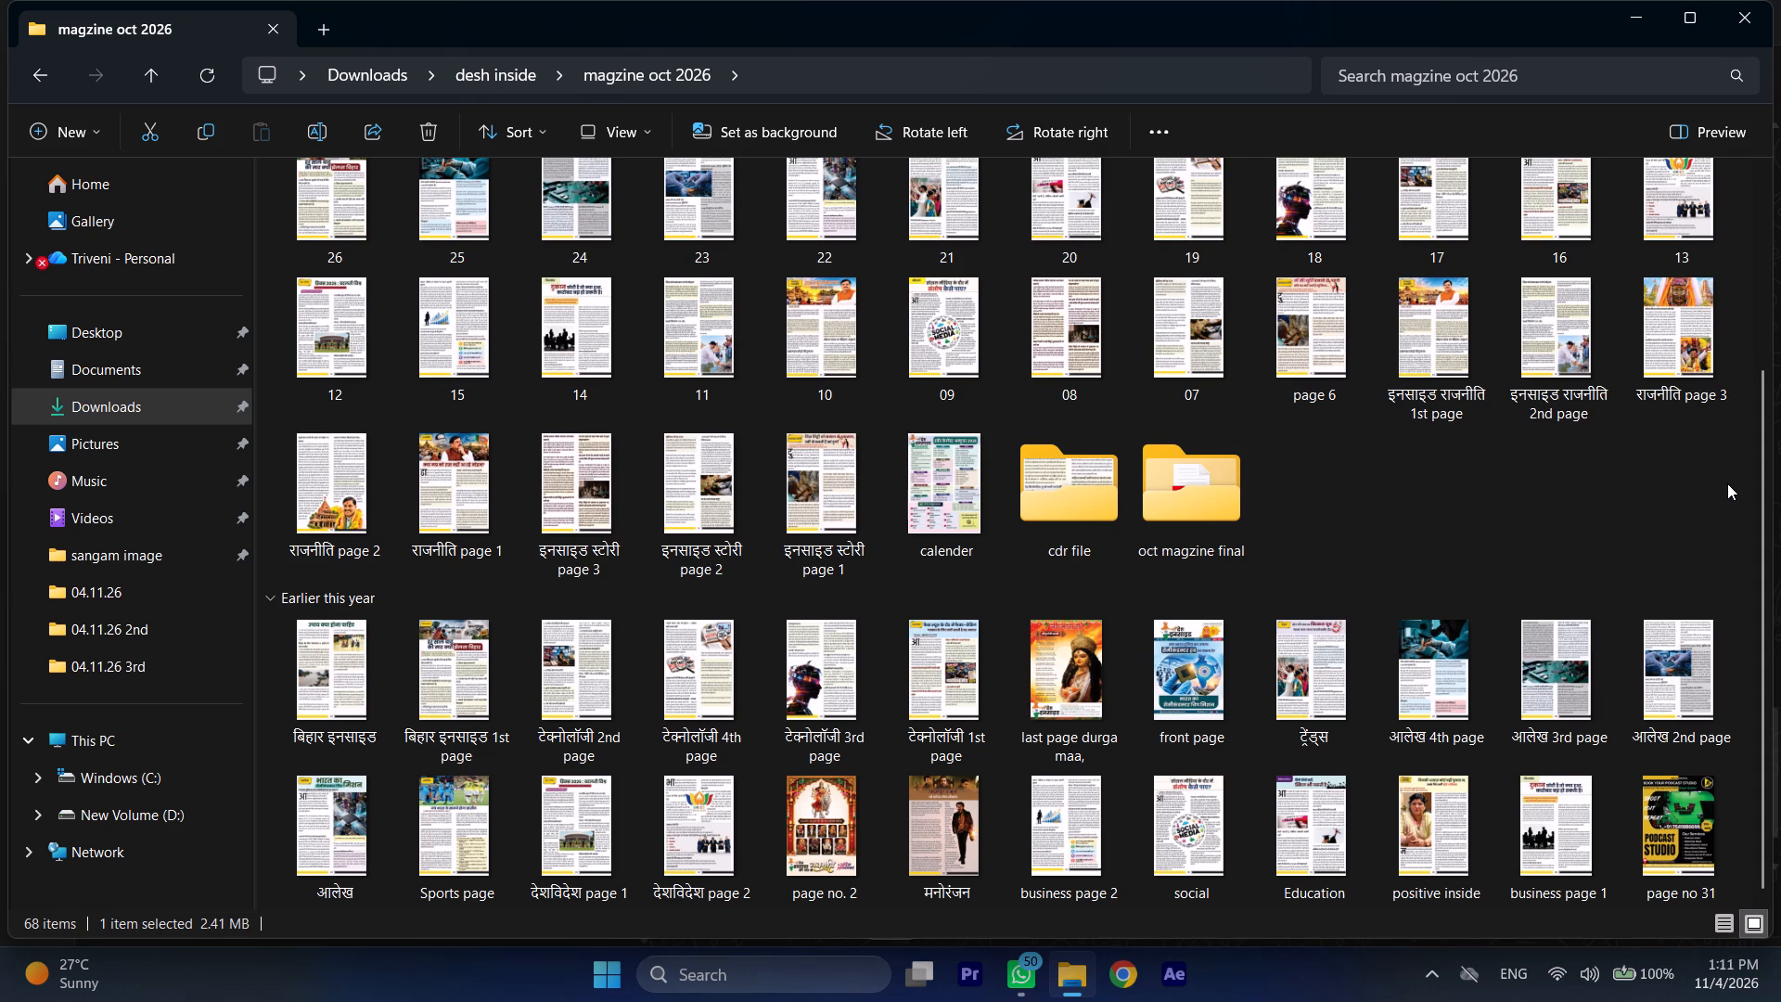
scroll(1727, 483, down, 2)
Open the संपादकीय page CorelDRAW file from the magzine folder inside desh inside.
click(161, 82)
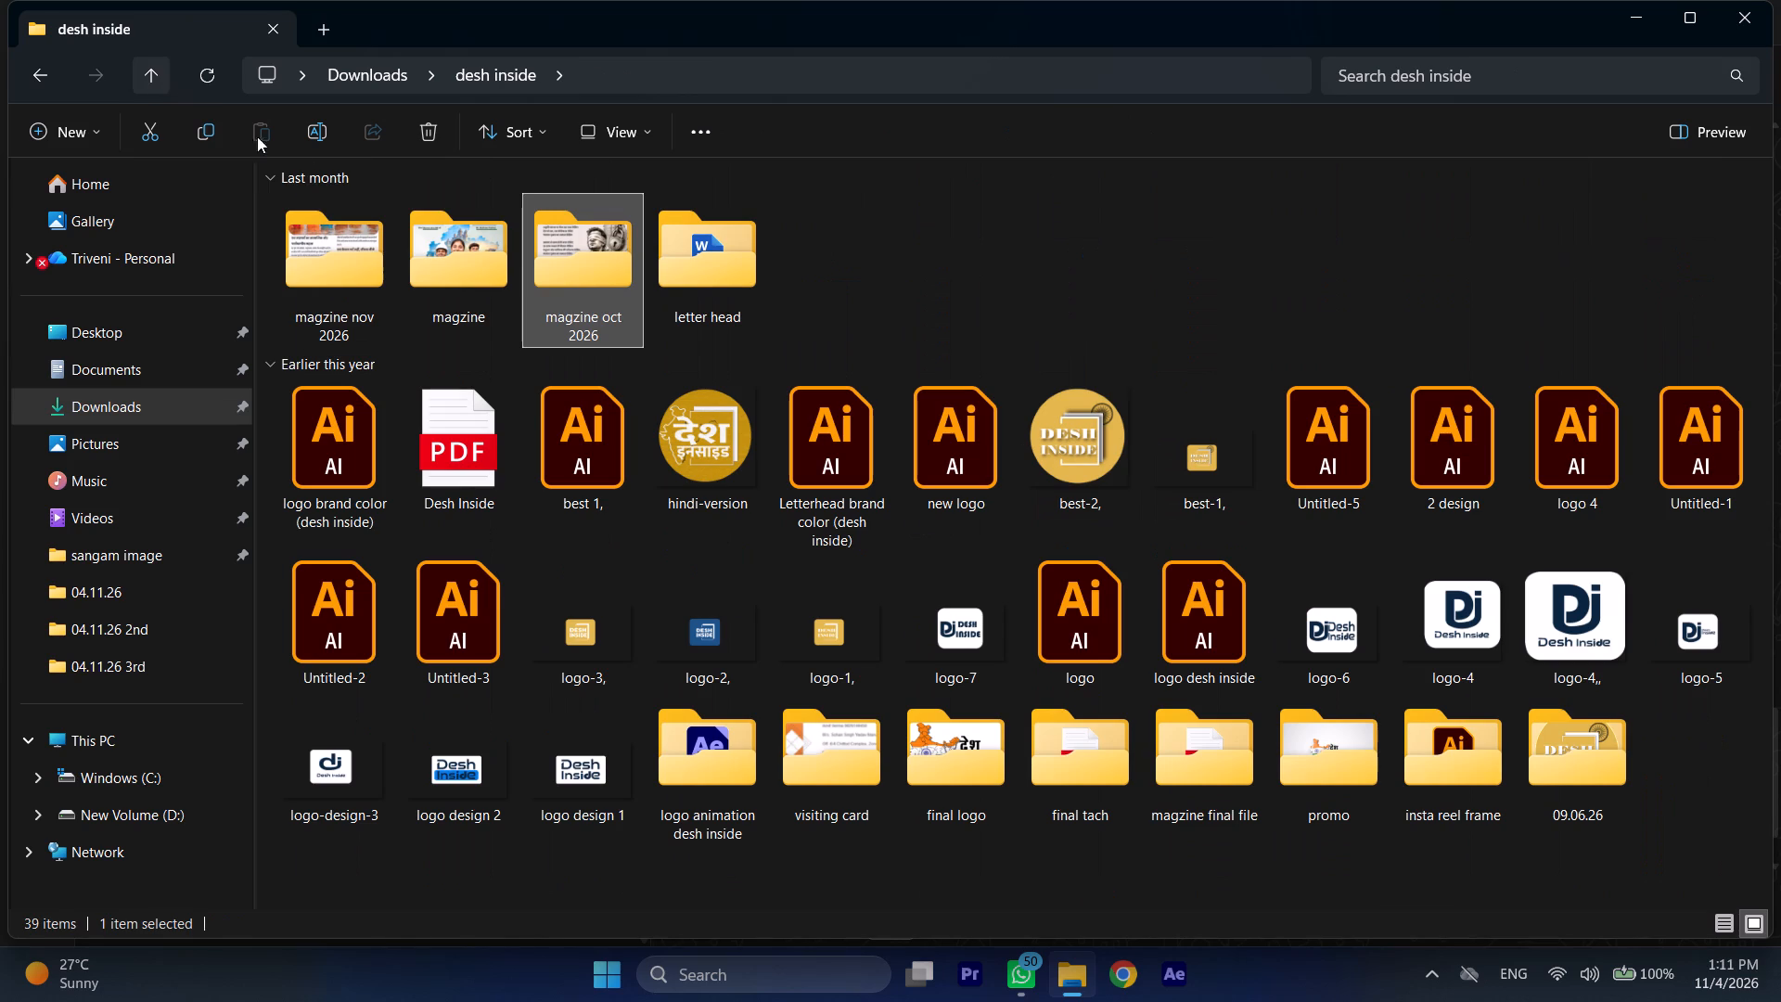
double_click(418, 248)
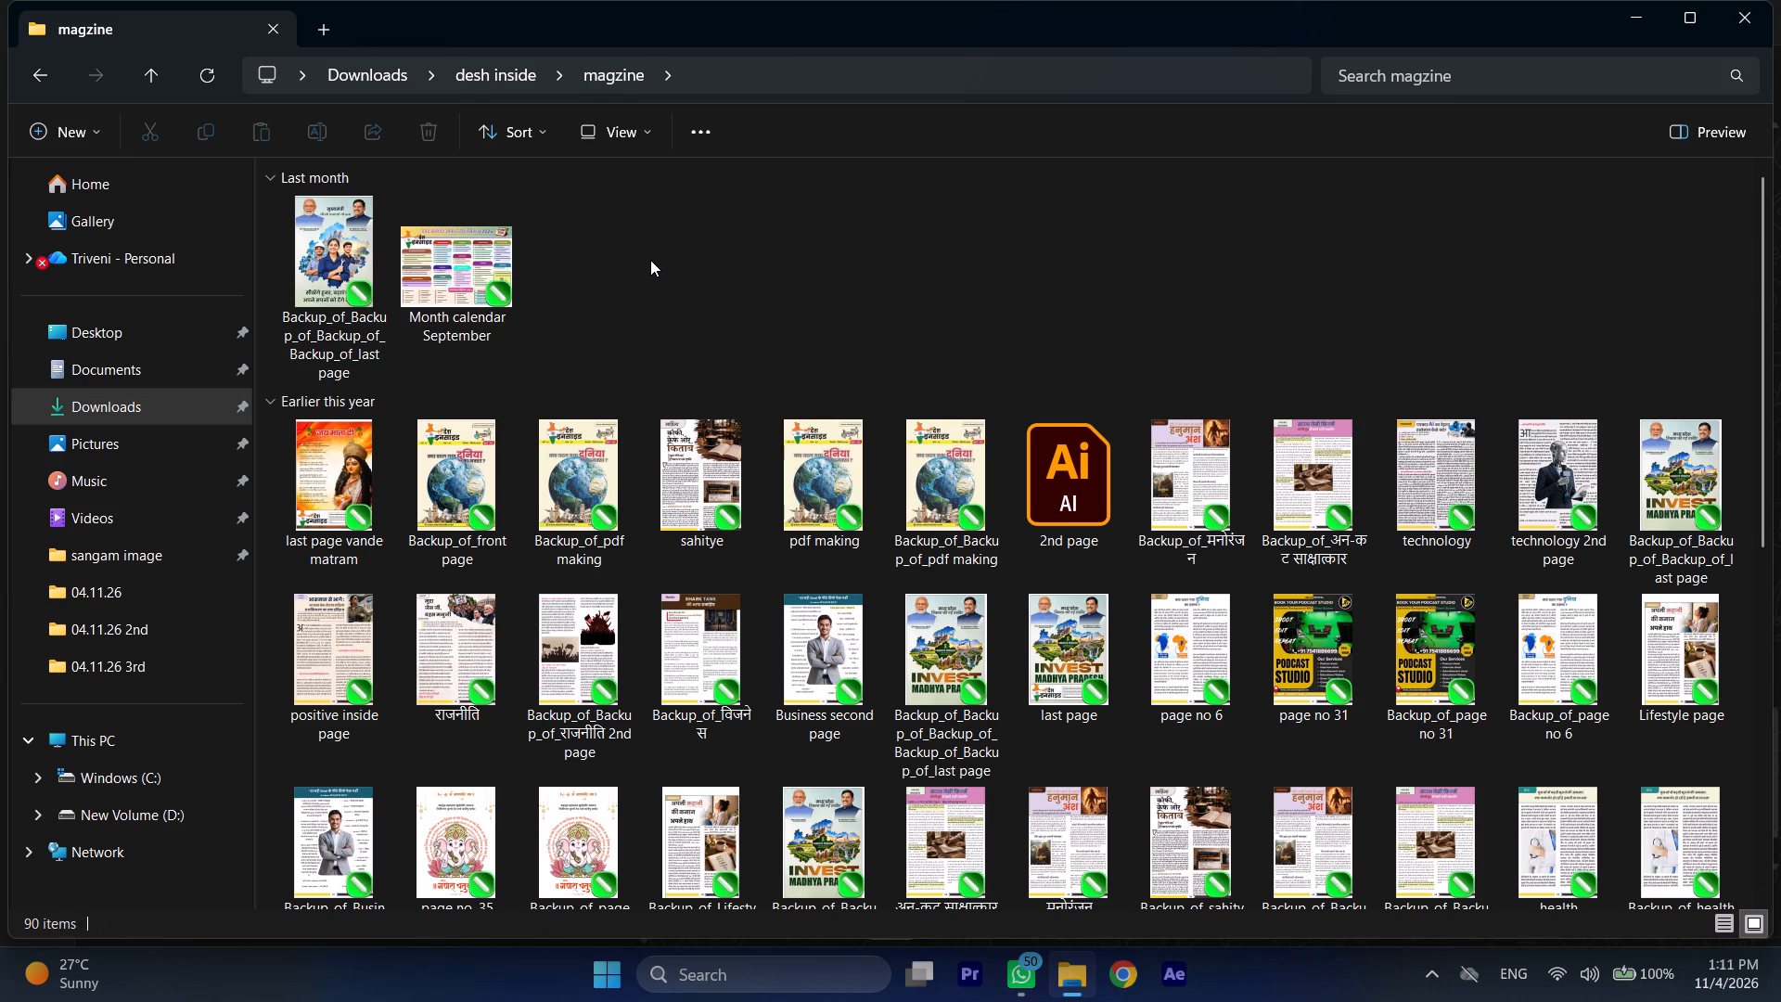
scroll(650, 260, down, 1)
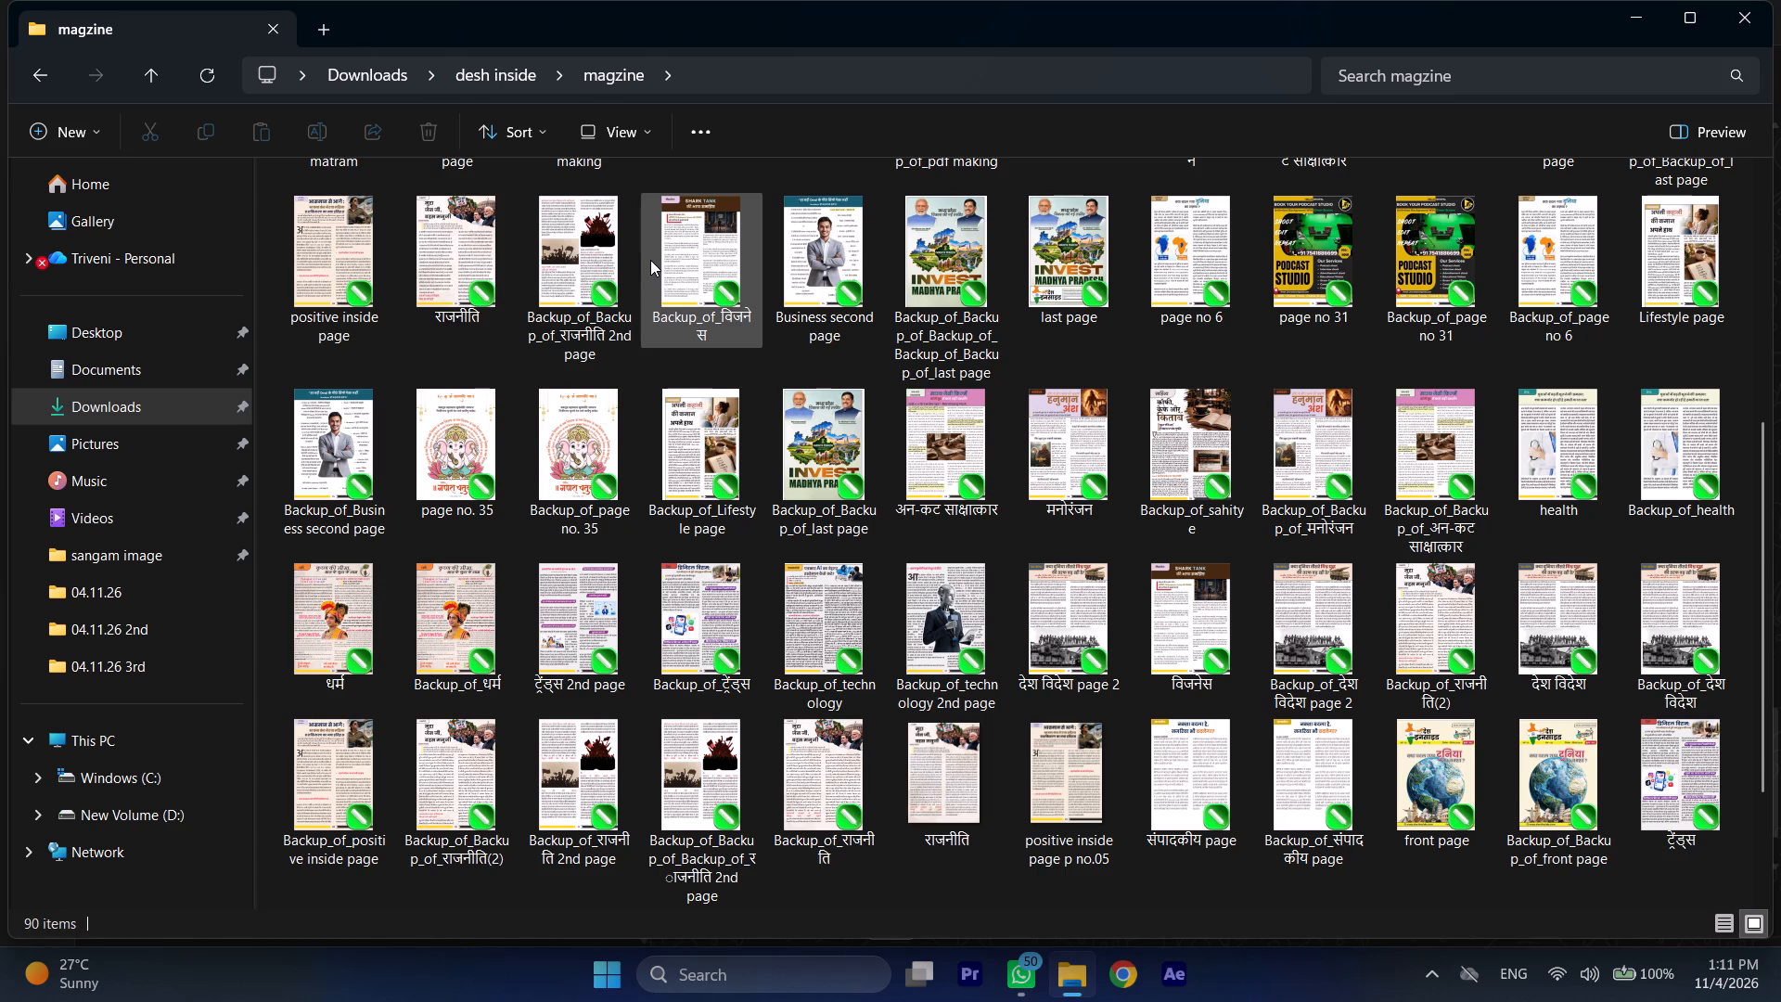
scroll(650, 260, down, 1)
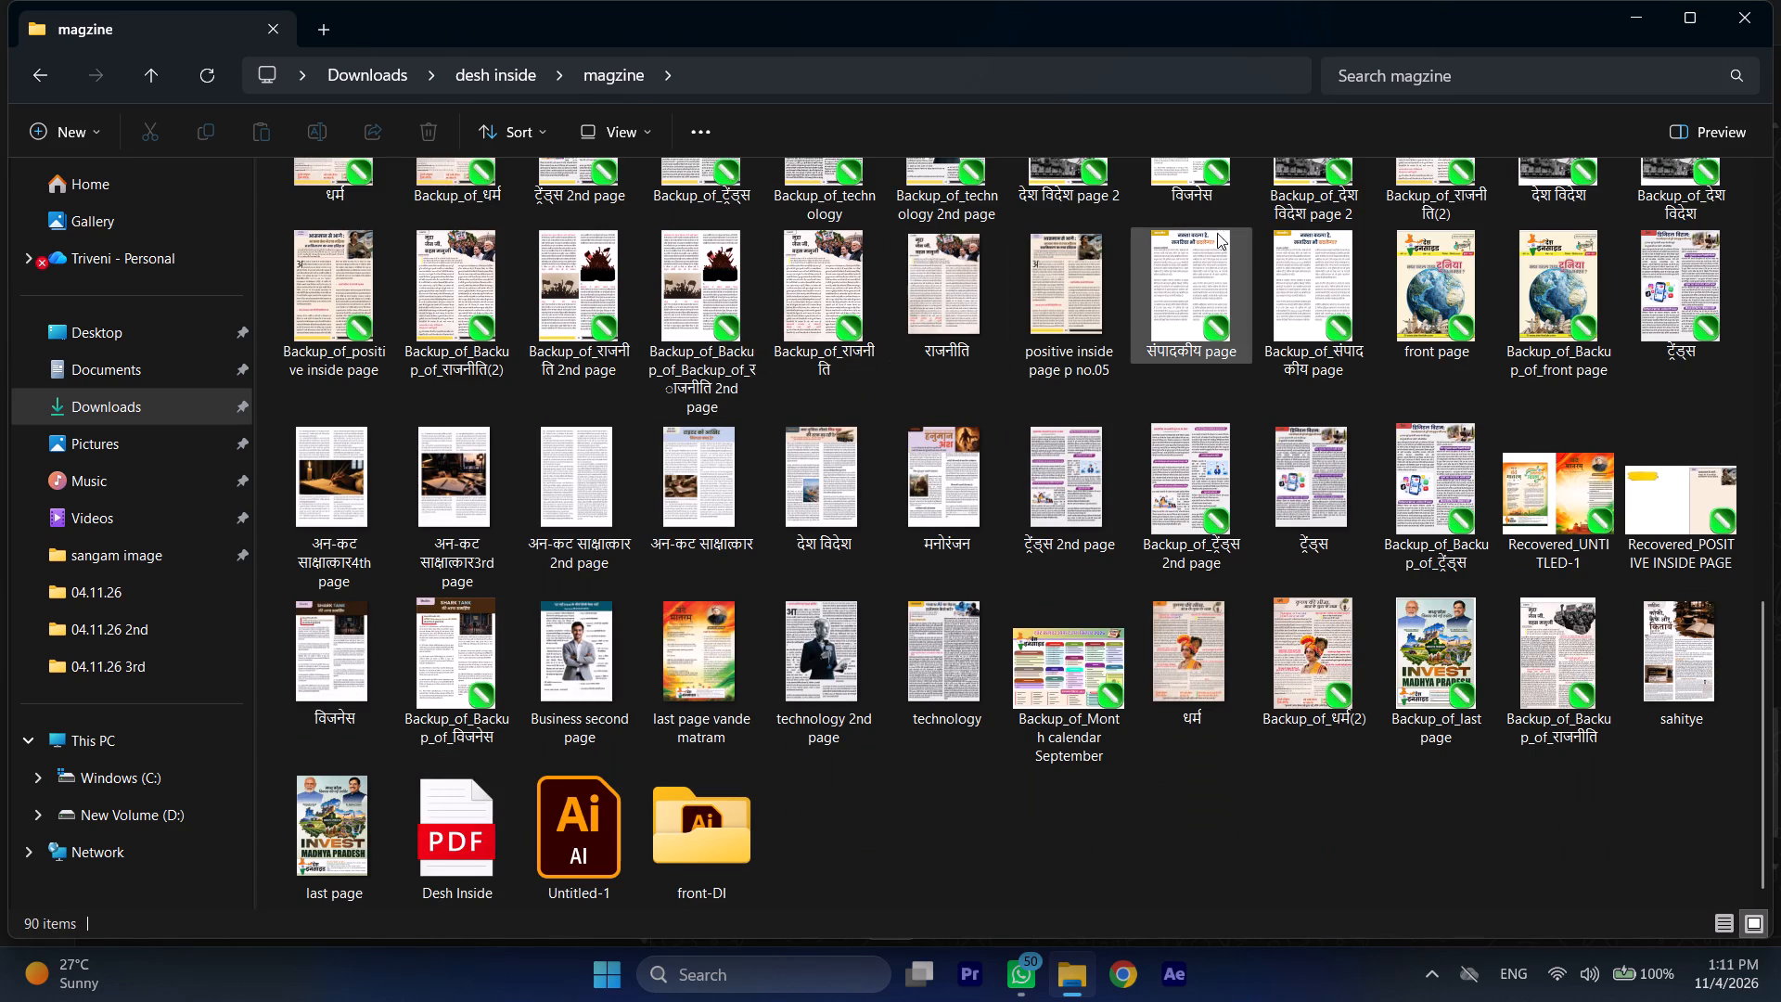
double_click(1198, 259)
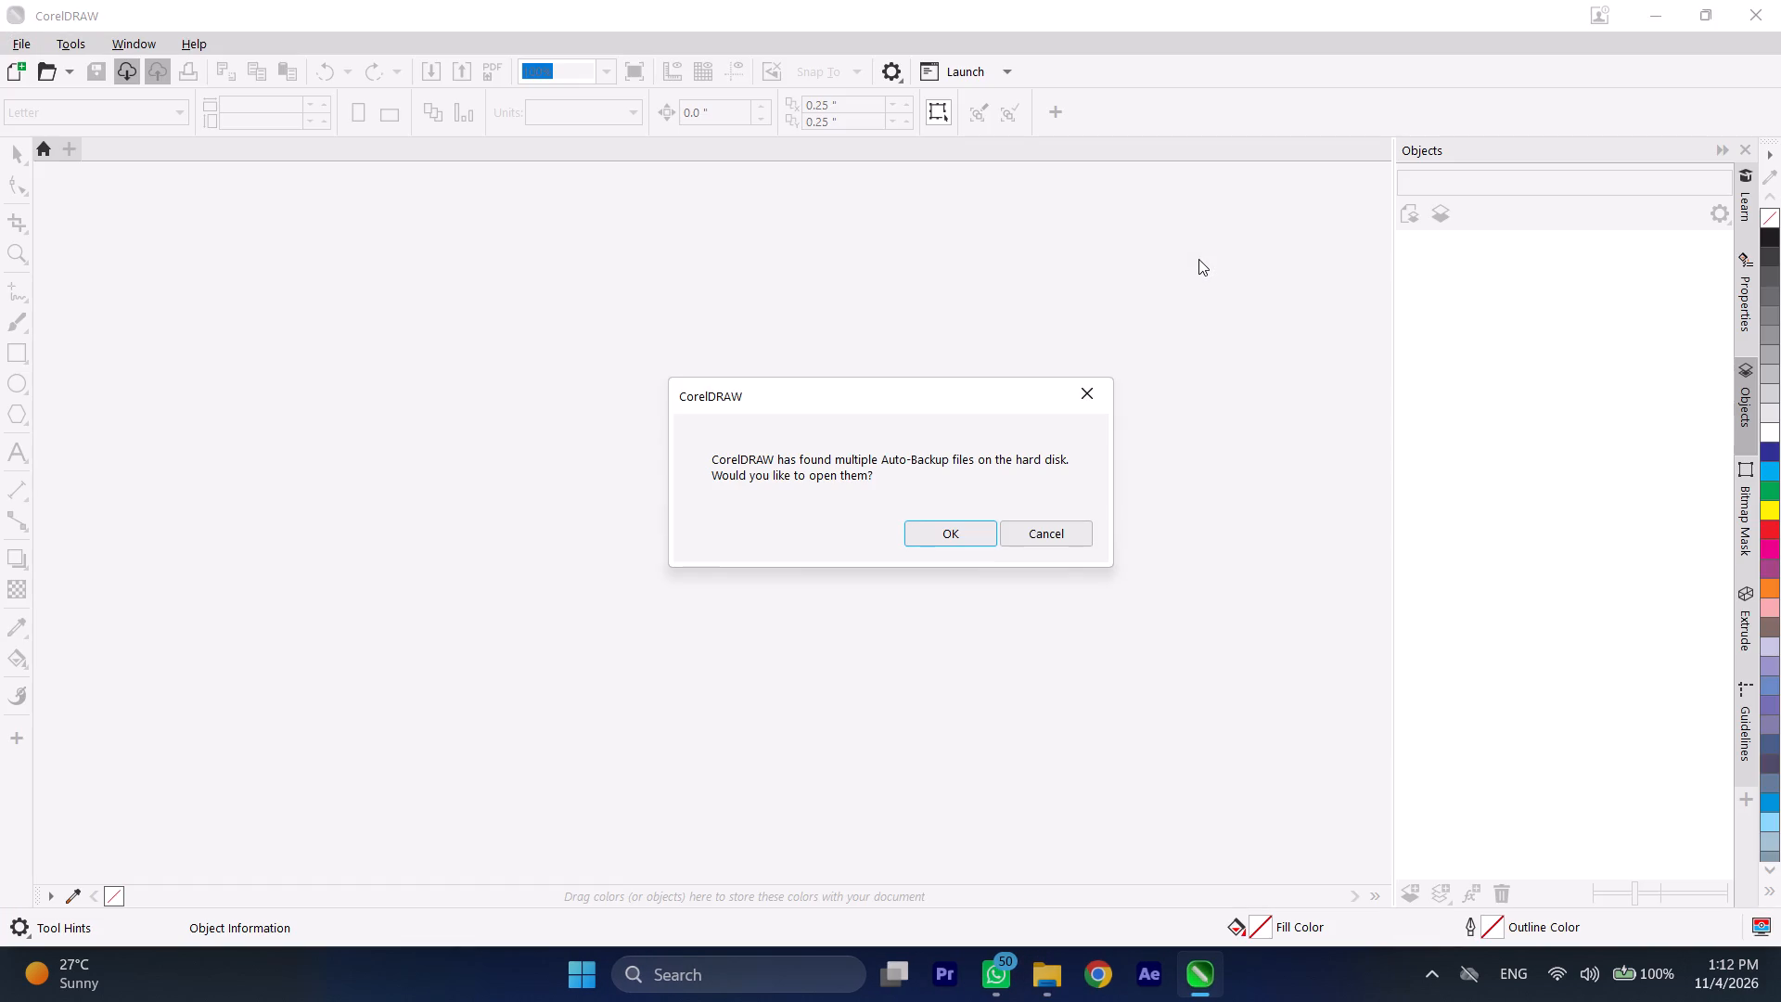
Decline opening the multiple Auto-Backup files so the संपादकीय page document loads on its own.
click(1087, 396)
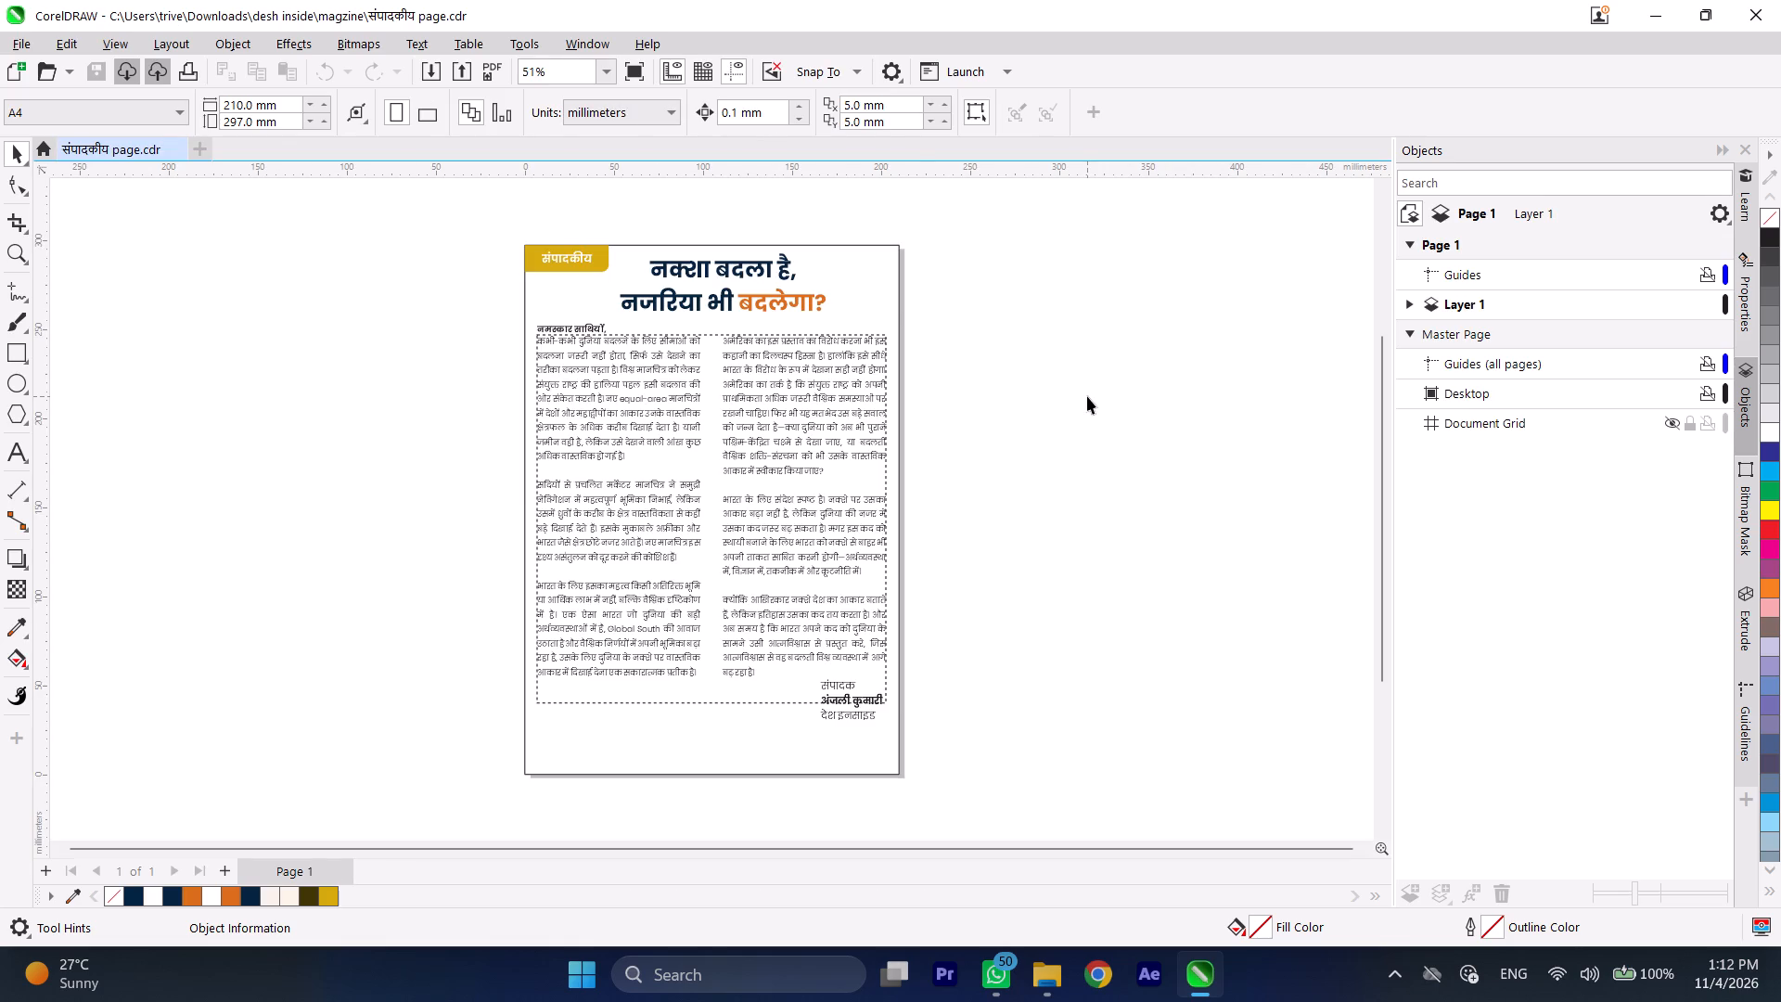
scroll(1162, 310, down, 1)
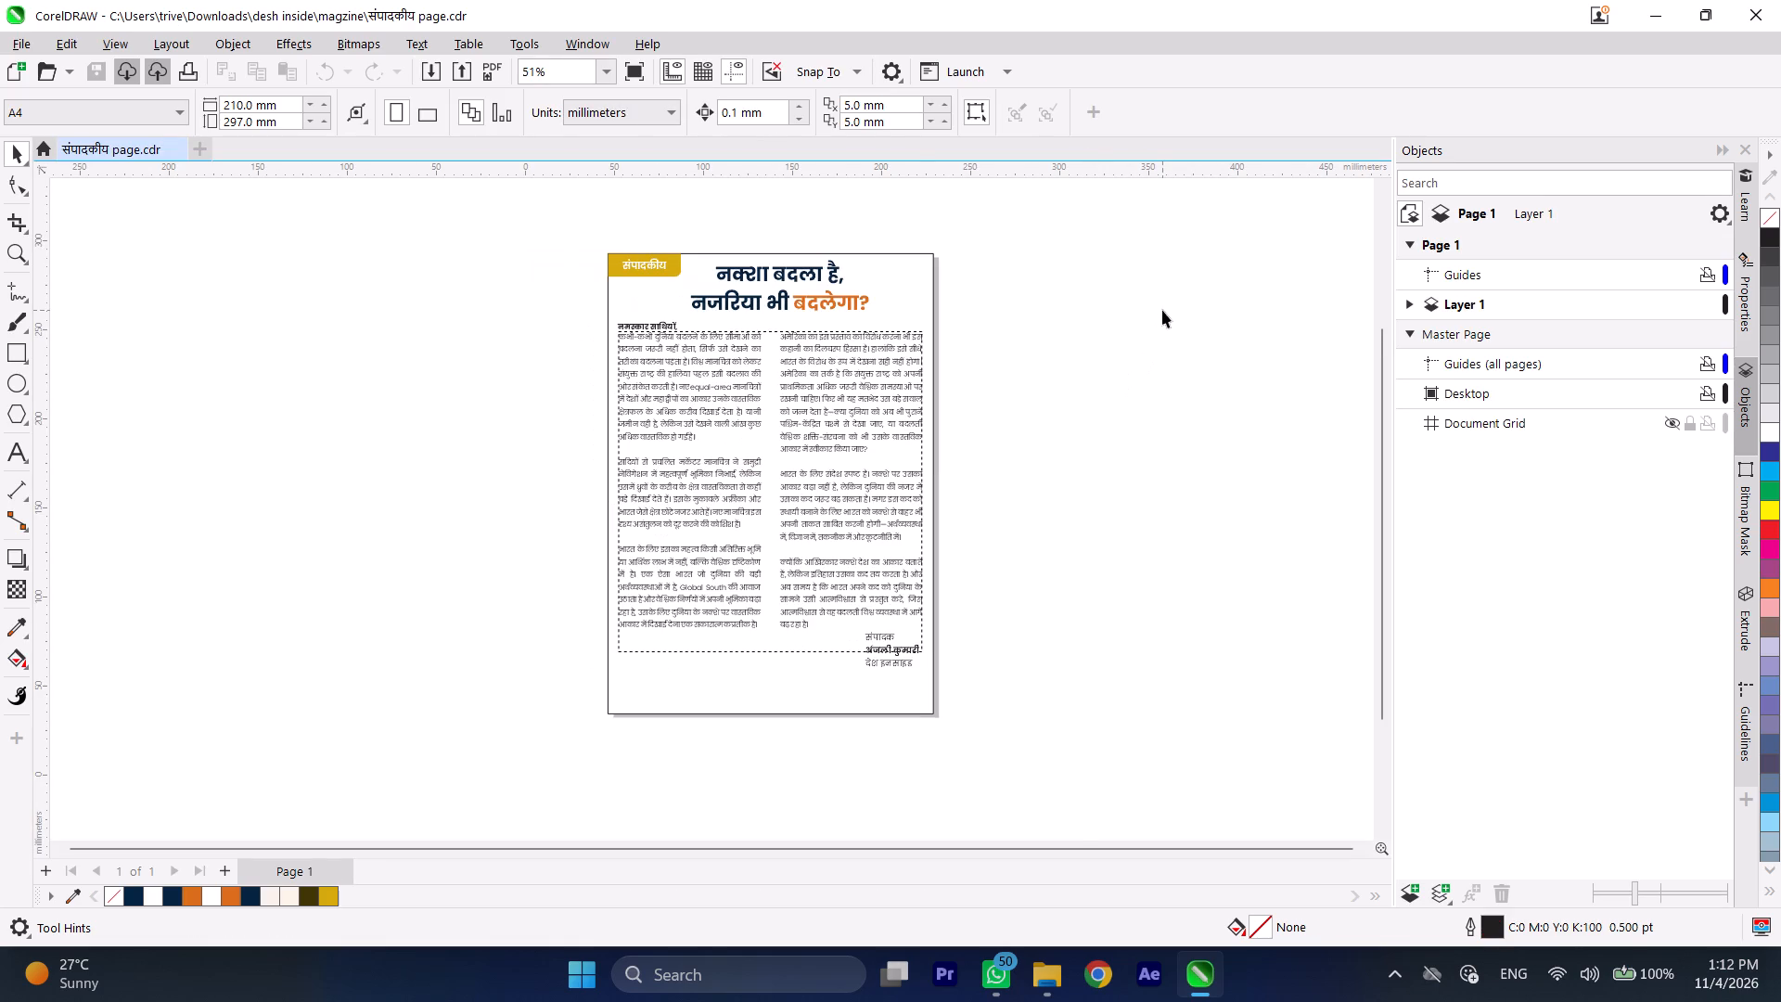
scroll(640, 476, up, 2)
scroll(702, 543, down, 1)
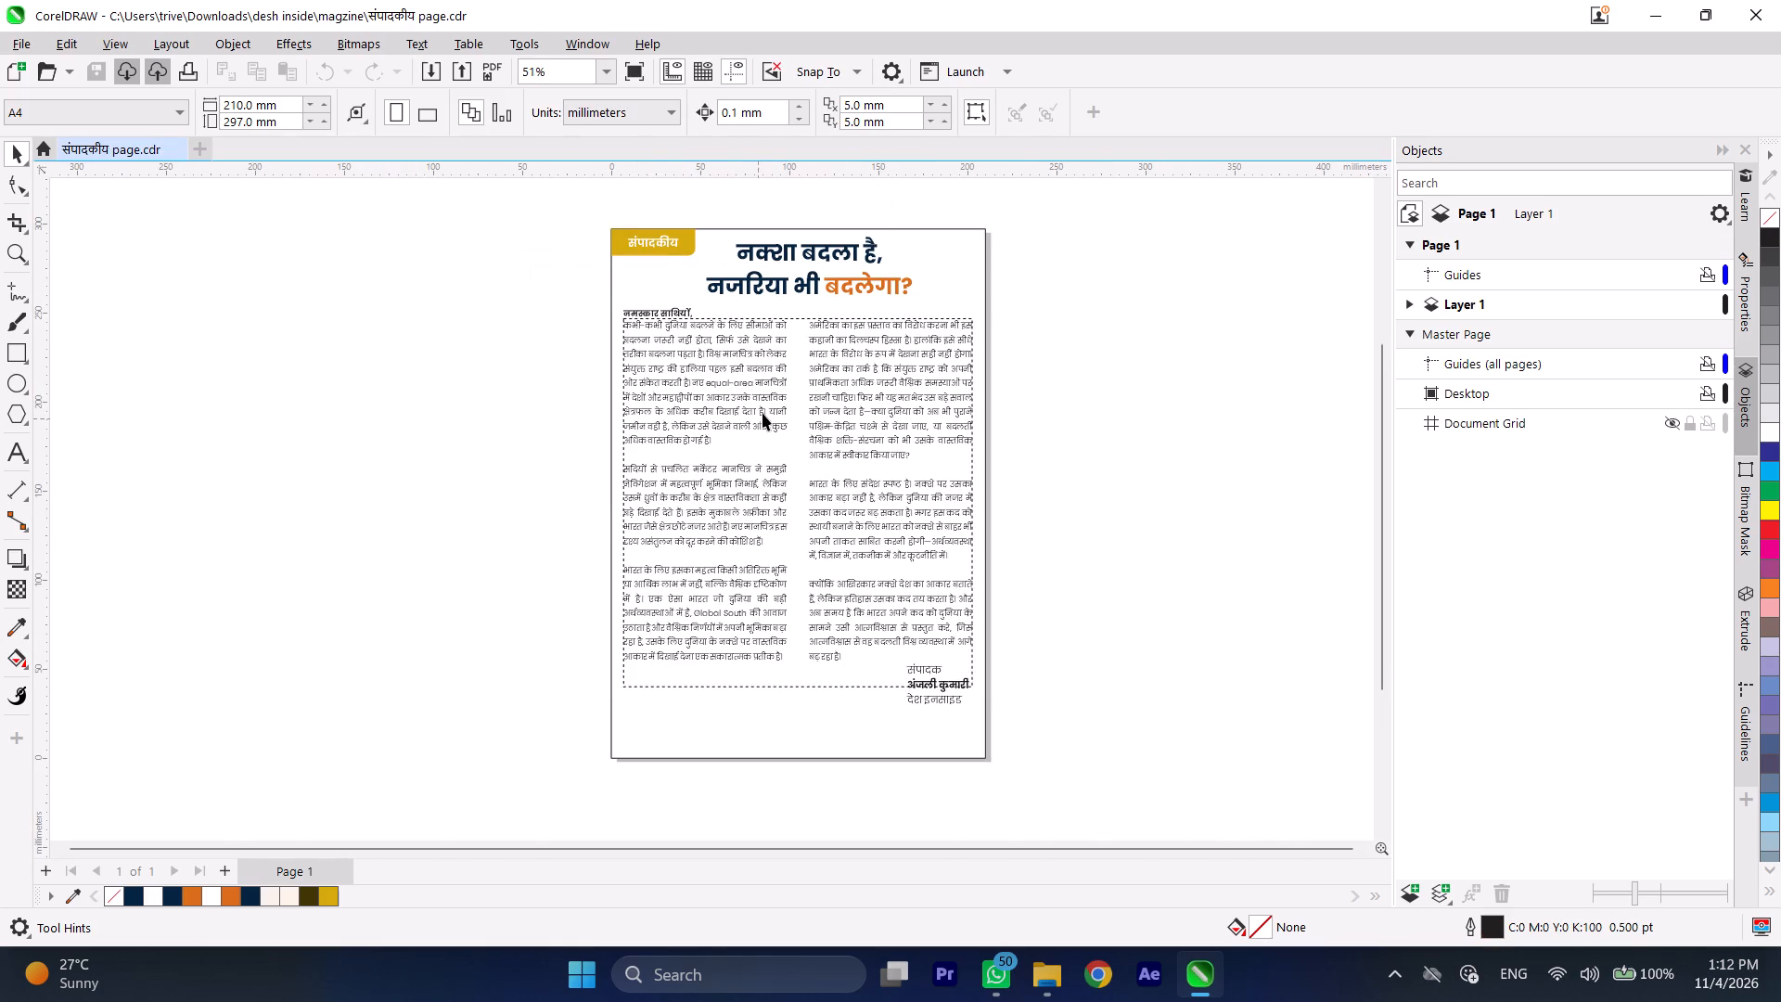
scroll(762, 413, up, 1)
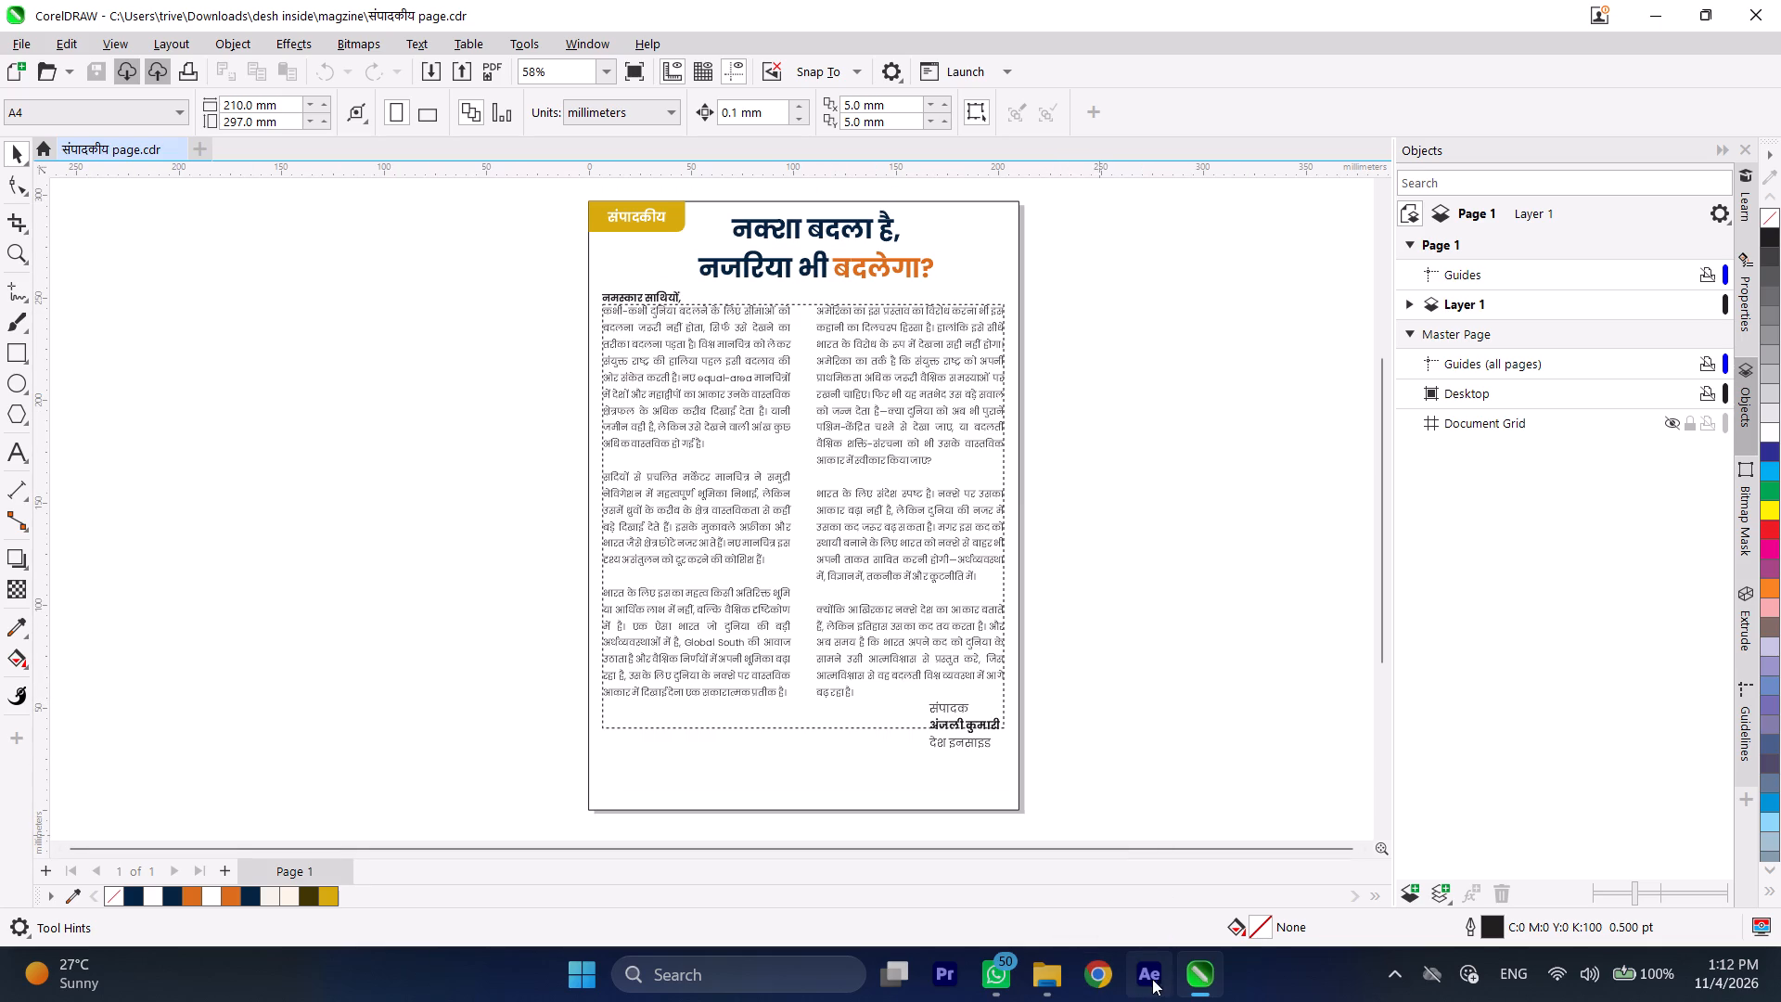
Reorder the taskbar so that CorelDRAW sits between Premiere Pro and WhatsApp.
drag(1208, 985, 991, 985)
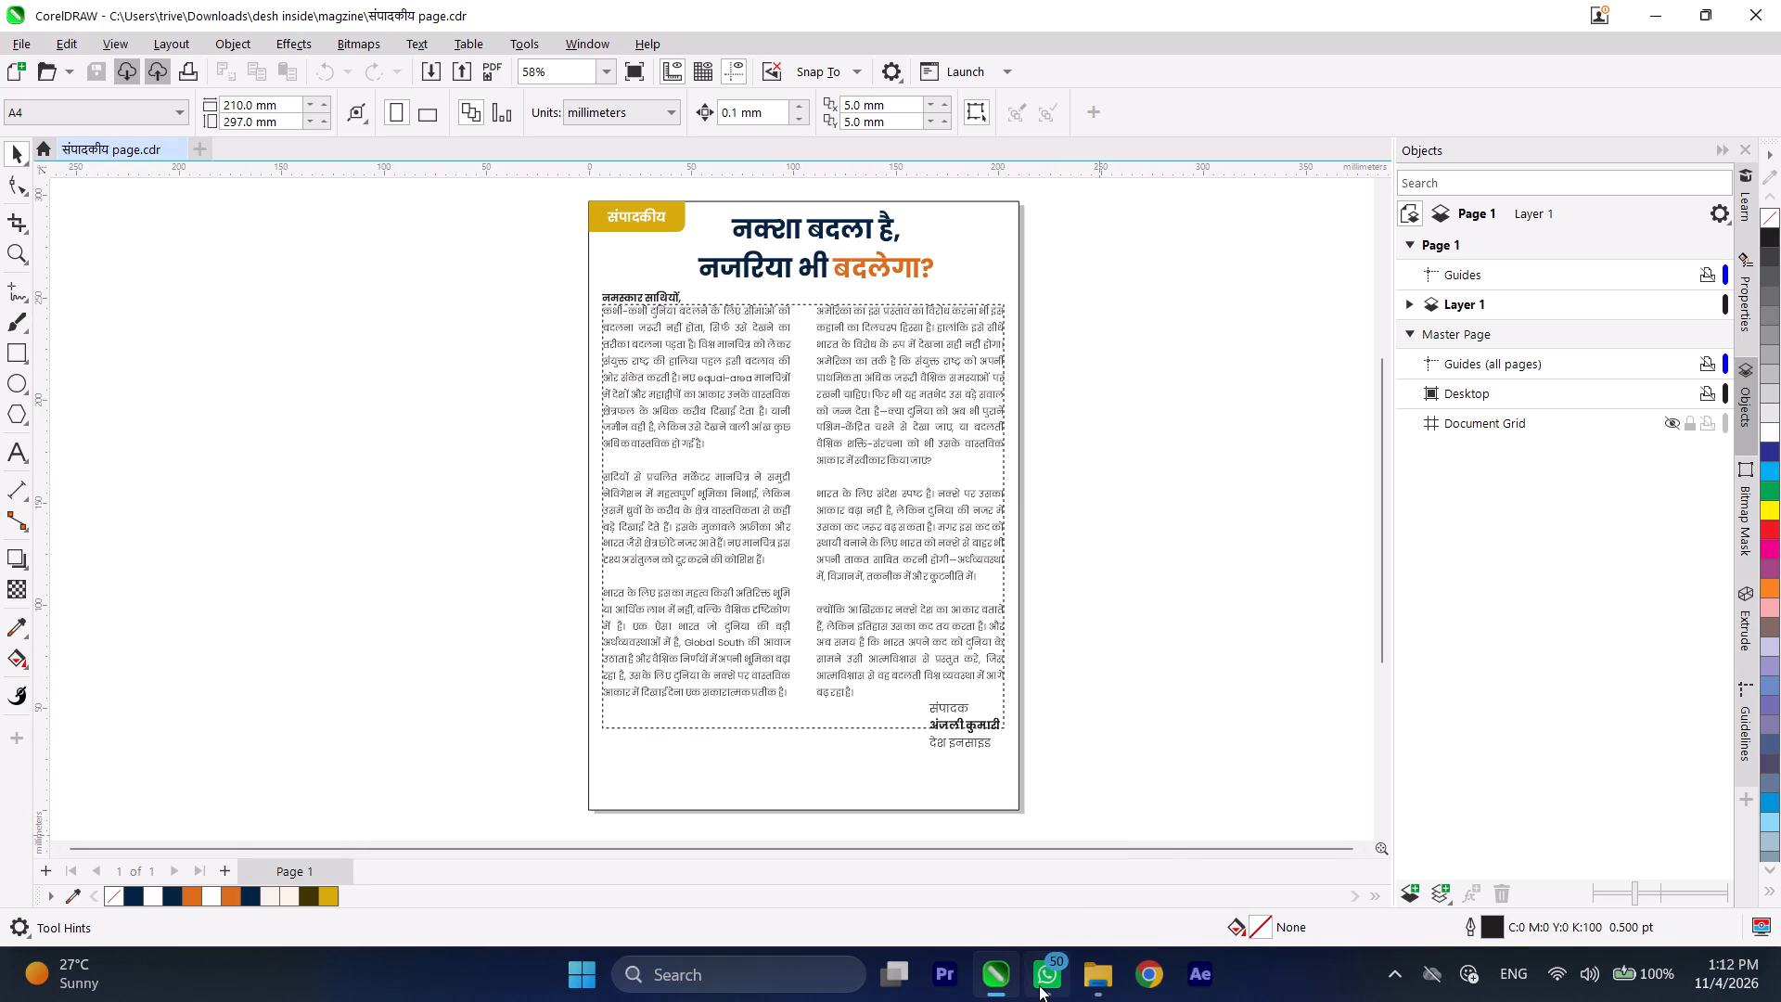
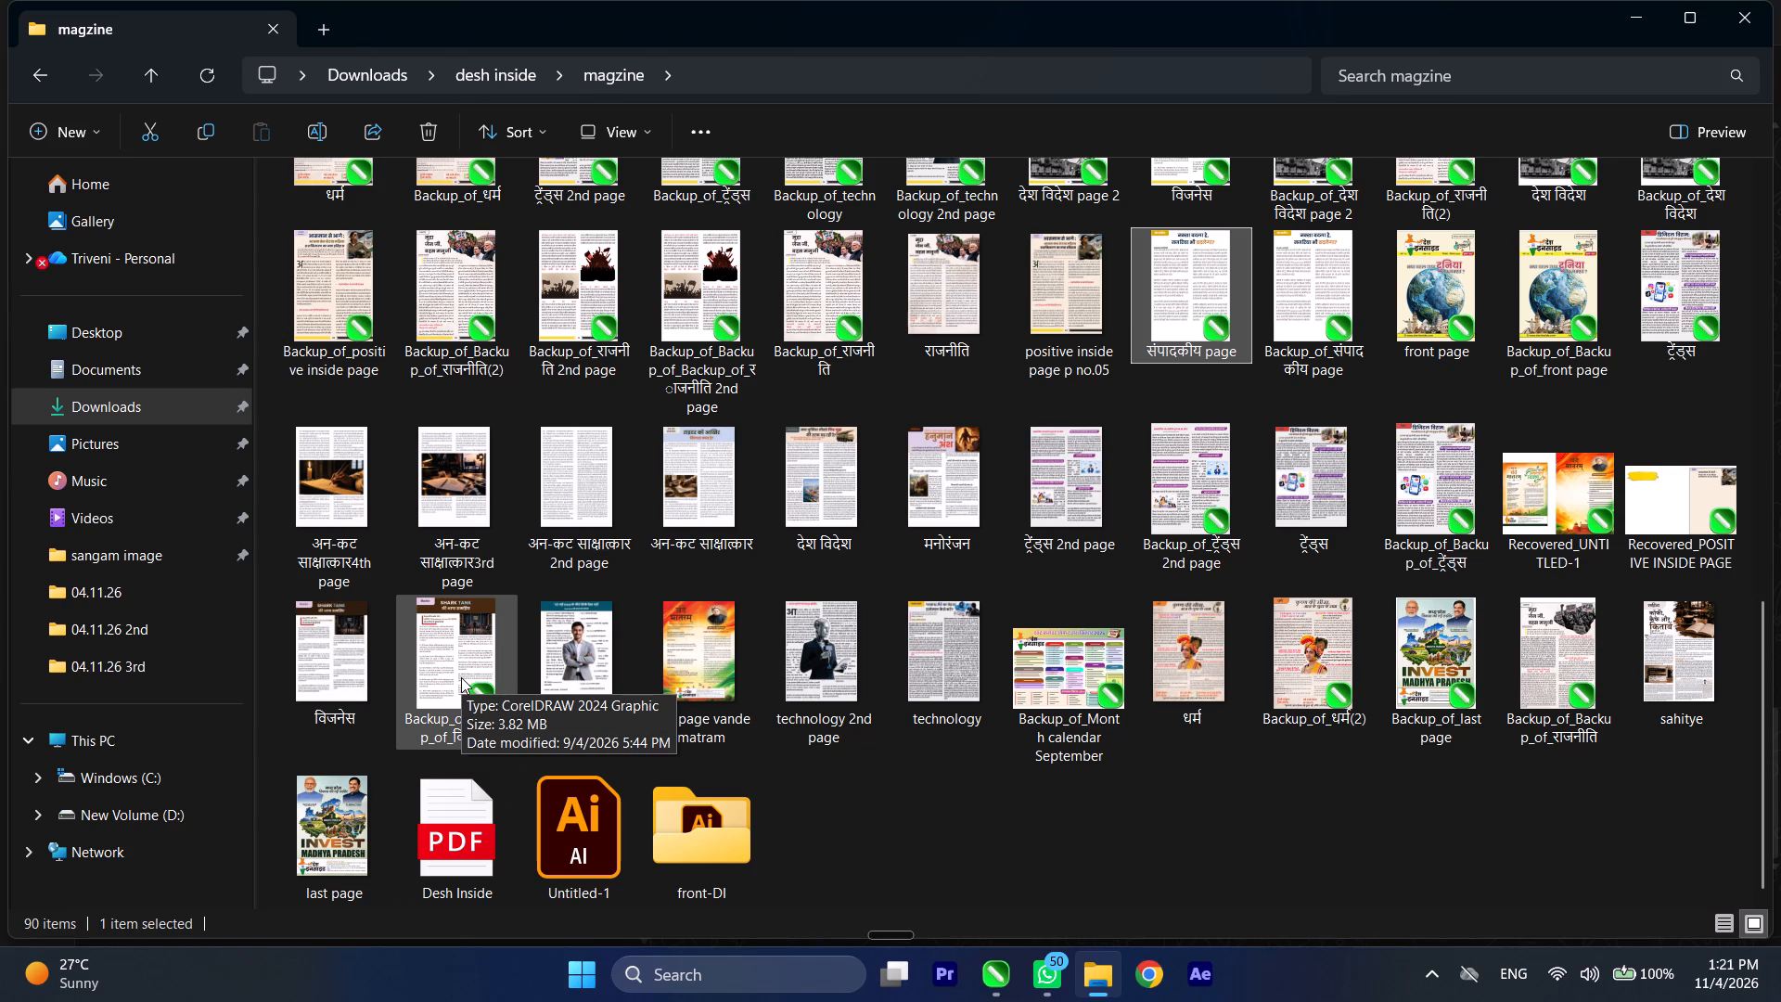
Return to the desh inside folder, open the Desh Inside PDF for a look, and close it.
click(138, 94)
click(145, 84)
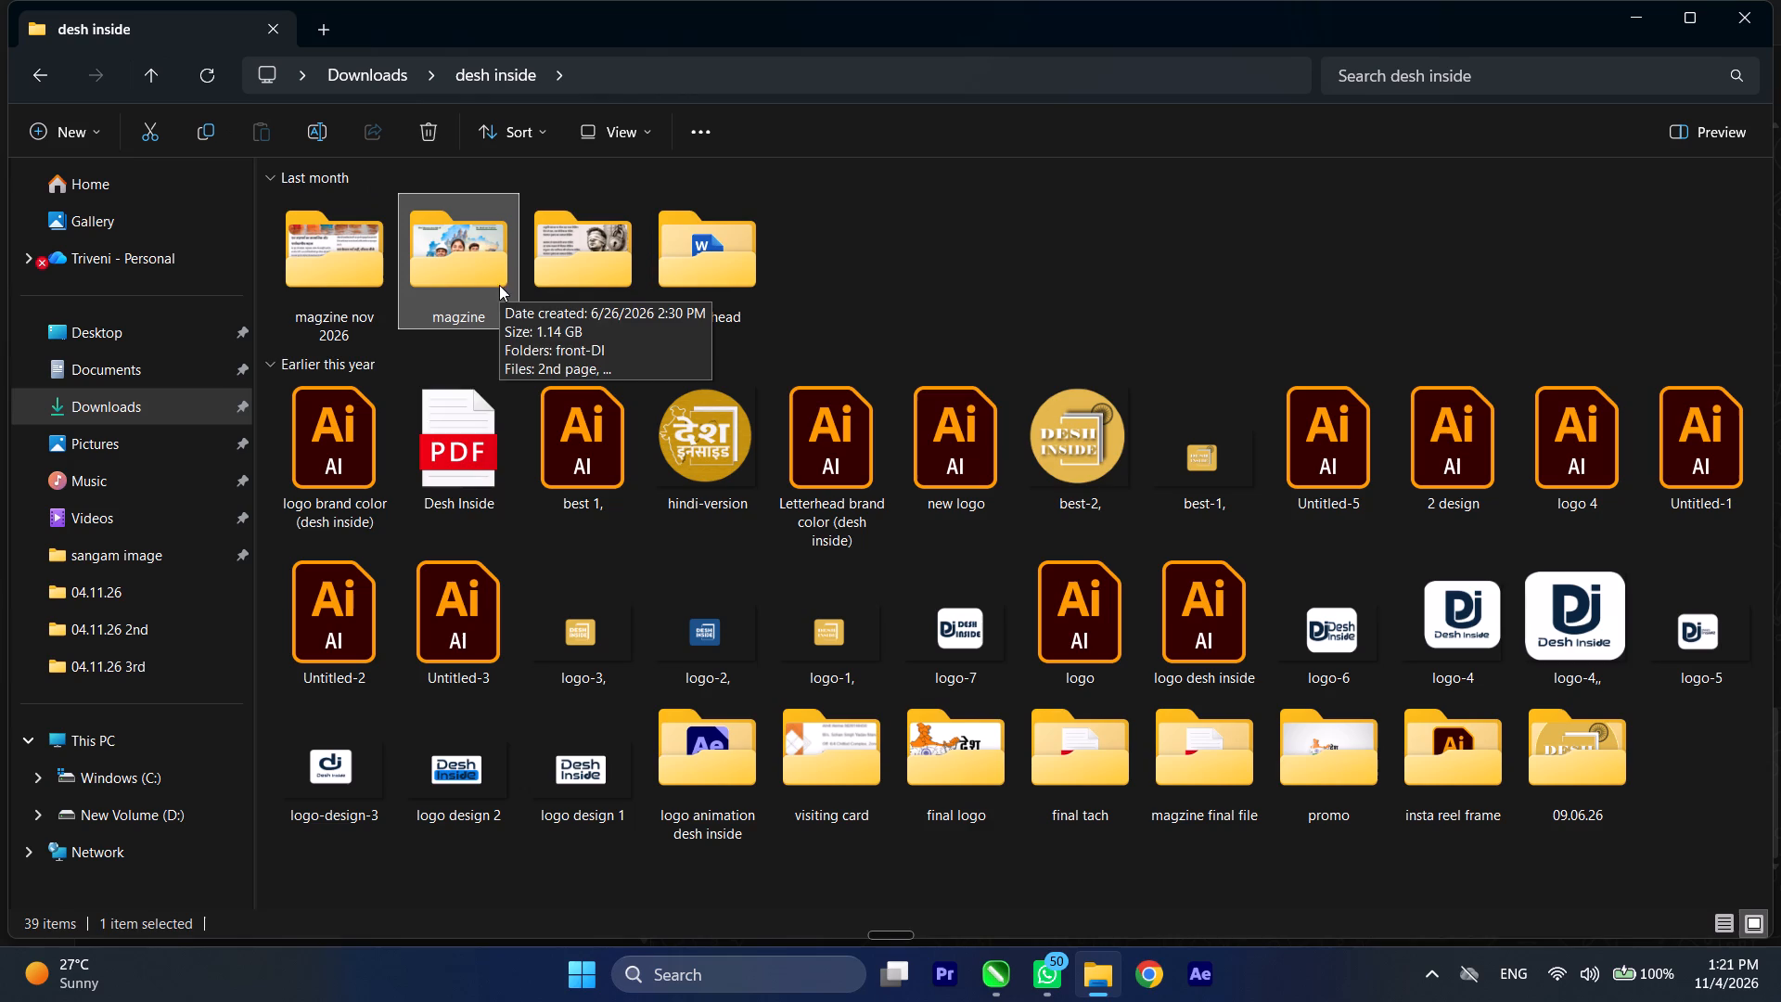
double_click(465, 442)
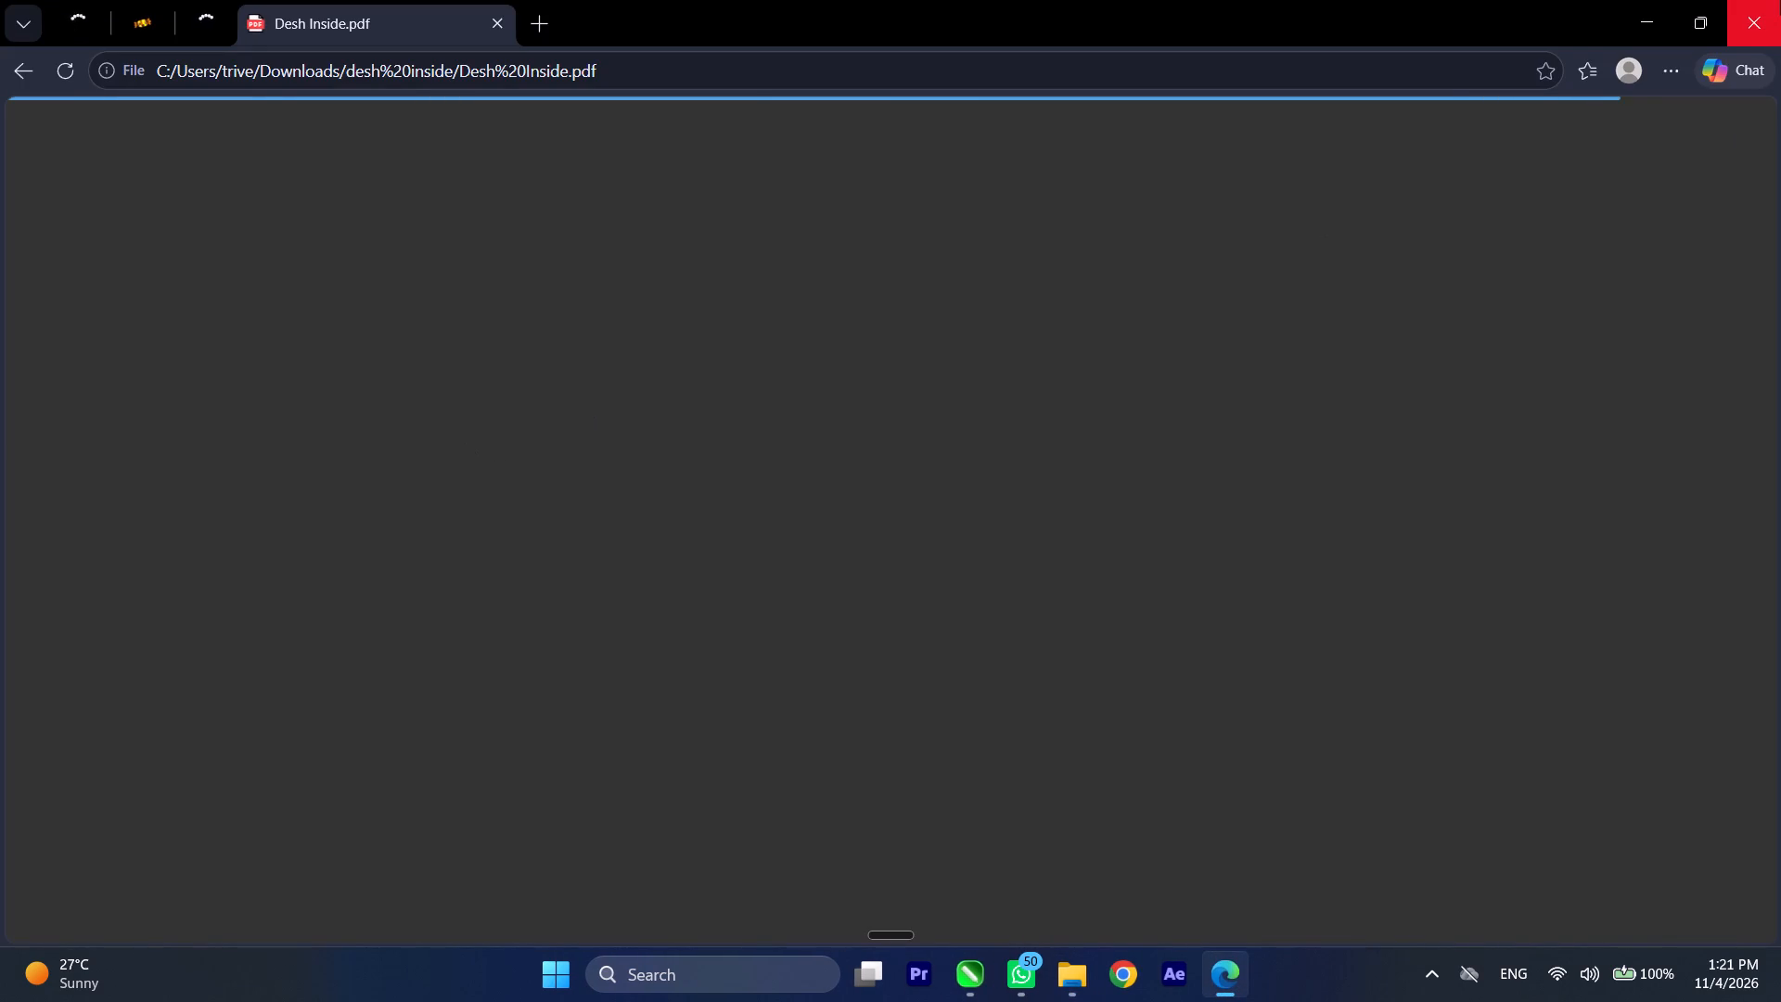
click(1780, 0)
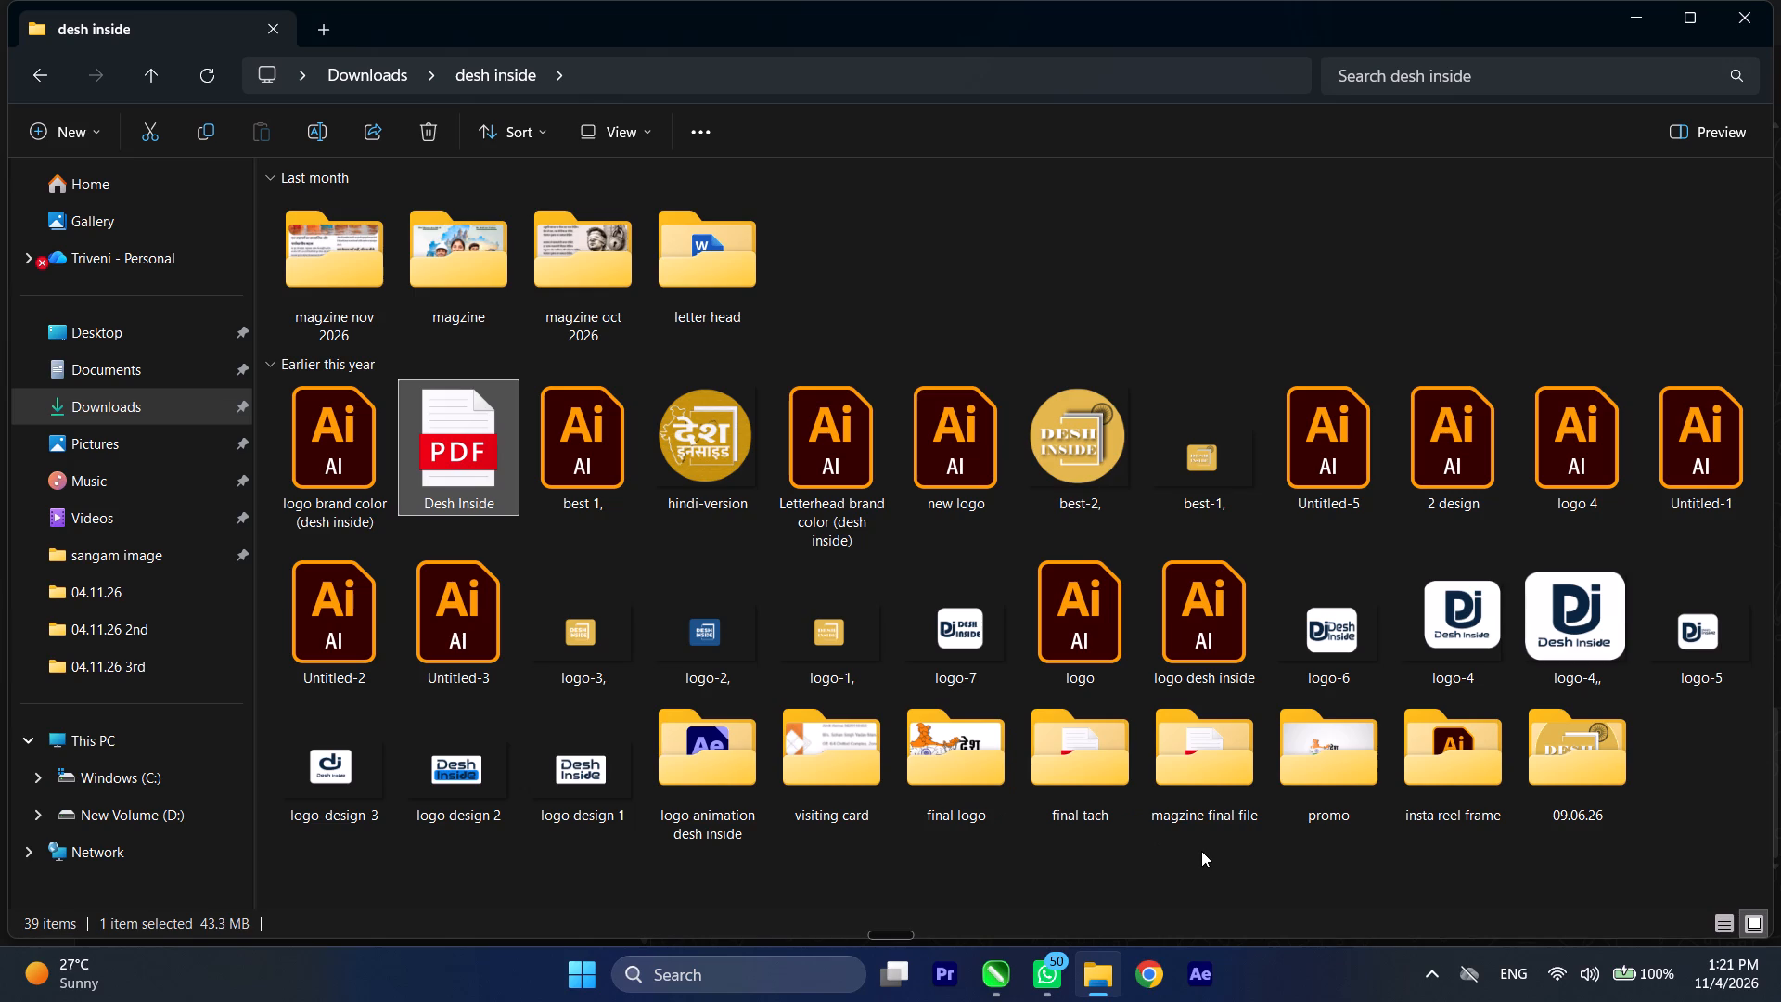
Open the magzine sep 2026 PDF from the magzine final file folder in desh inside.
scroll(1201, 851, down, 4)
double_click(1249, 760)
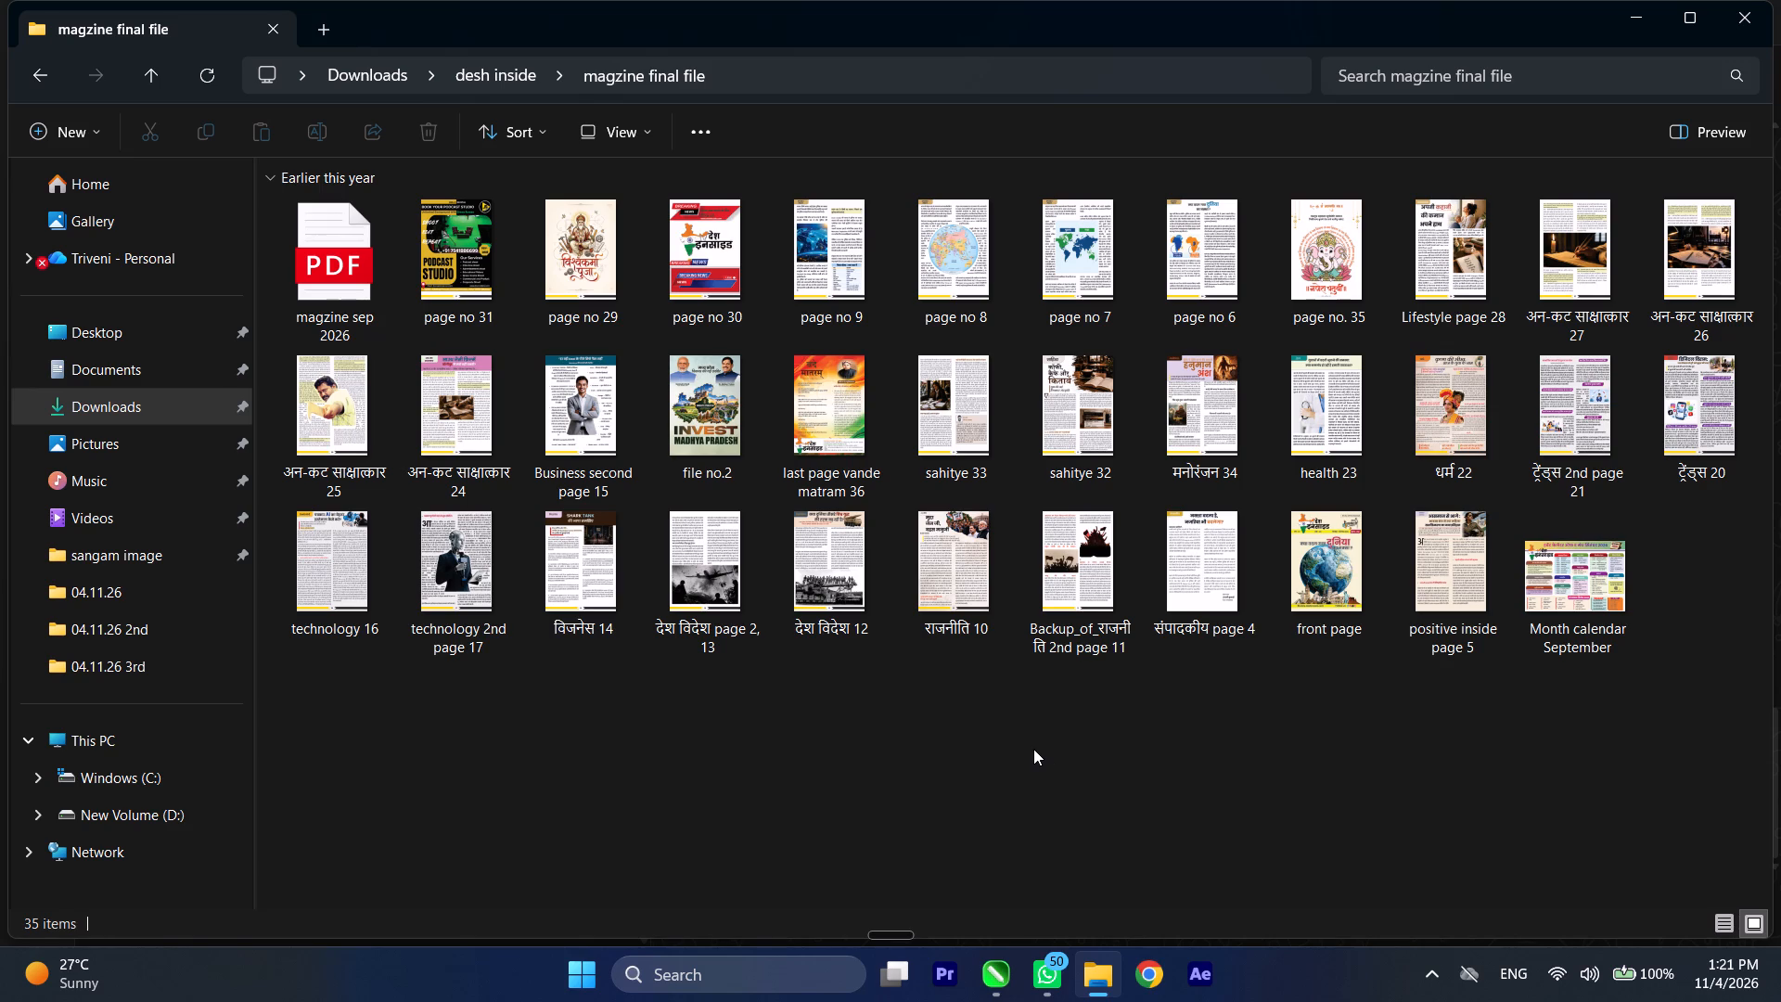
double_click(325, 254)
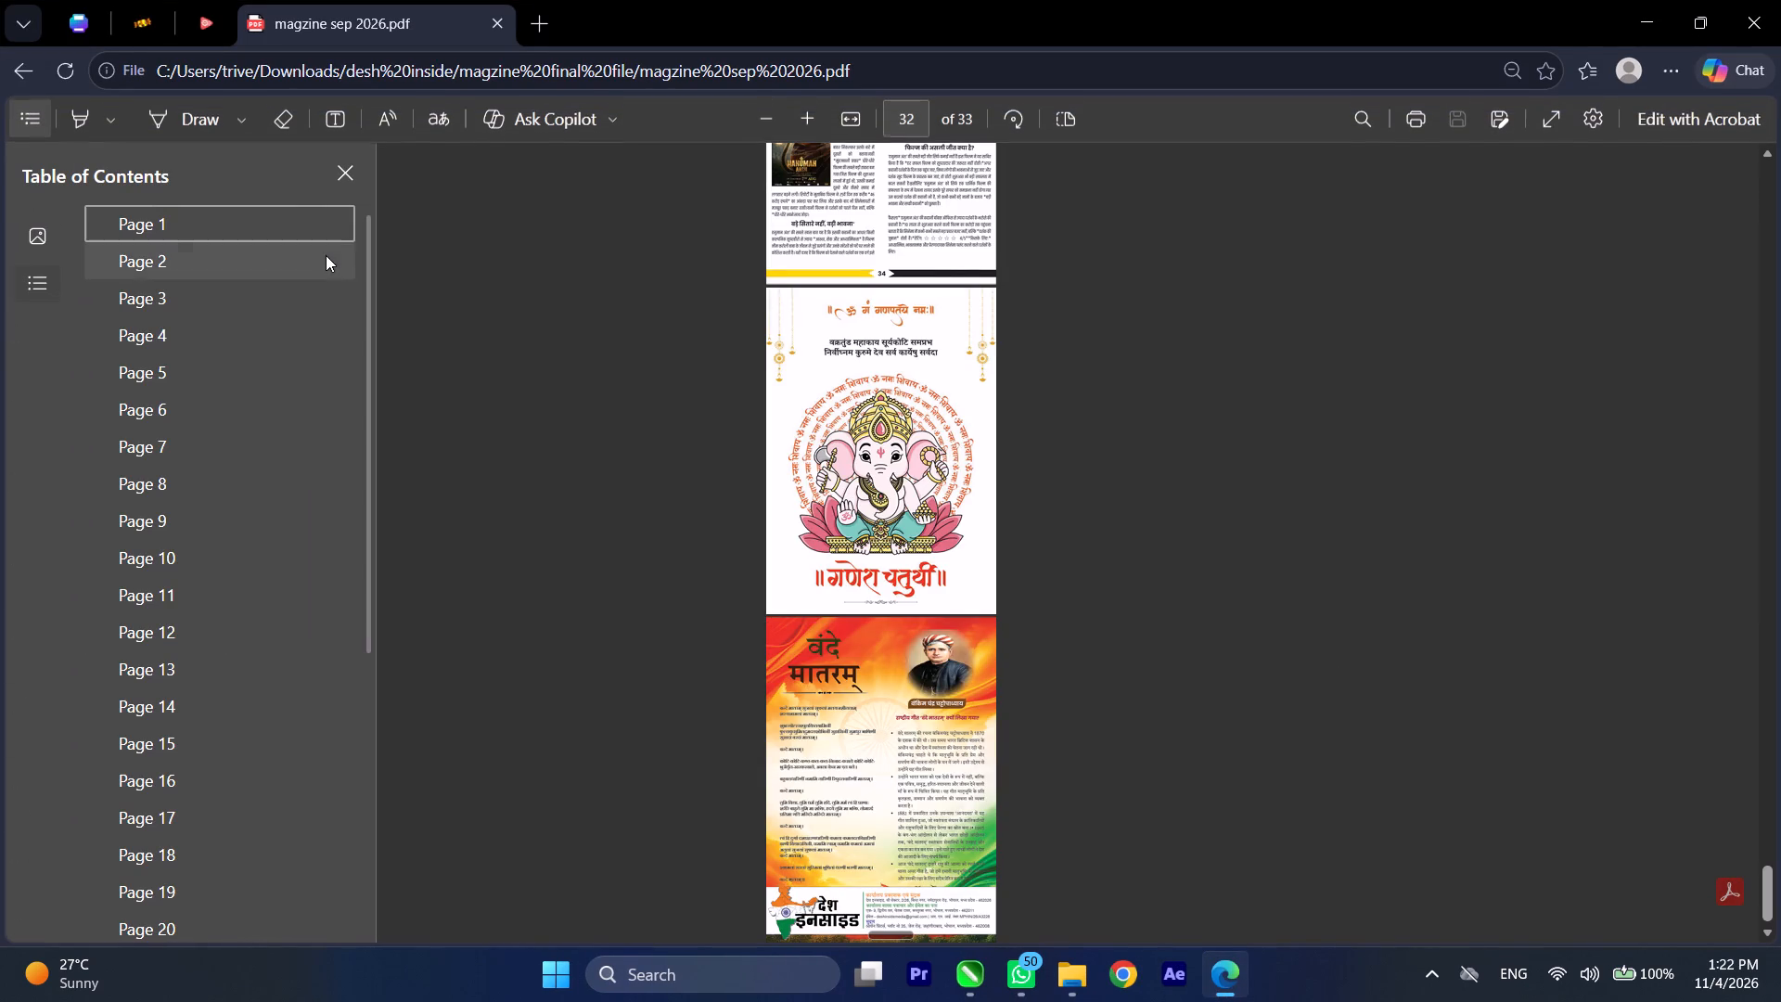
Look through the magzine sep 2026 PDF from its last pages back to the front cover, and close it.
scroll(1288, 618, up, 1)
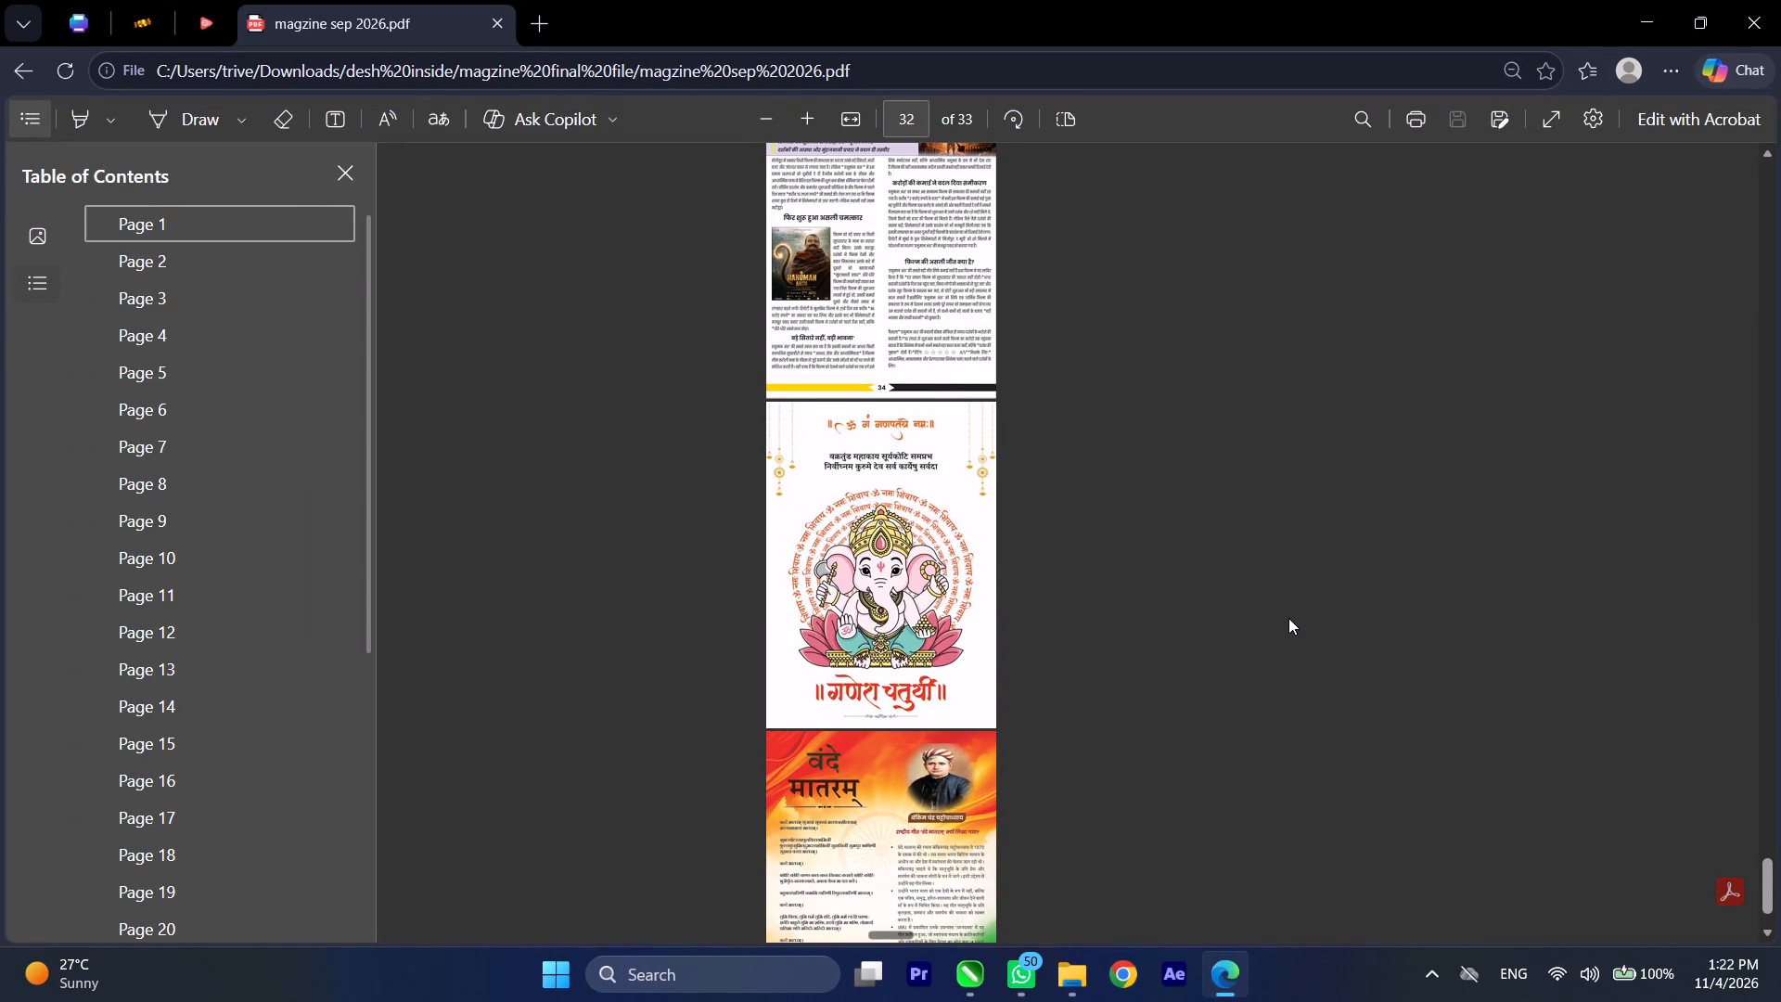
scroll(1288, 618, down, 2)
scroll(1288, 618, up, 4)
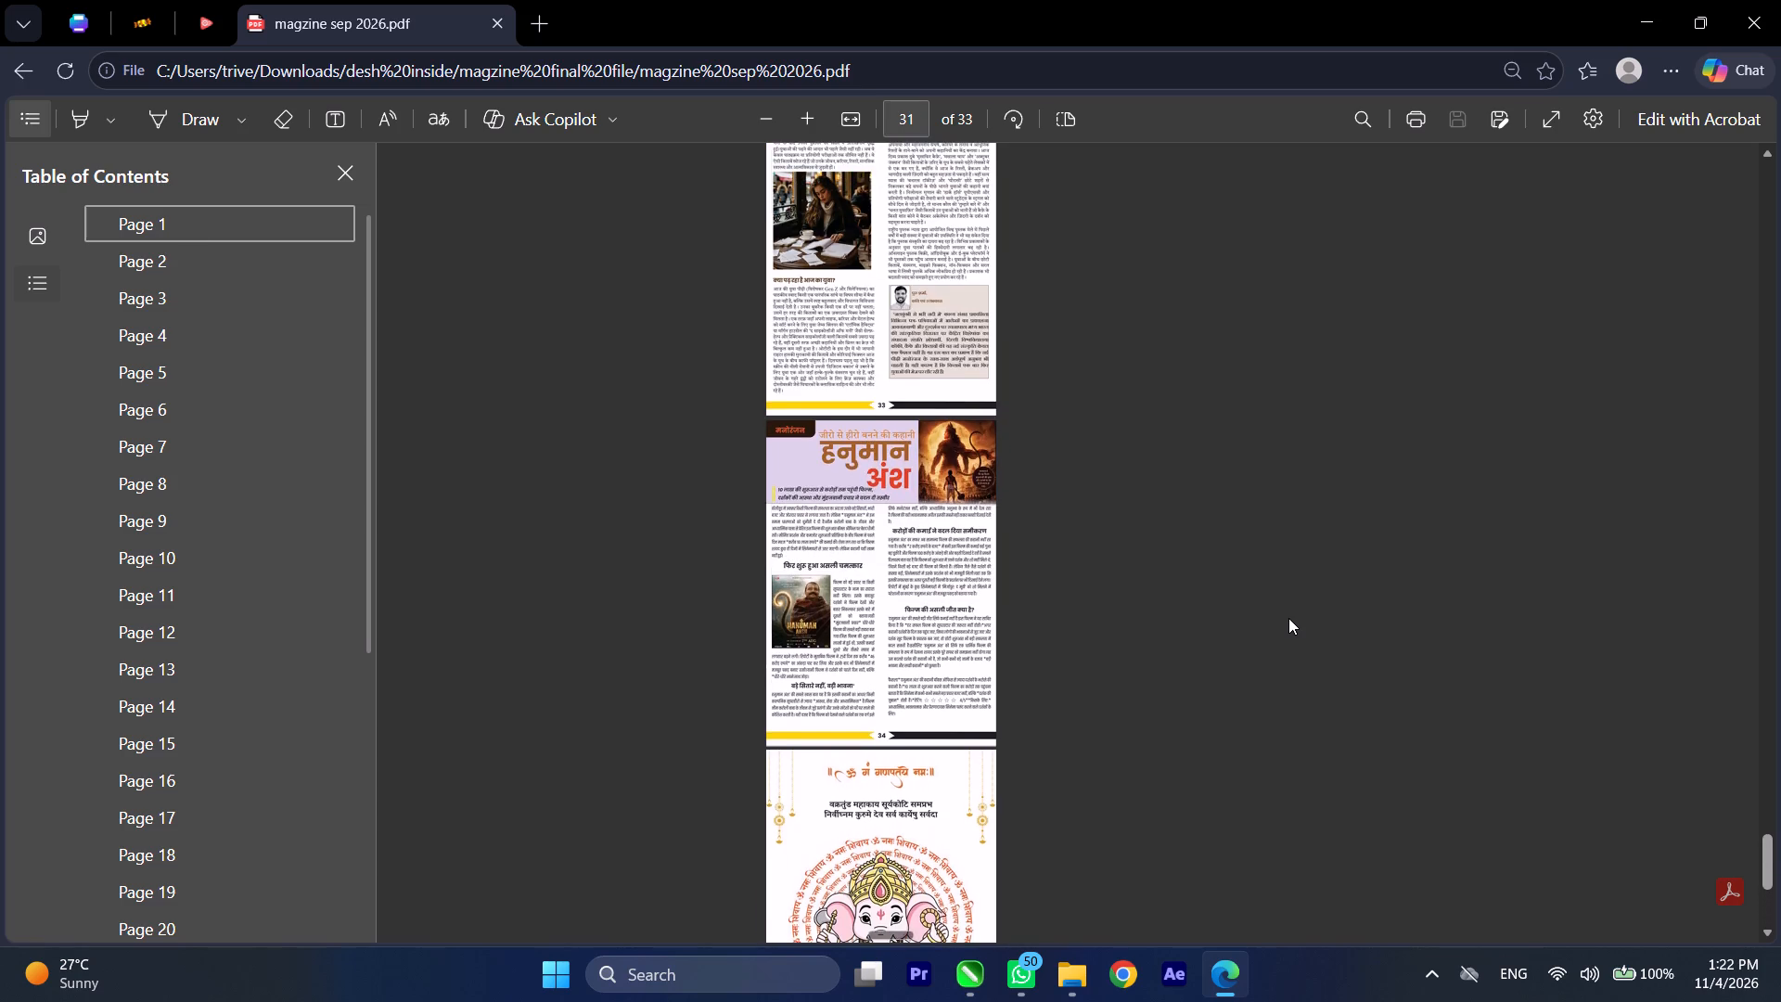
scroll(1288, 618, up, 15)
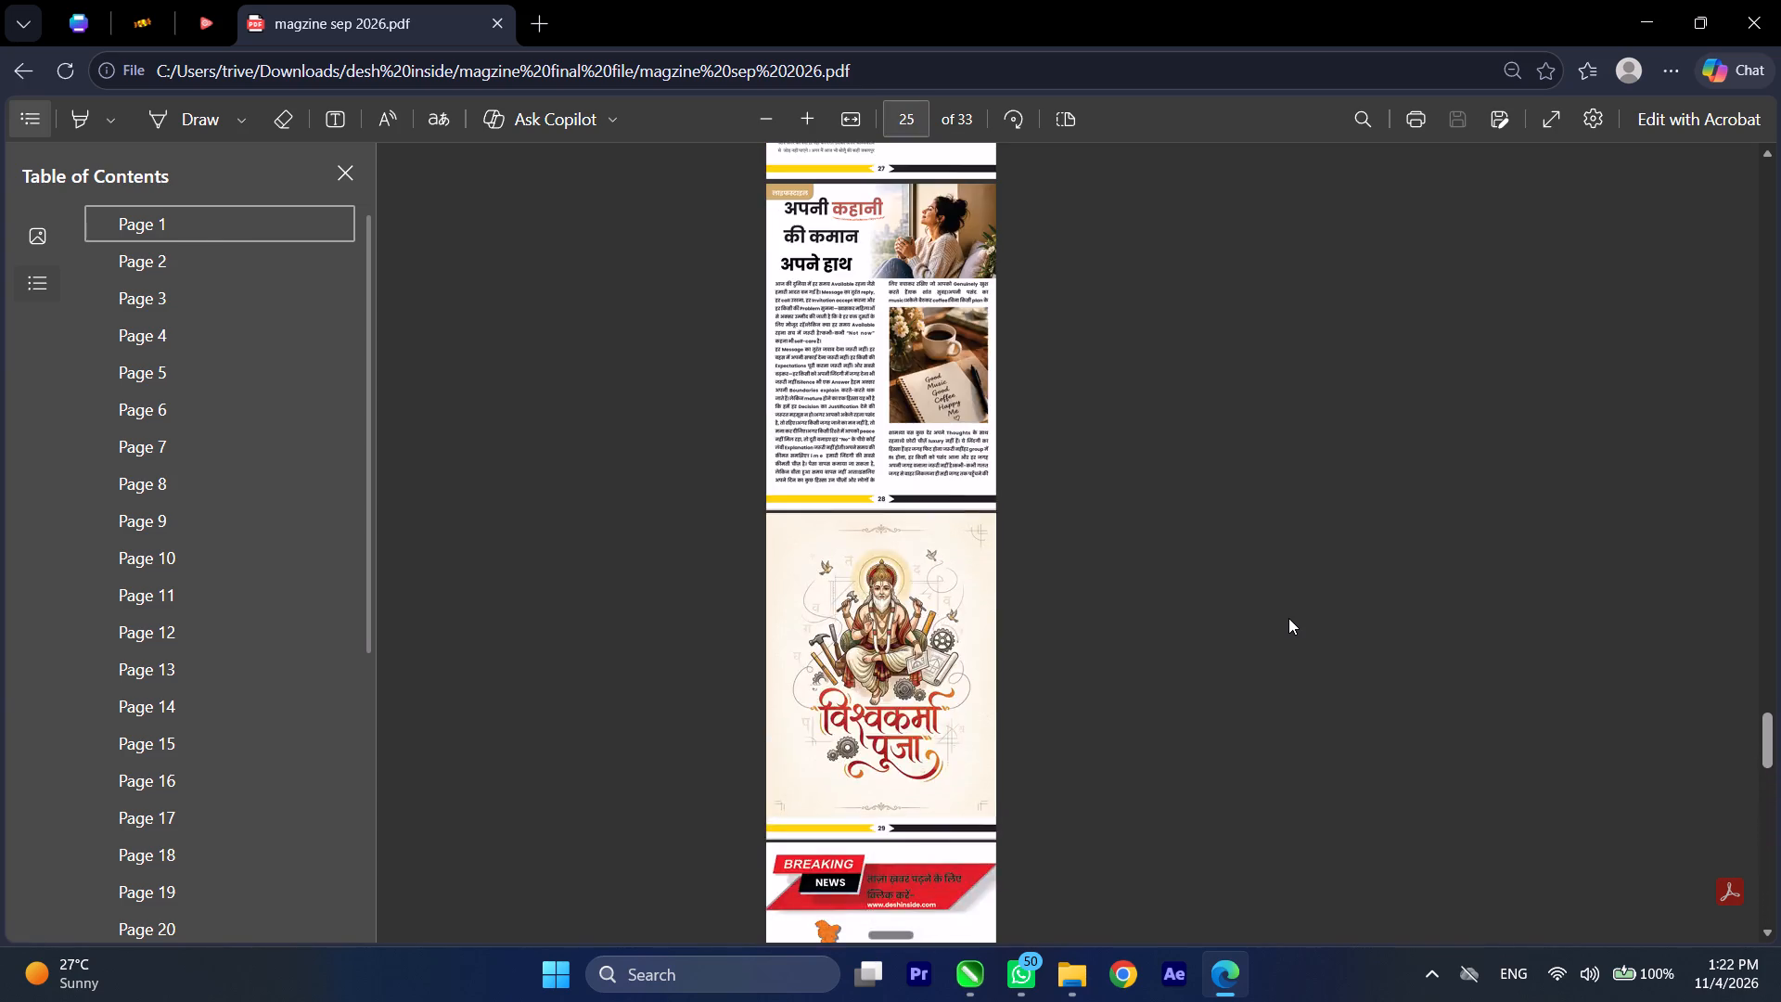
scroll(1288, 618, up, 15)
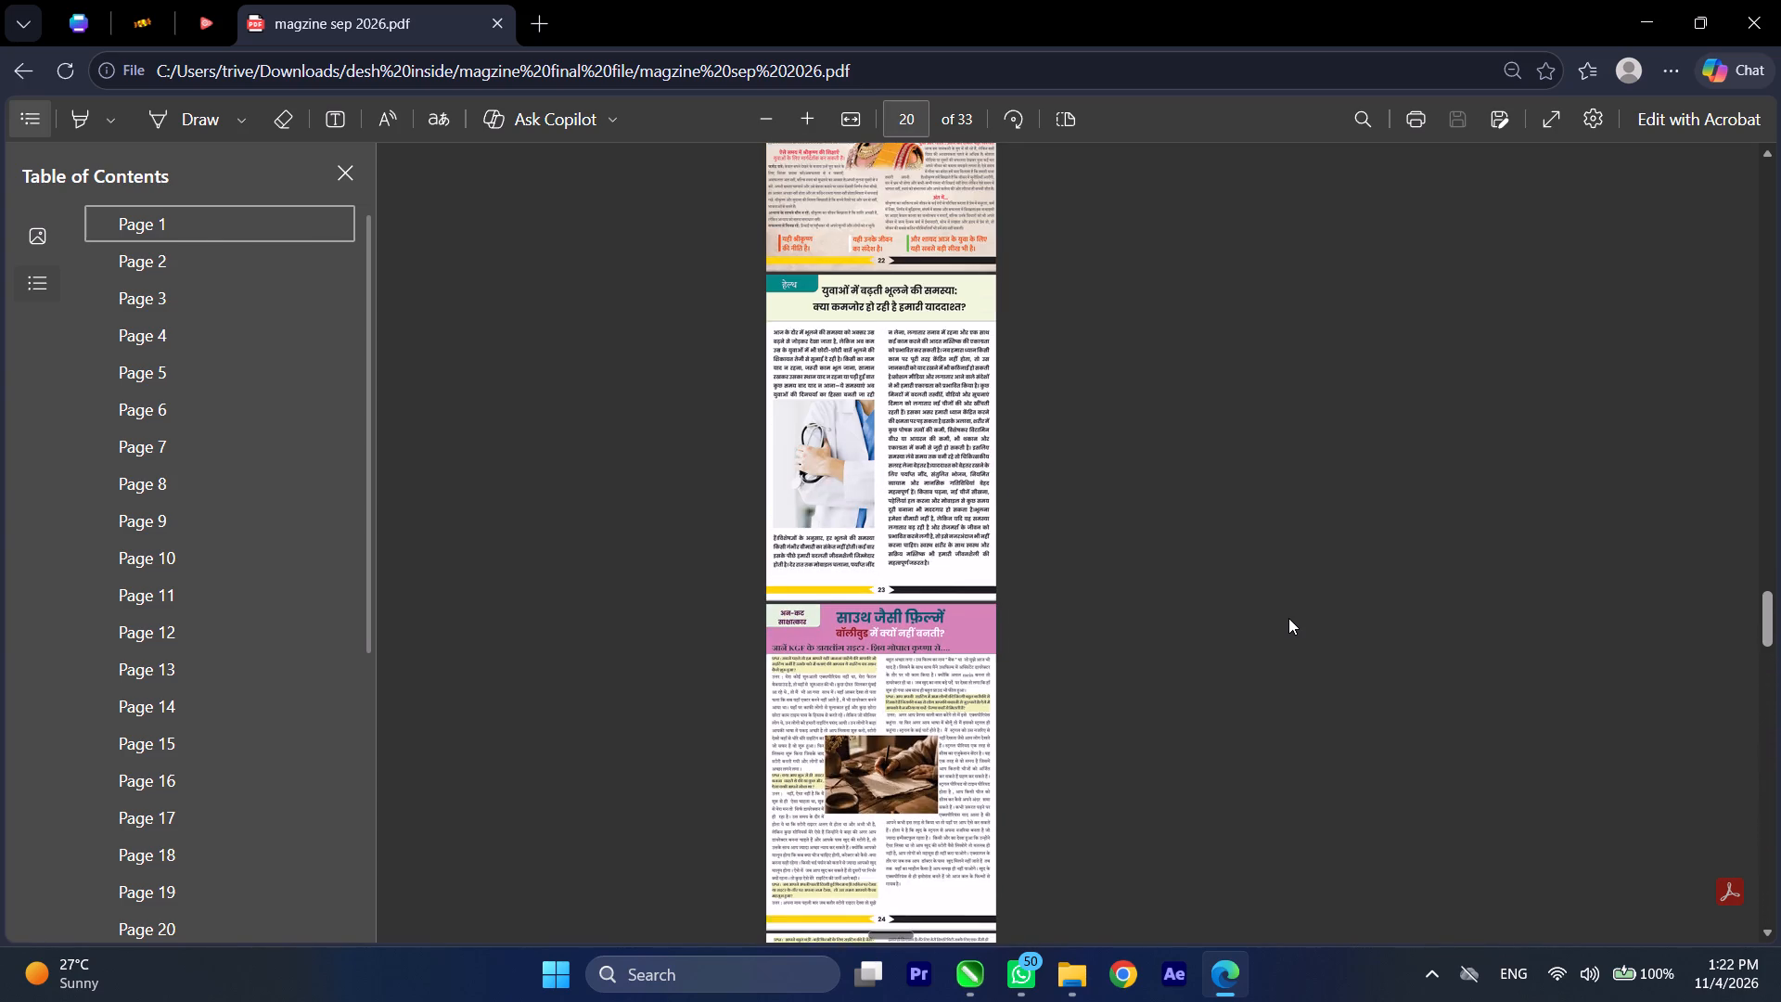
scroll(1288, 618, down, 4)
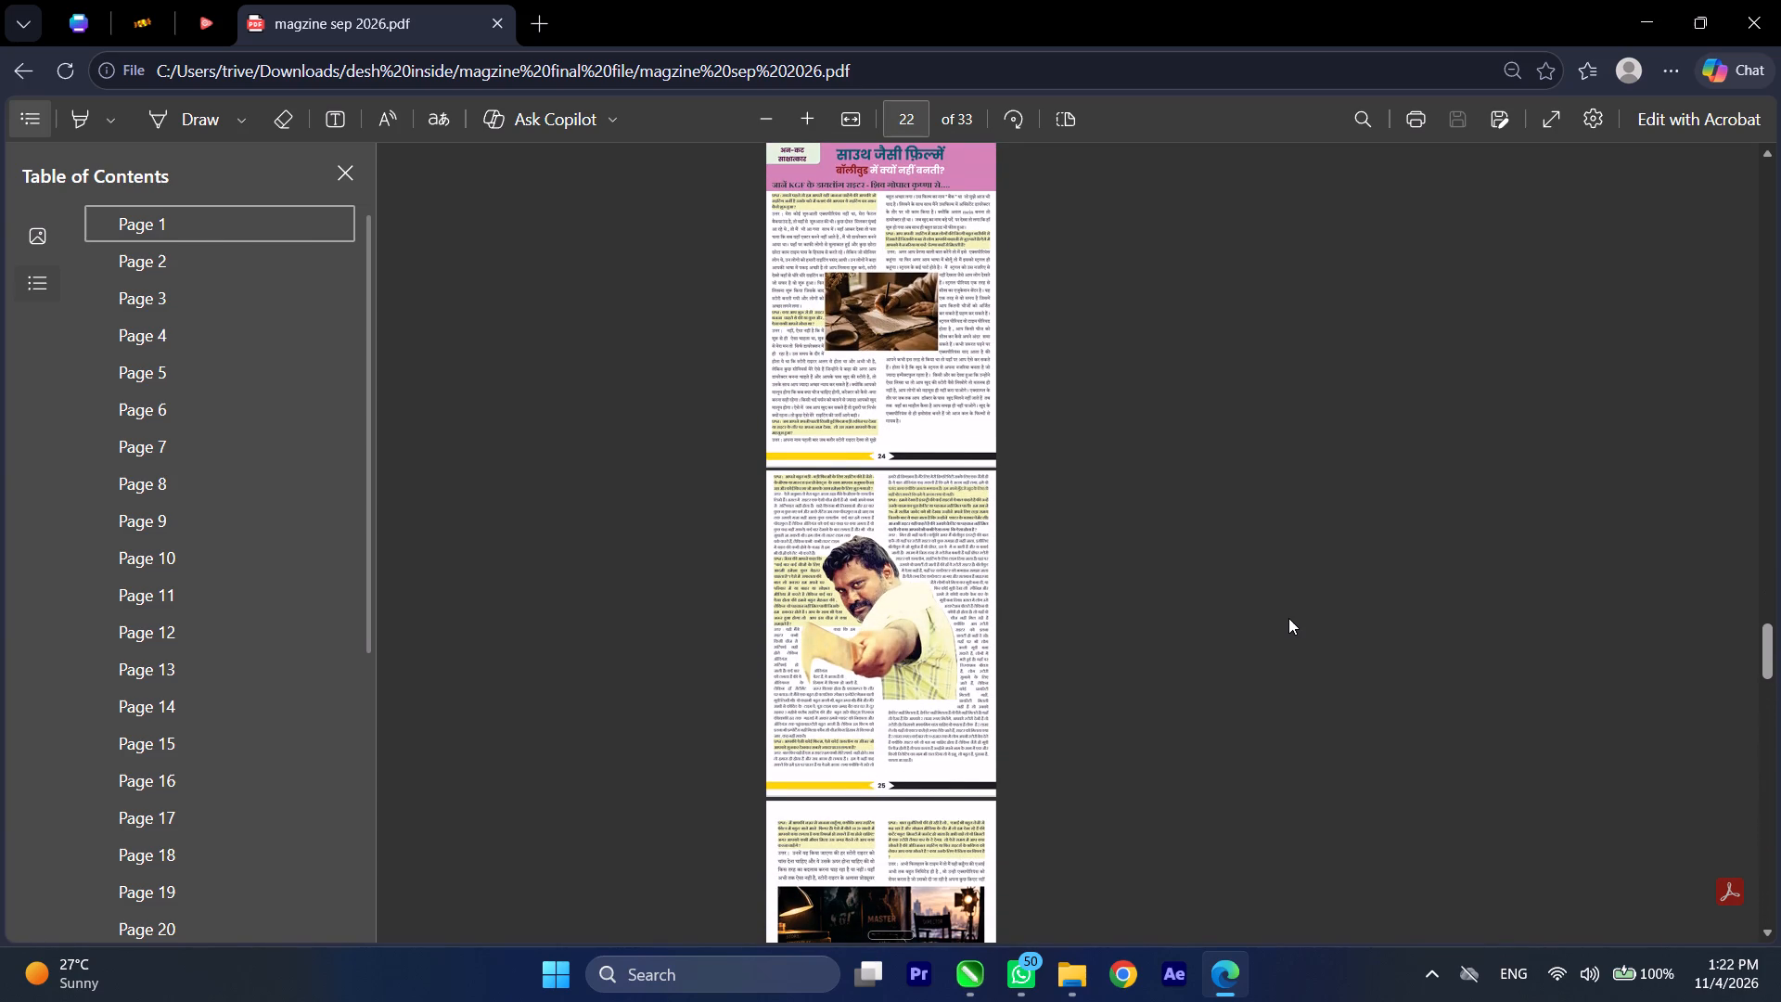
scroll(1288, 618, up, 13)
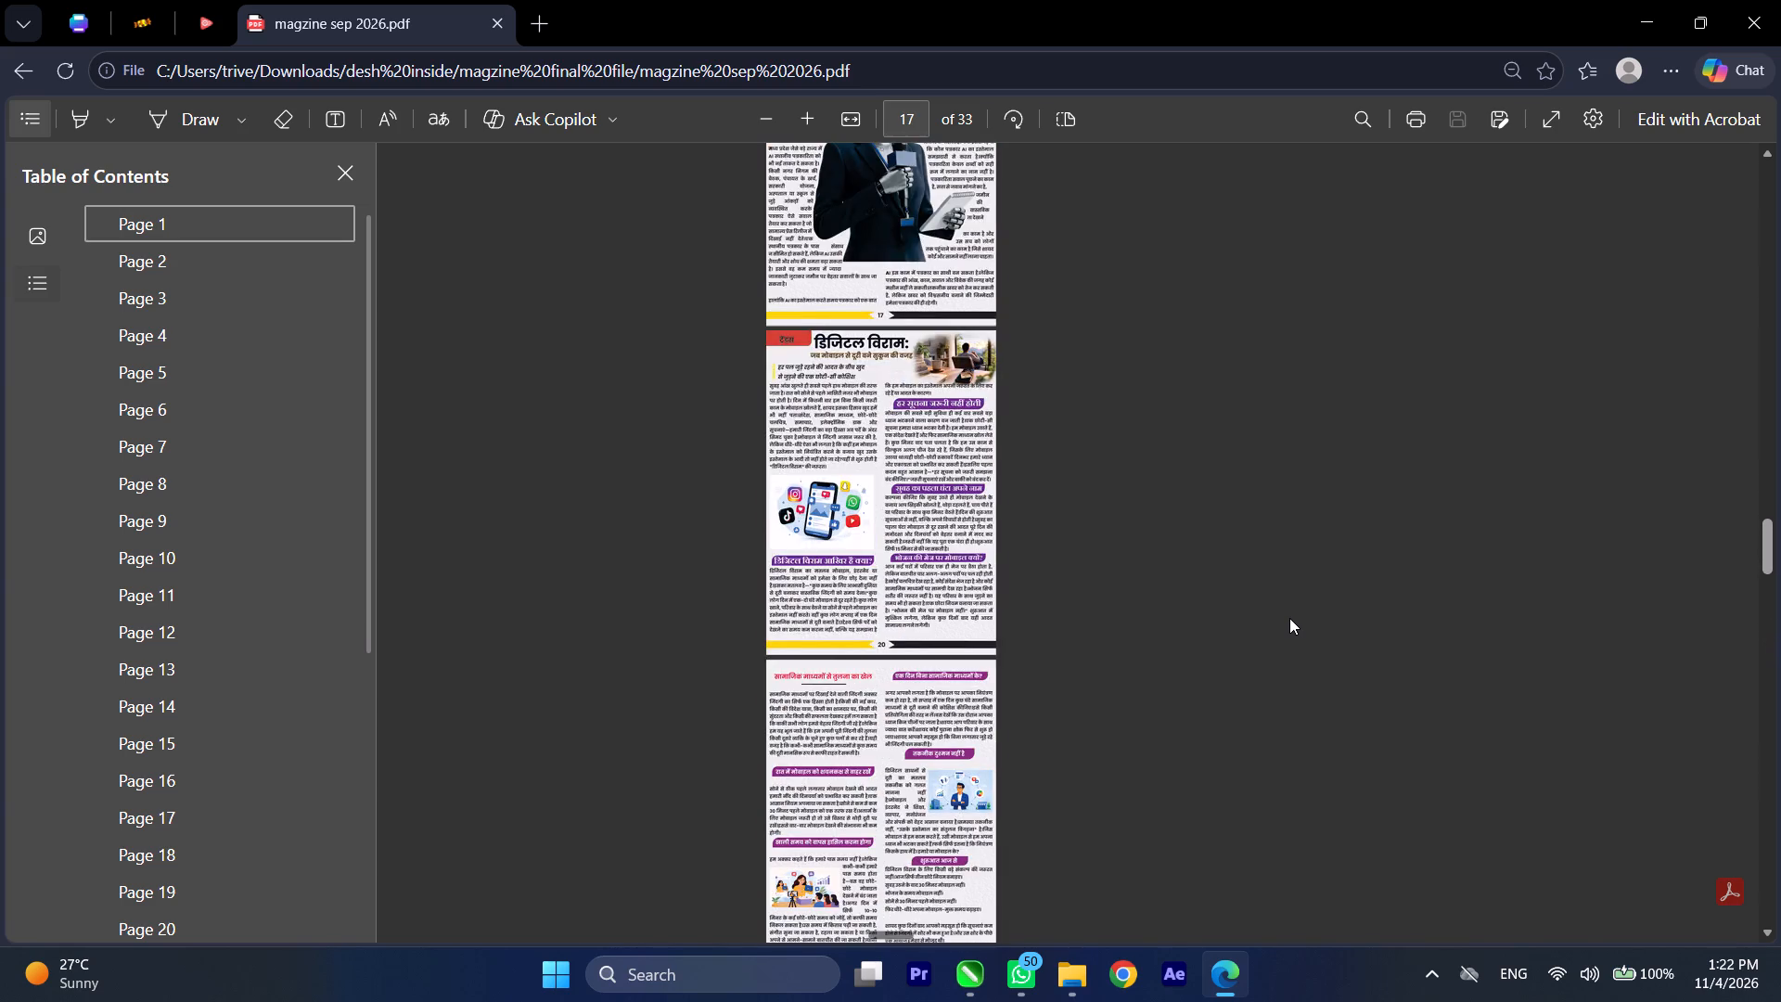
scroll(1289, 618, up, 14)
scroll(1289, 618, up, 13)
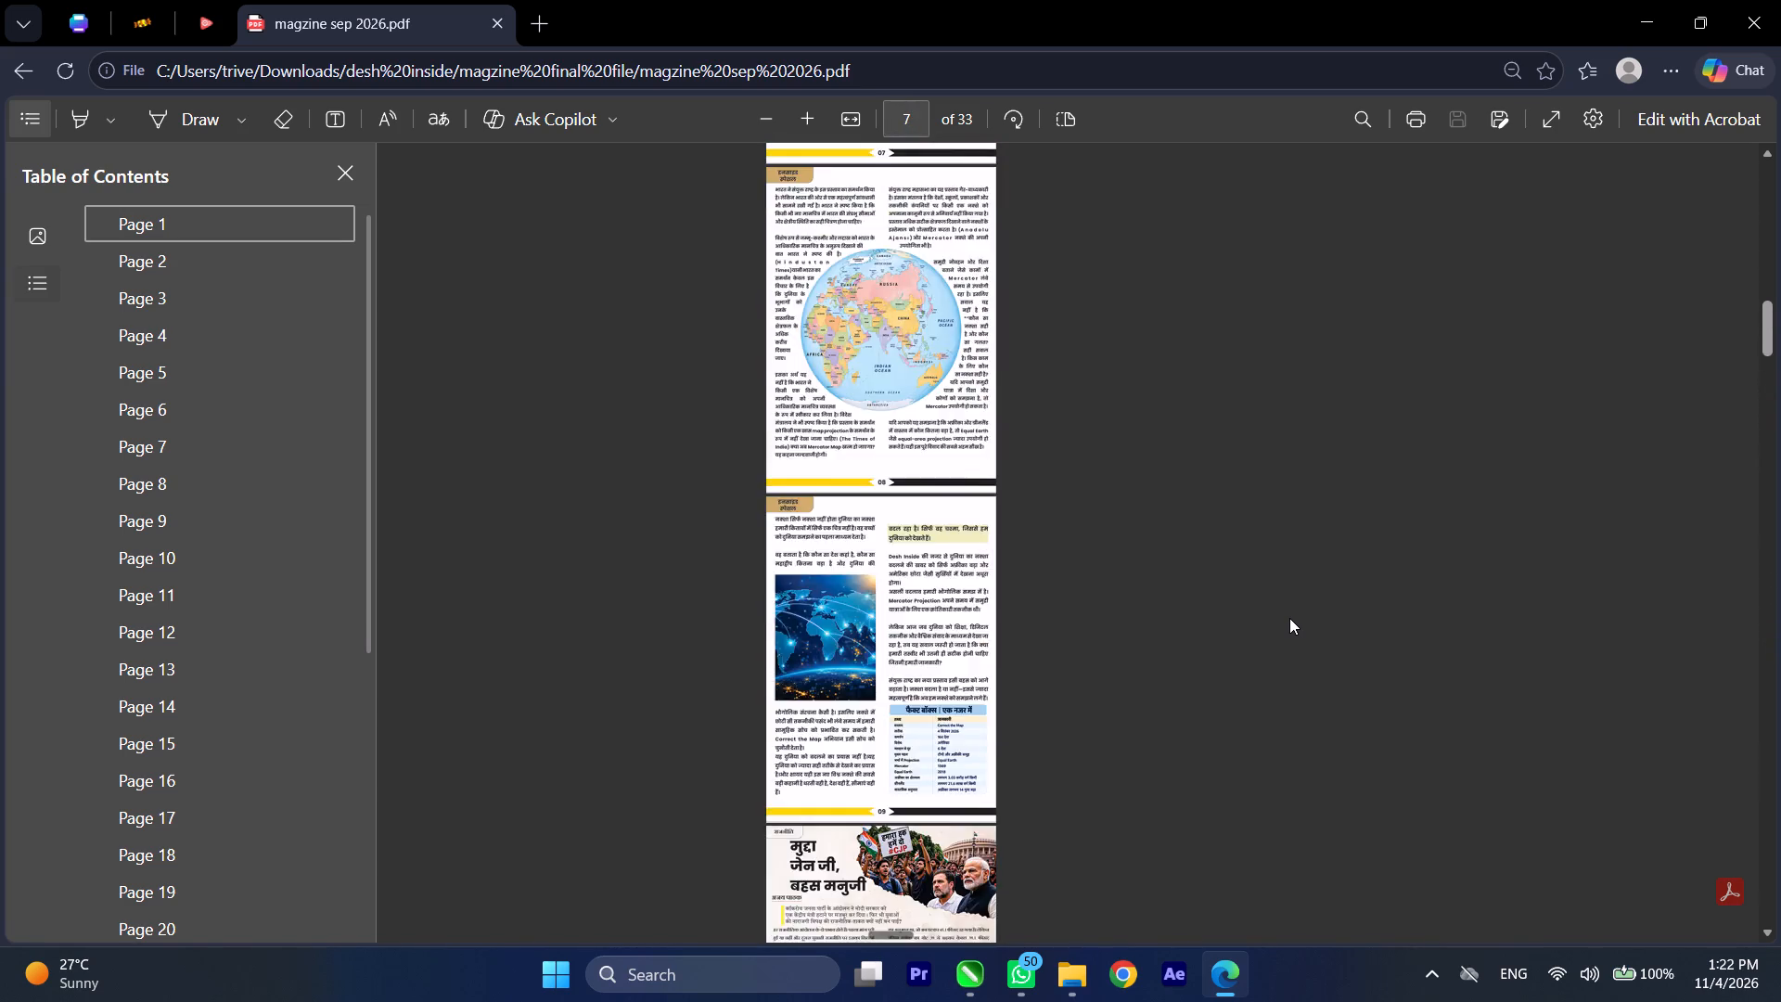
scroll(1289, 618, up, 18)
scroll(1289, 618, up, 5)
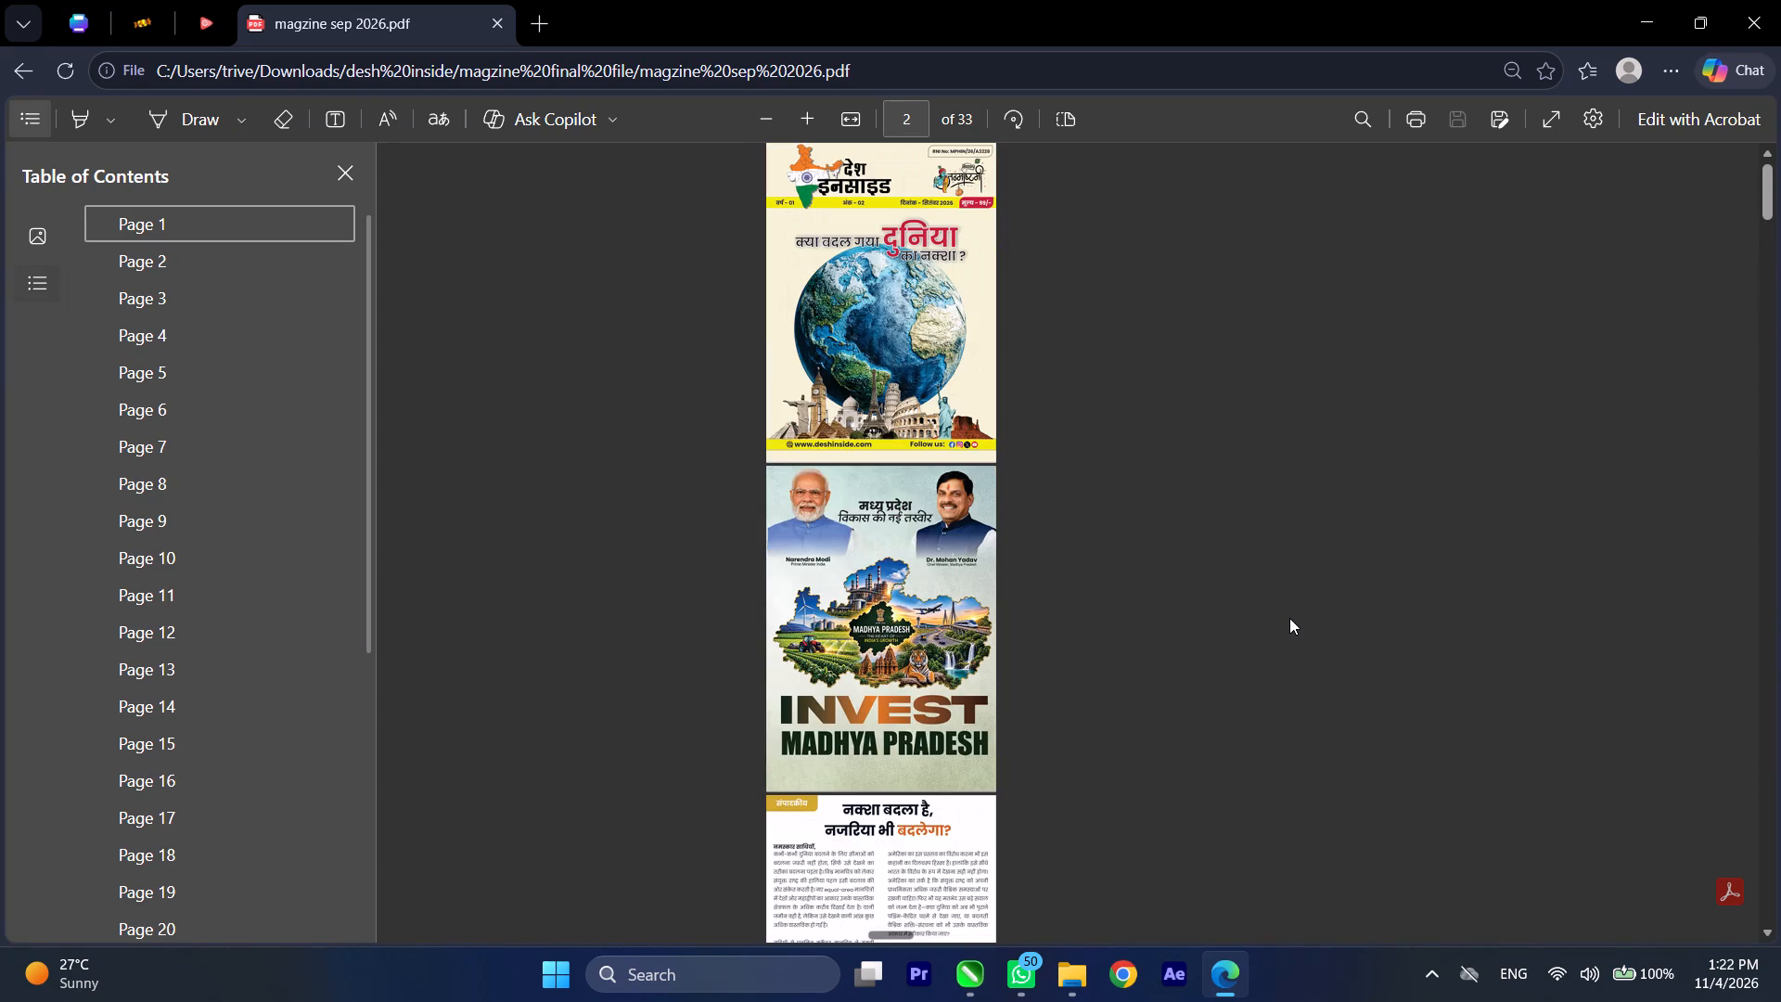
click(1773, 19)
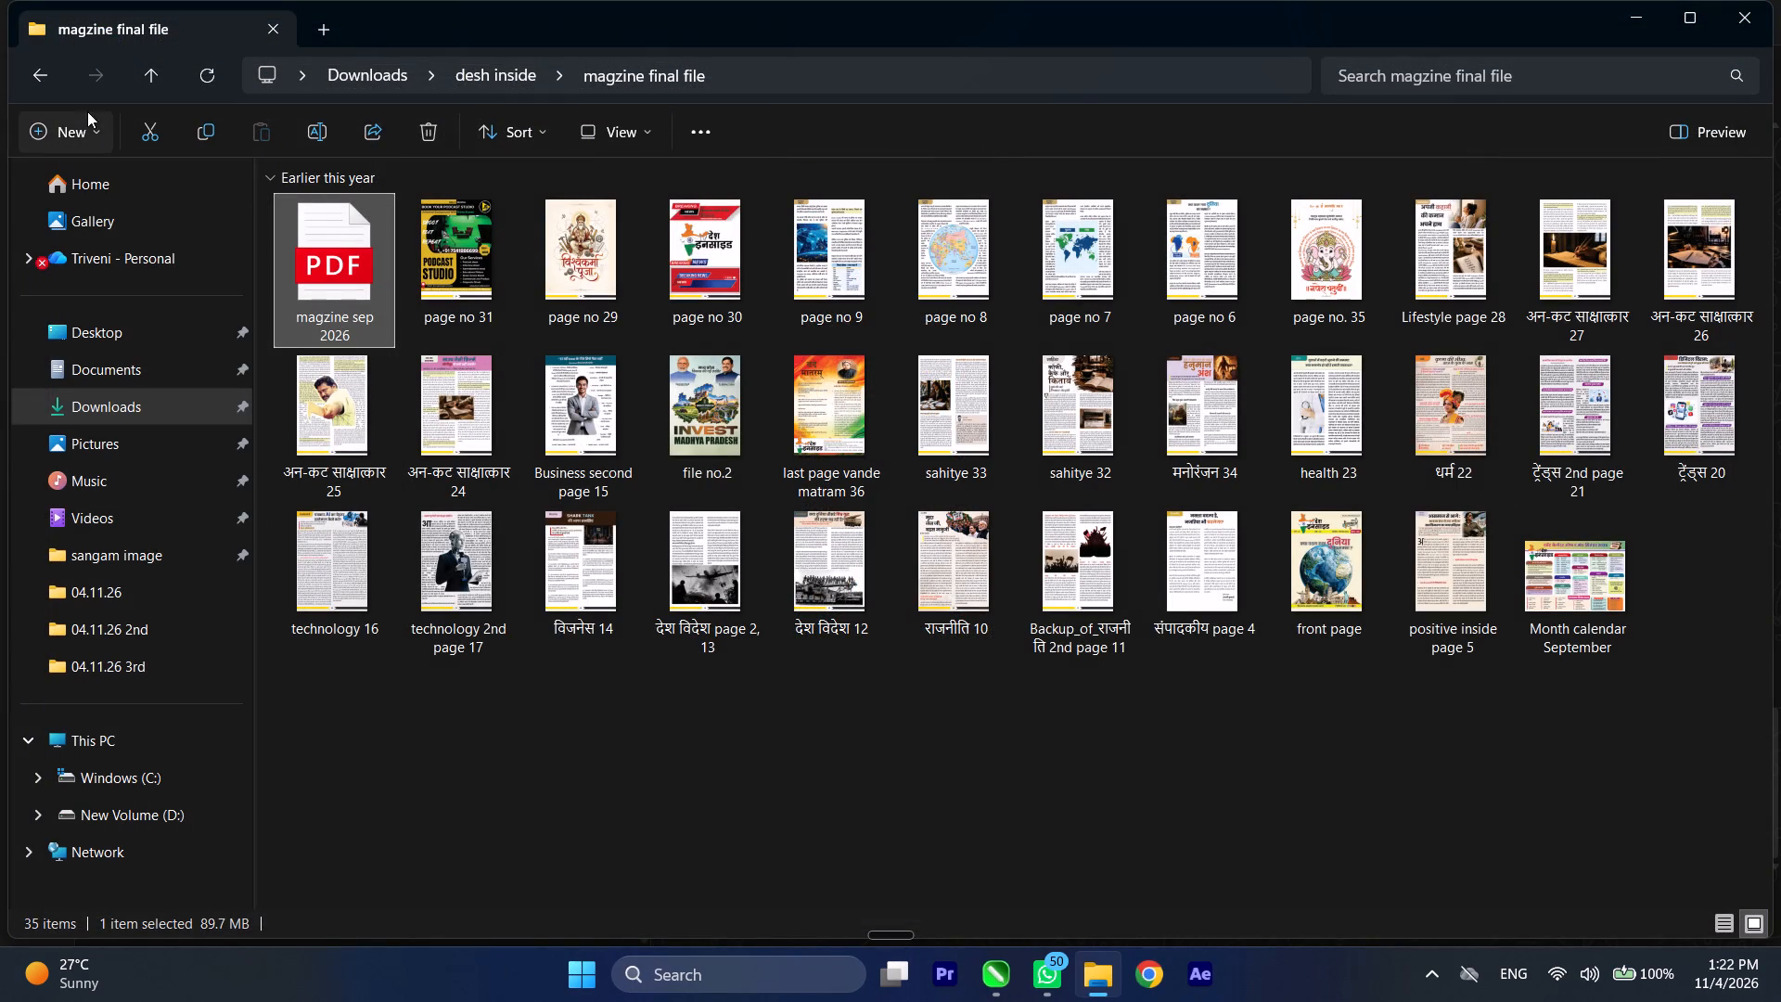
Check desh inside's final tach and final logo folders, including Magazine Design August 2026 and the nested final logo folder.
click(157, 89)
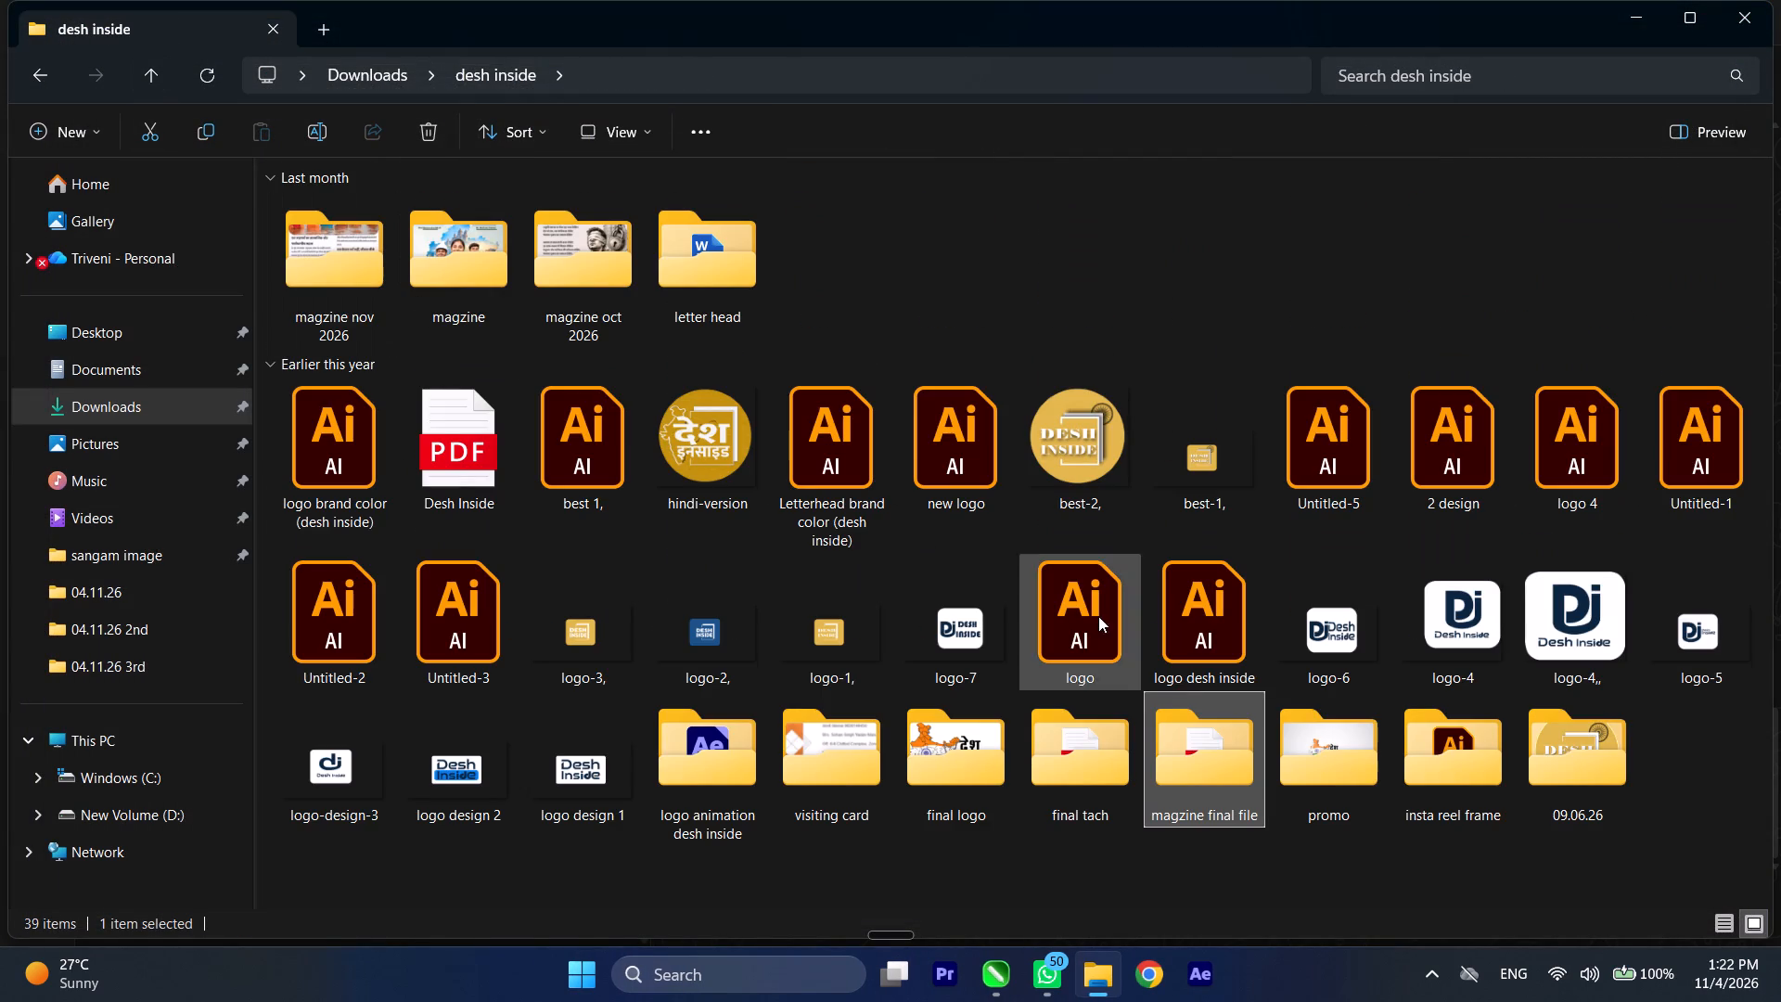
double_click(1115, 777)
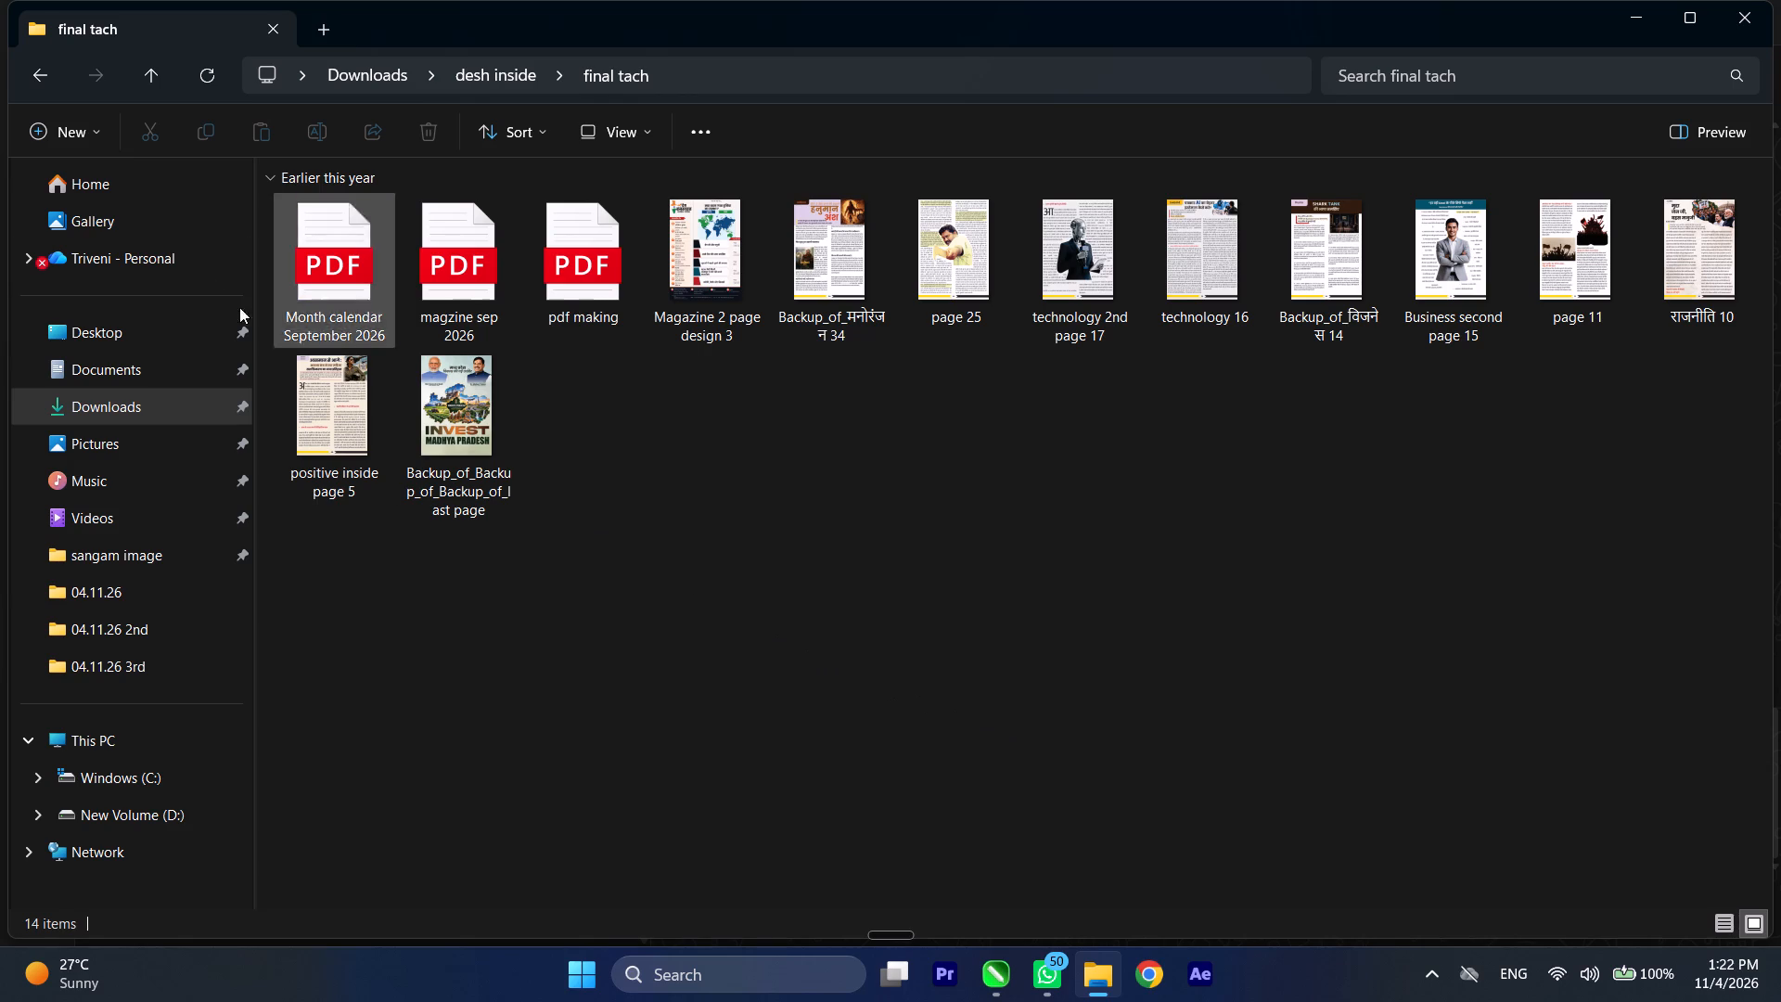
click(140, 71)
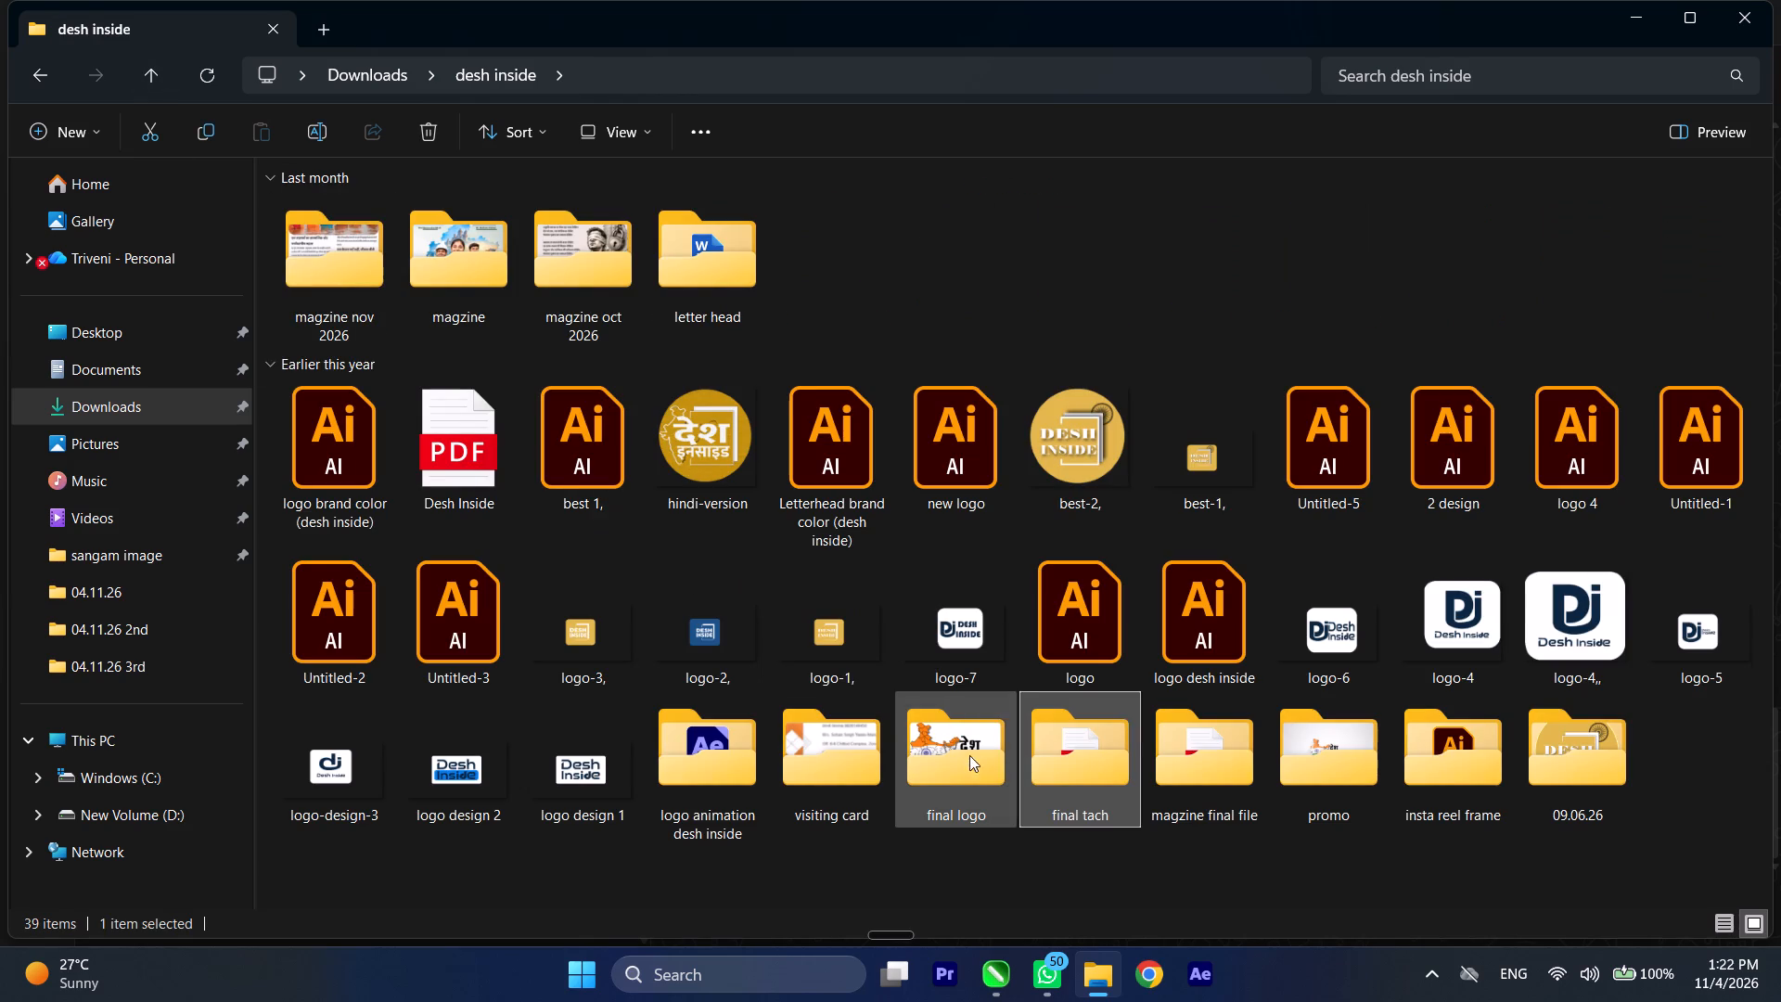
double_click(964, 770)
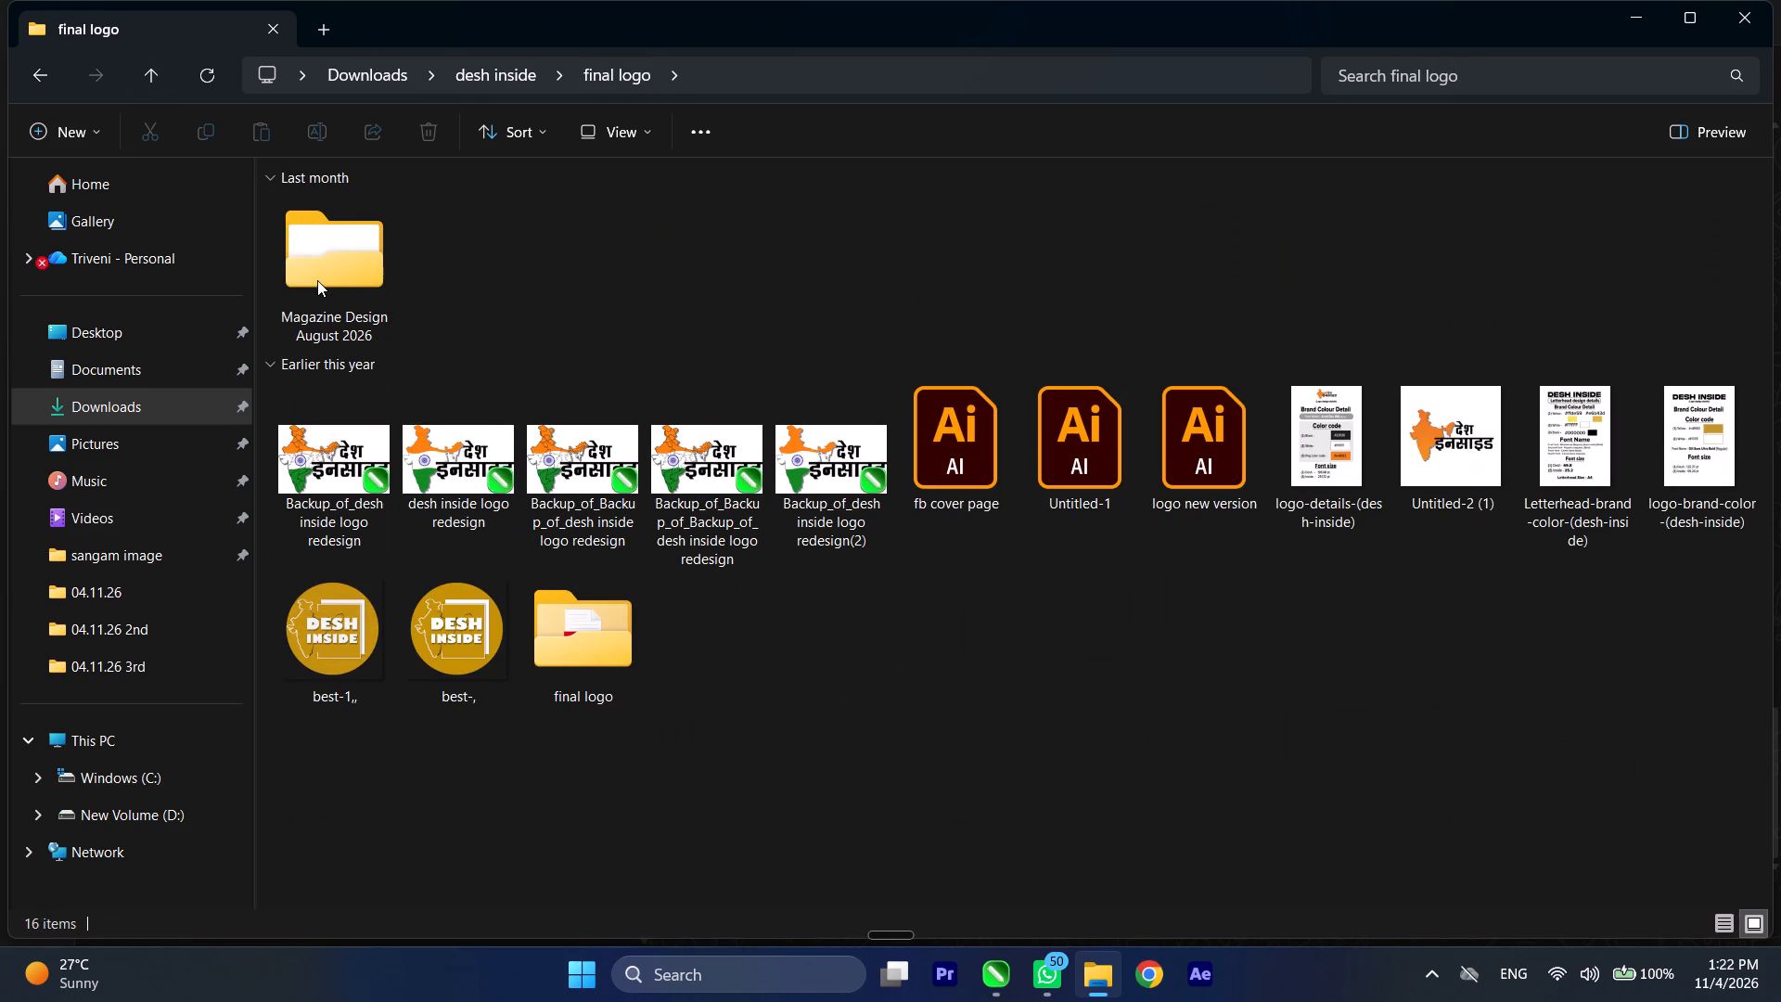
double_click(317, 280)
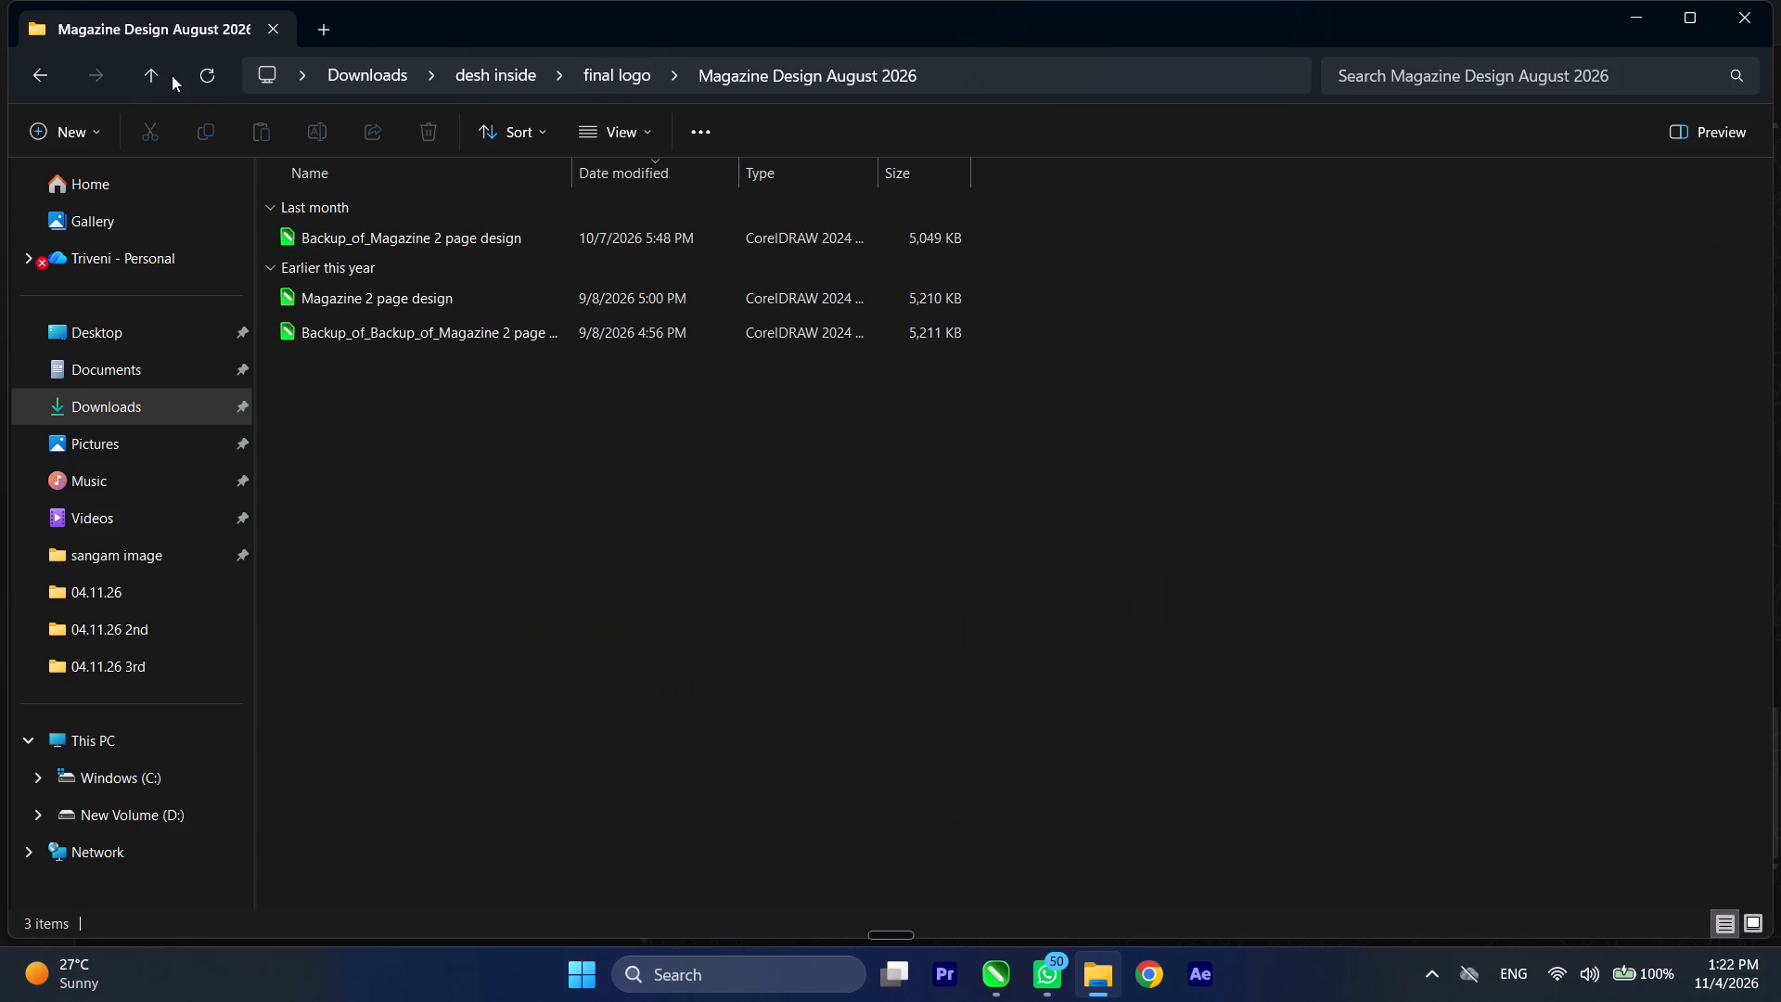
click(172, 75)
click(166, 71)
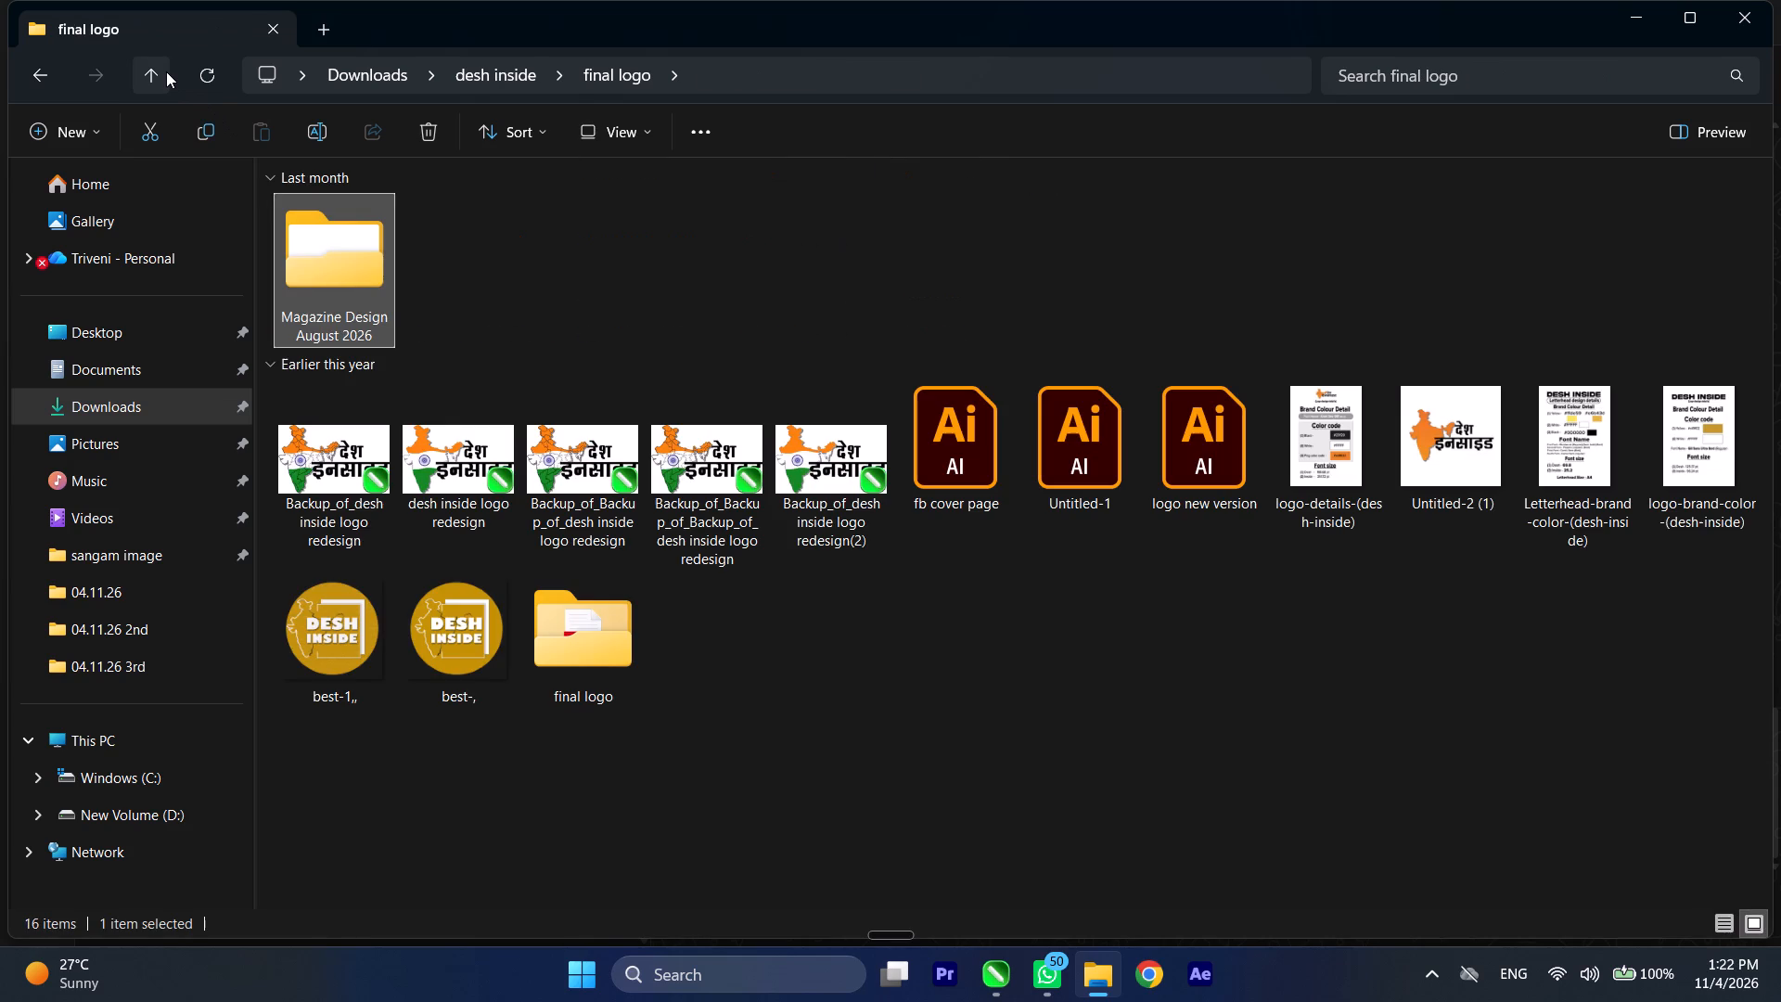
double_click(575, 607)
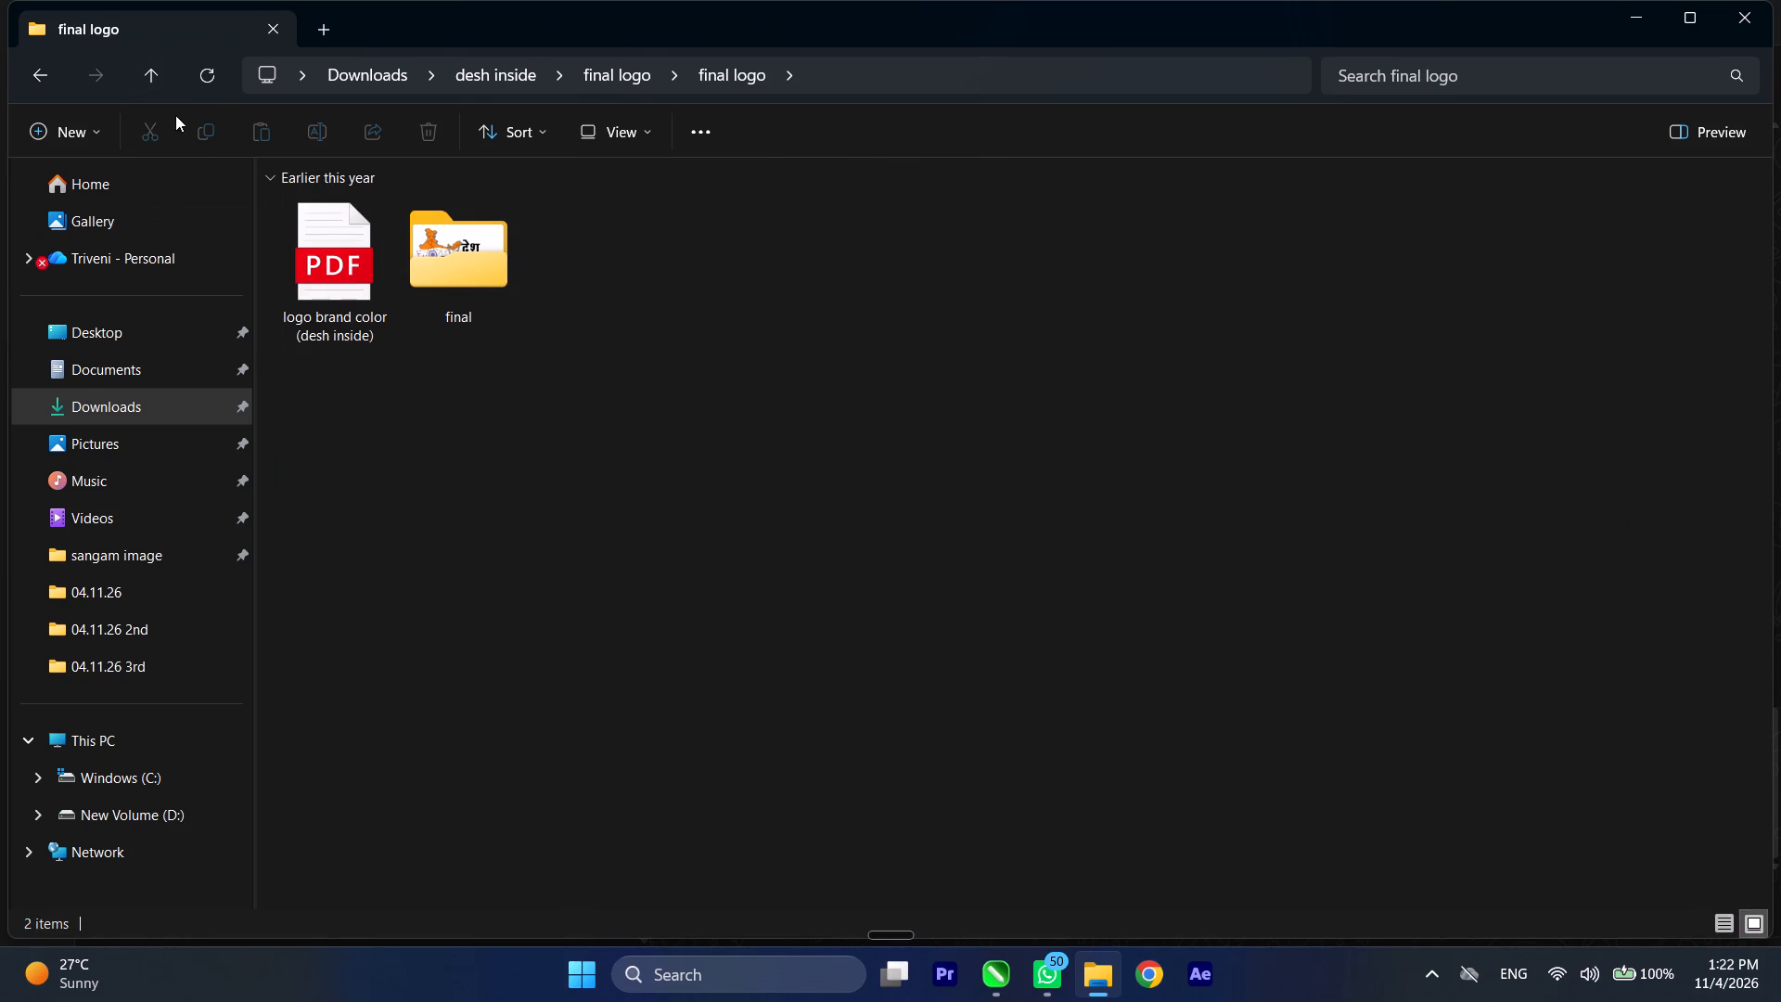
double_click(160, 81)
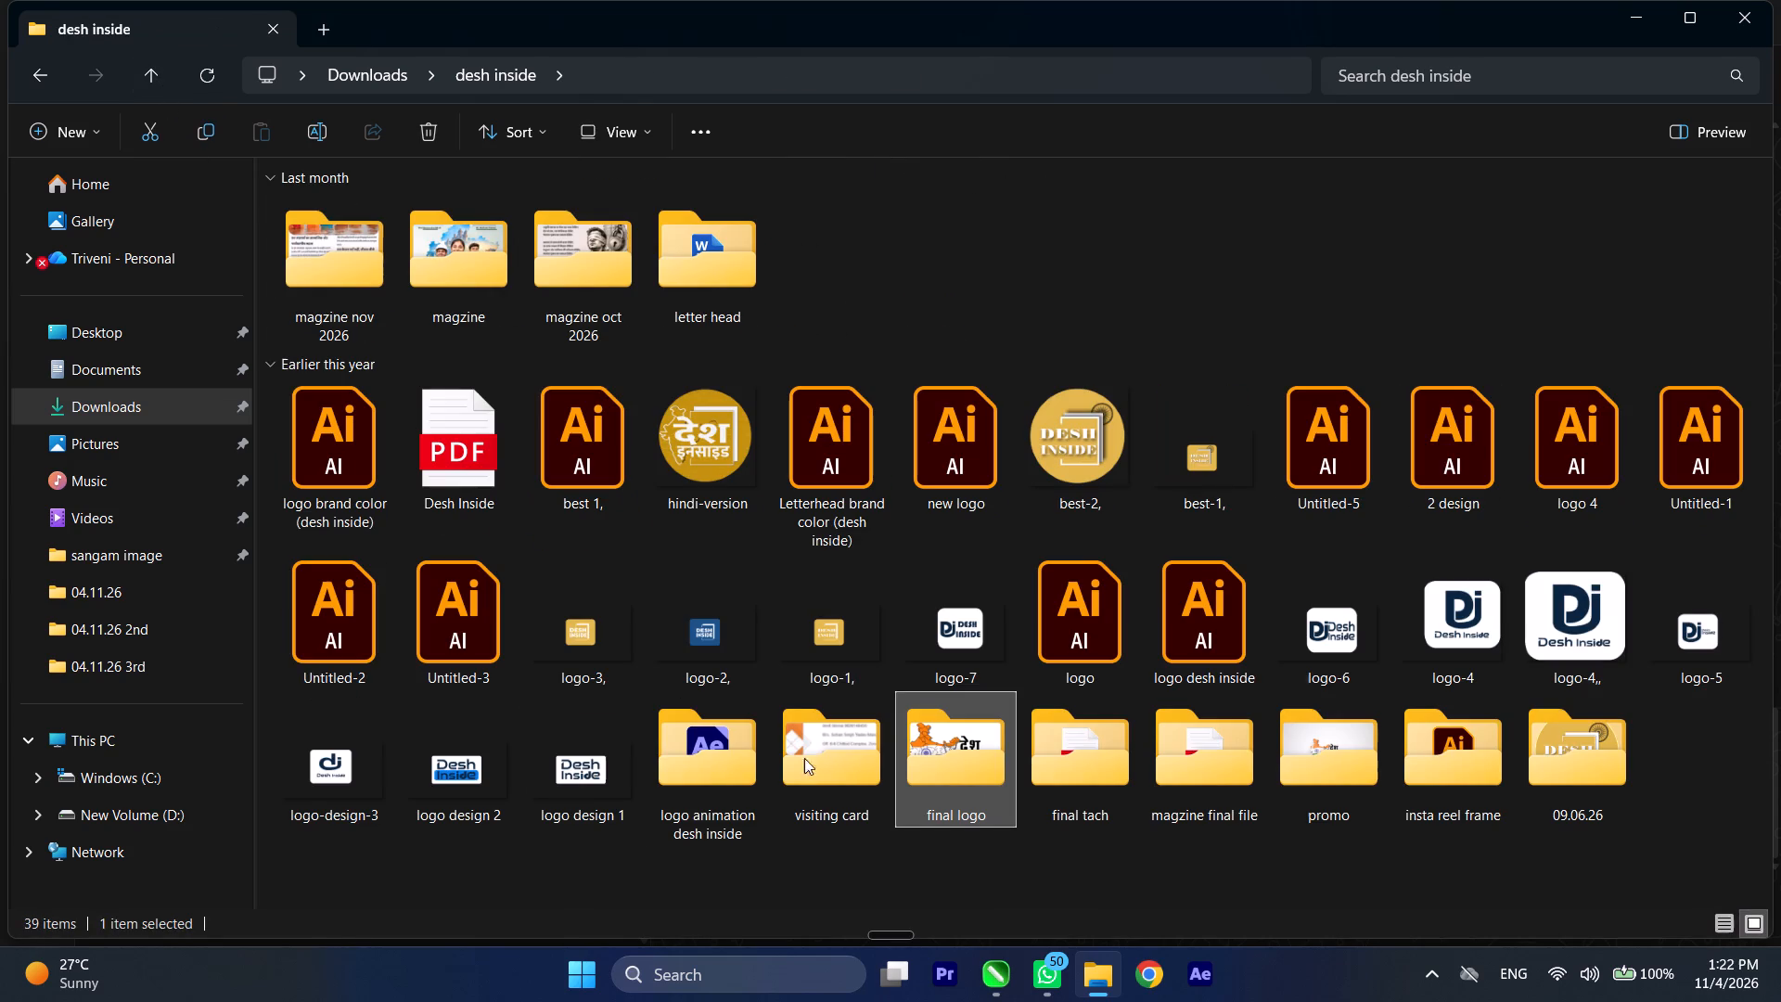
Check the contents of the visiting card, promo and magzine final file folders, returning to desh inside.
double_click(839, 765)
click(139, 65)
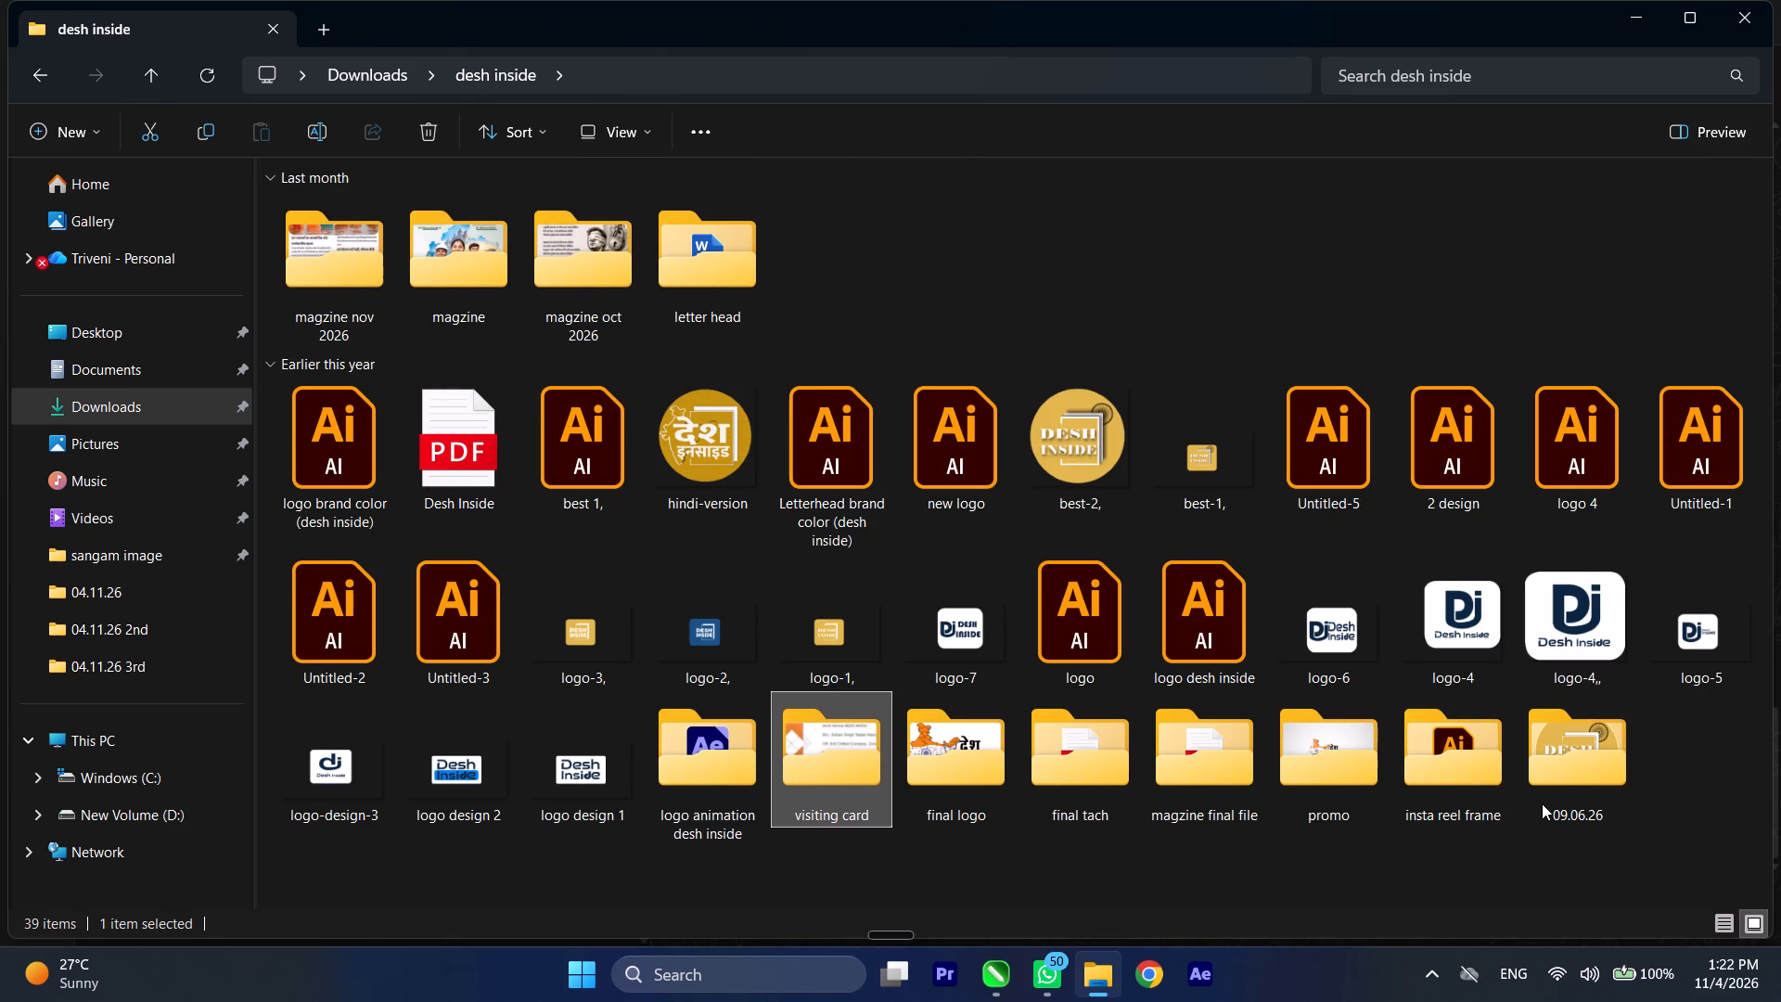
click(1476, 790)
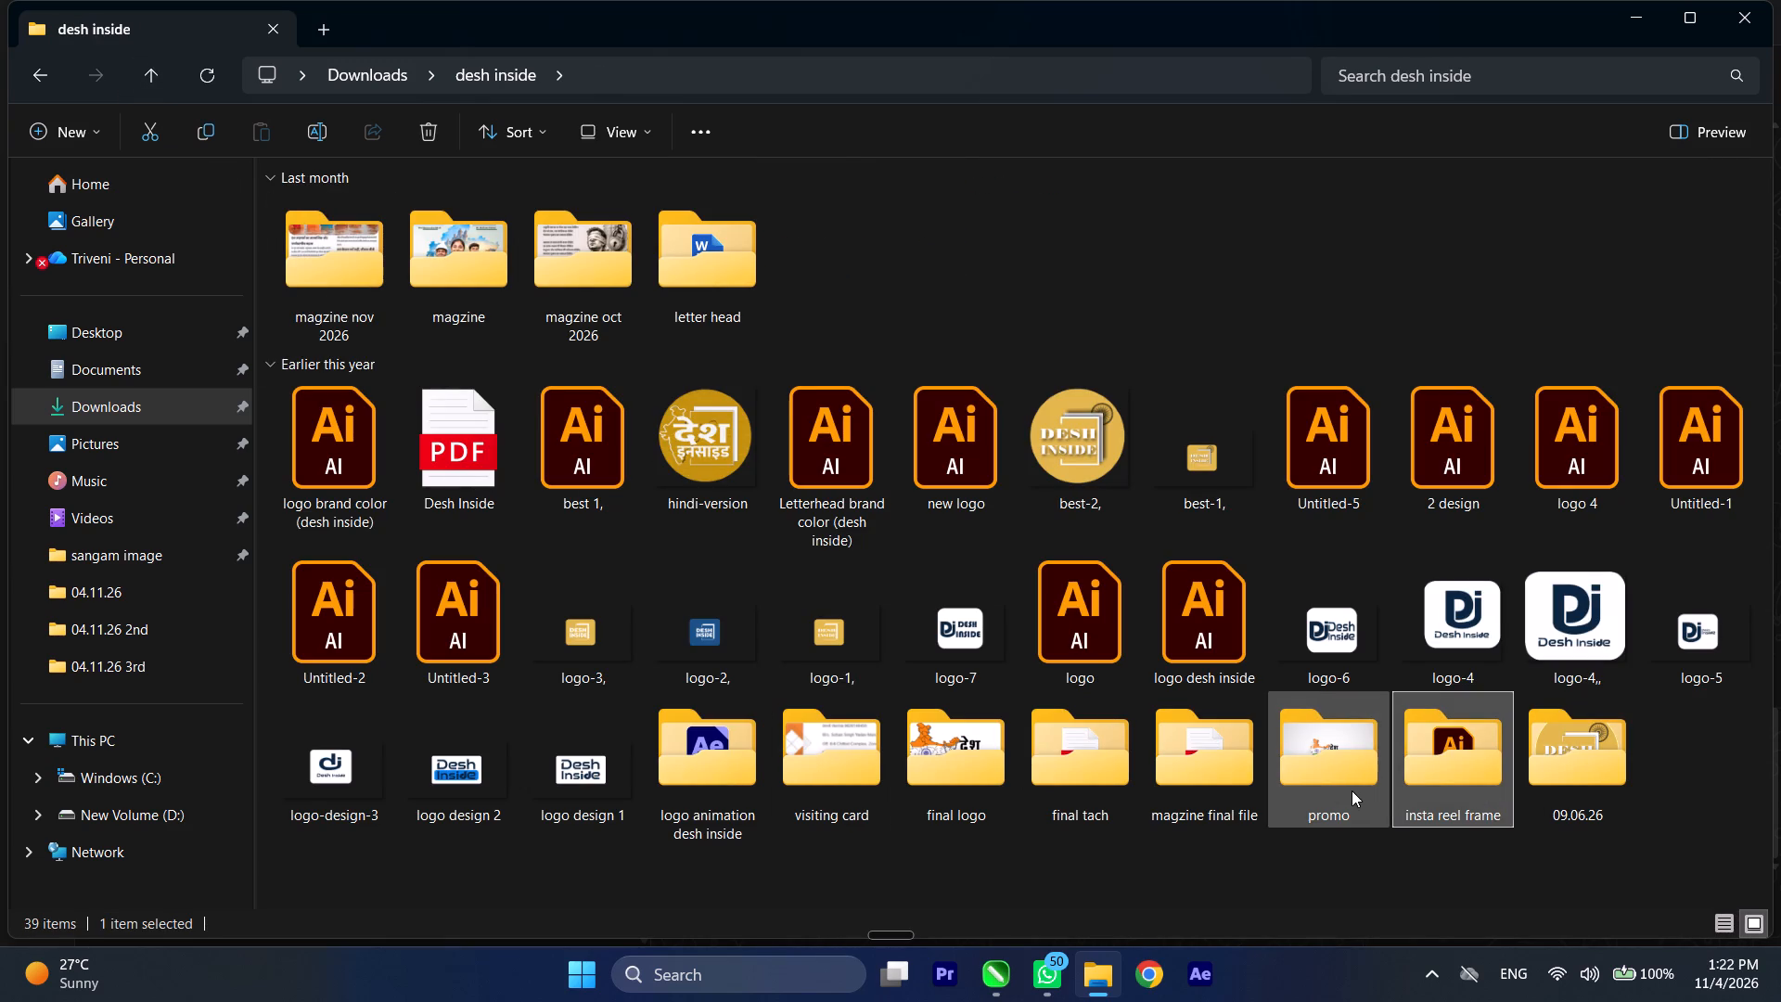
double_click(1352, 790)
click(159, 83)
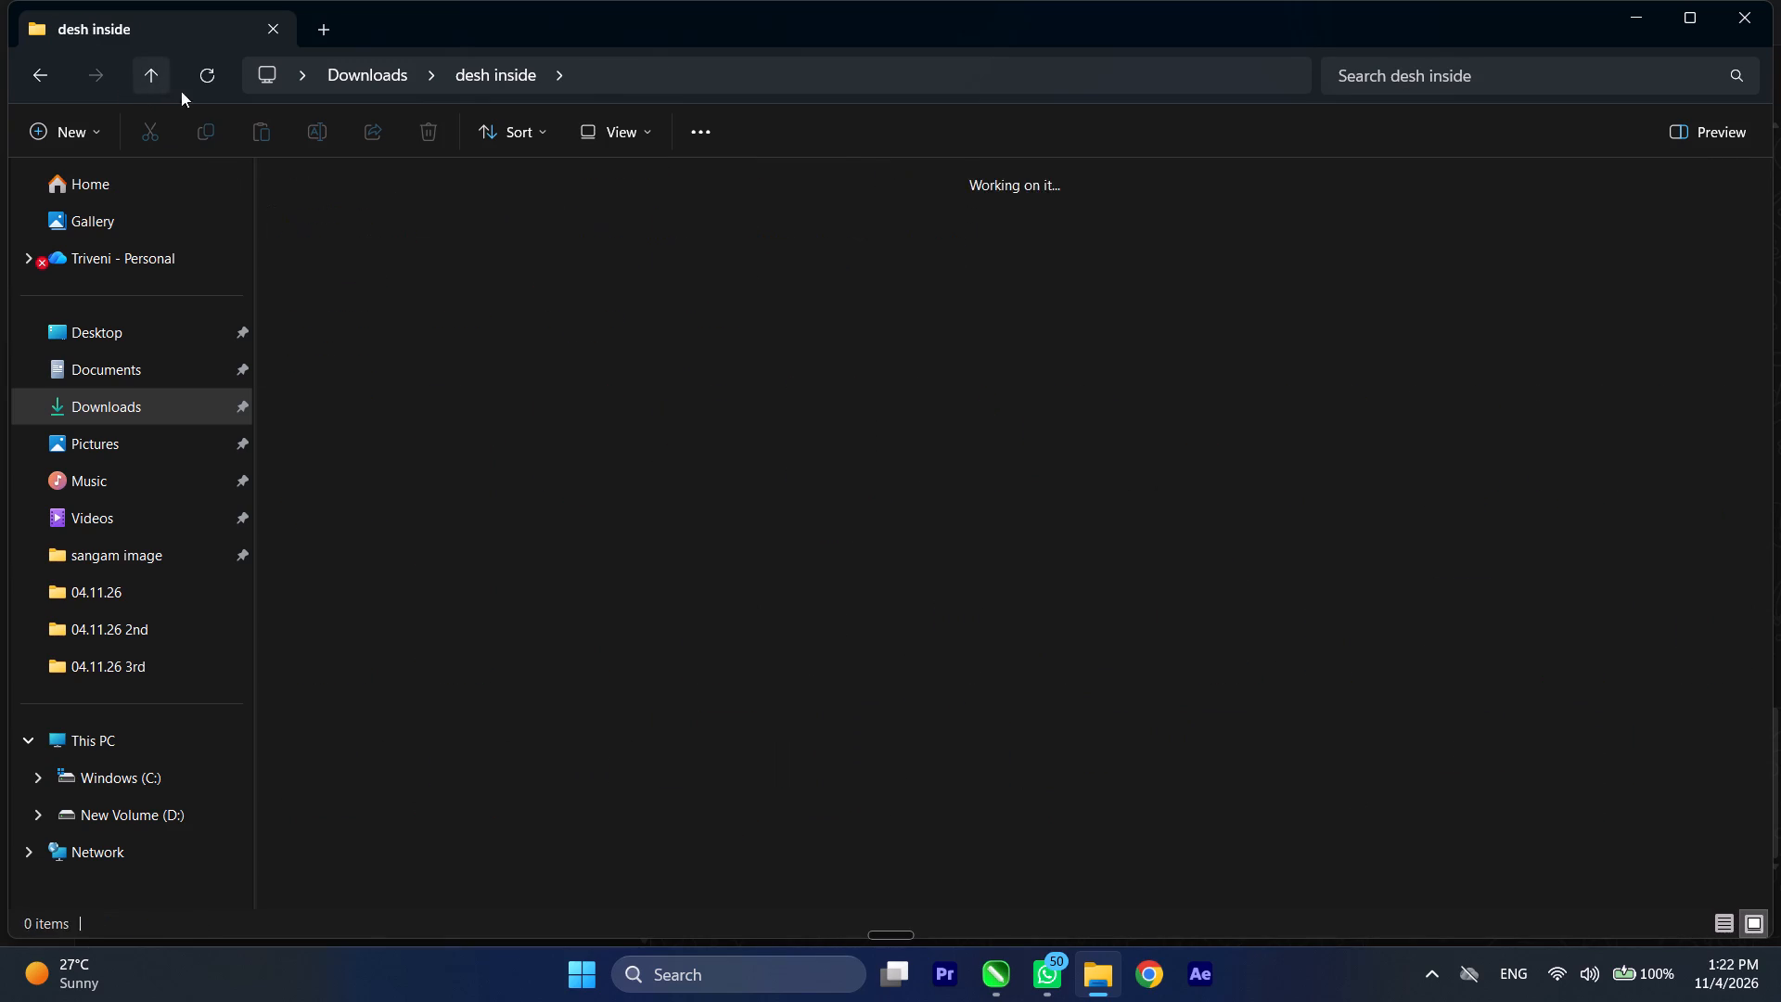
double_click(1172, 759)
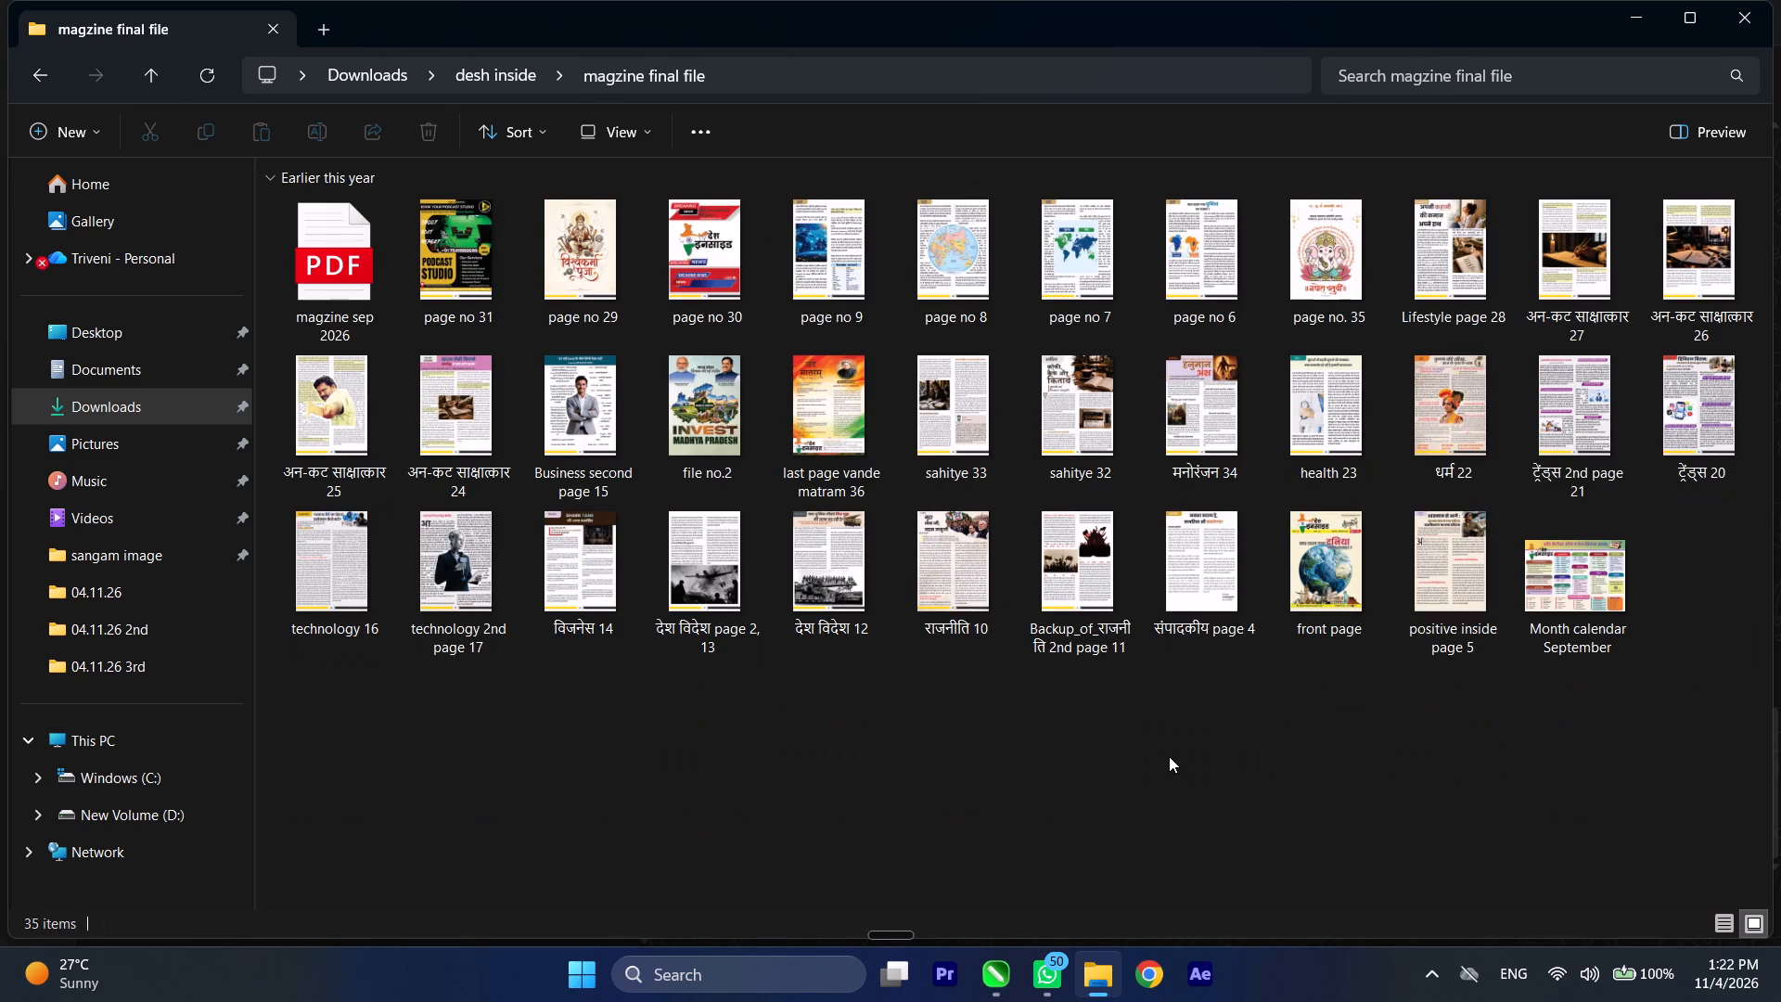
click(135, 77)
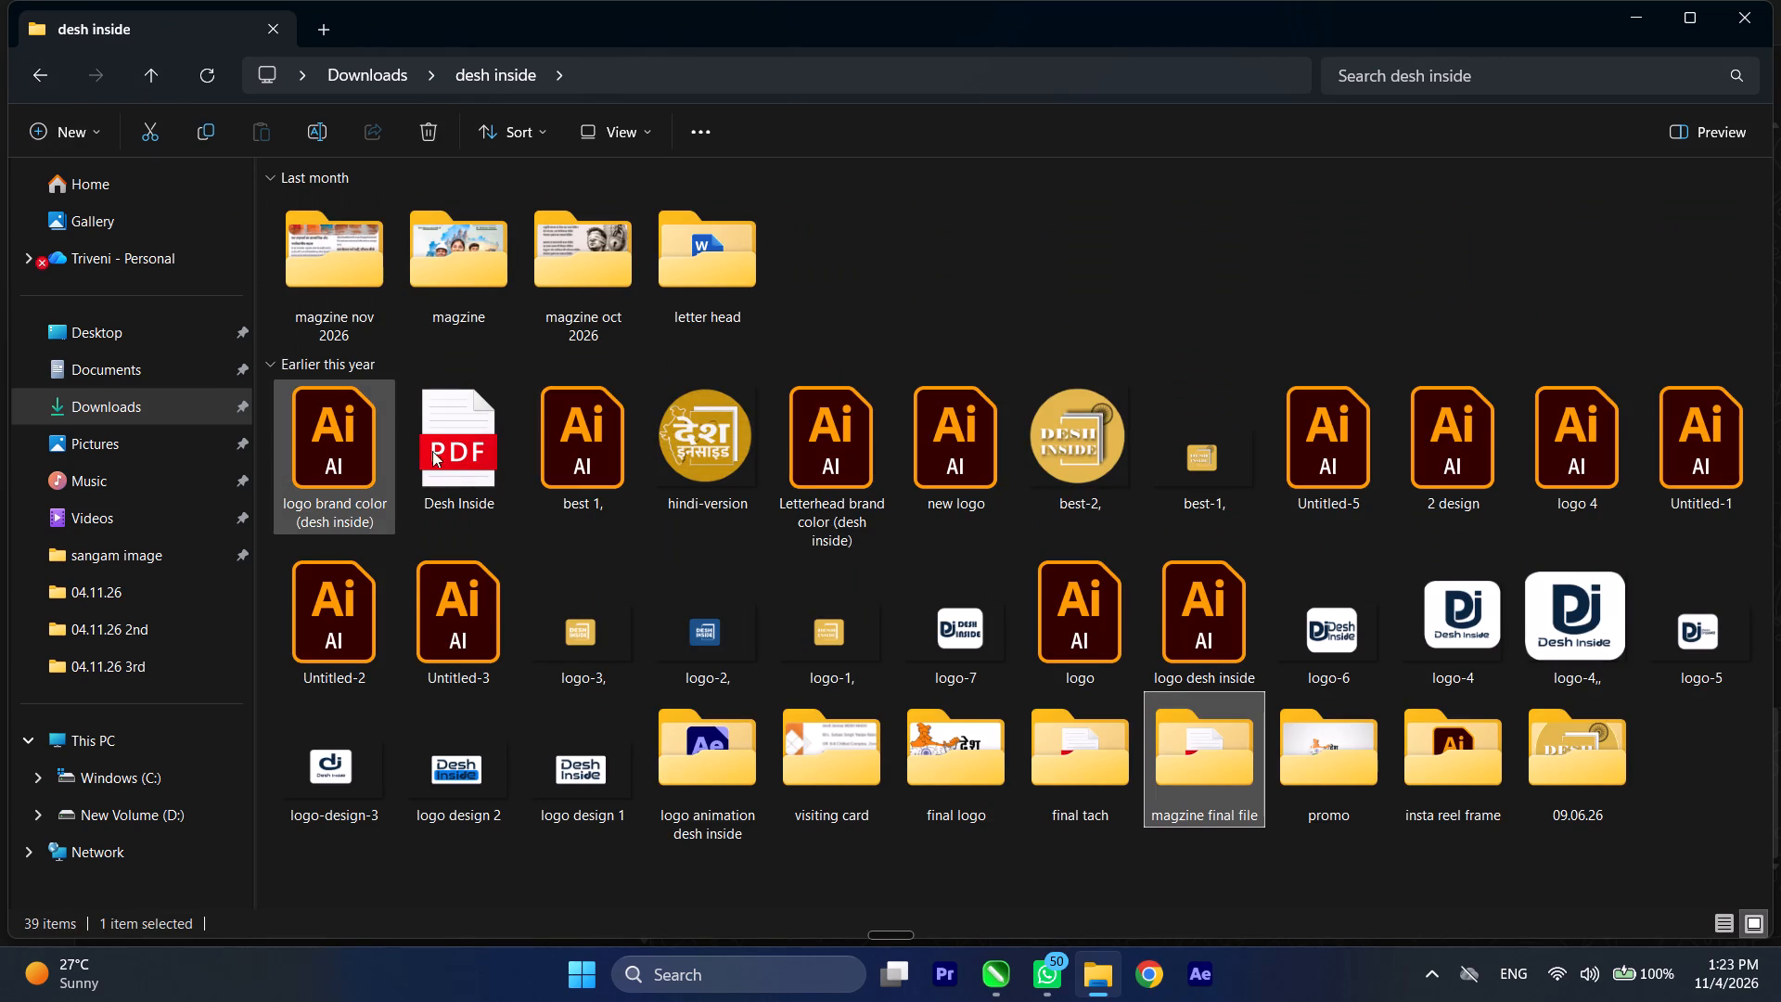
In the letter head folder, check New folder (2), open and close the पंजीयन PDF, and return to desh inside.
scroll(391, 353, down, 3)
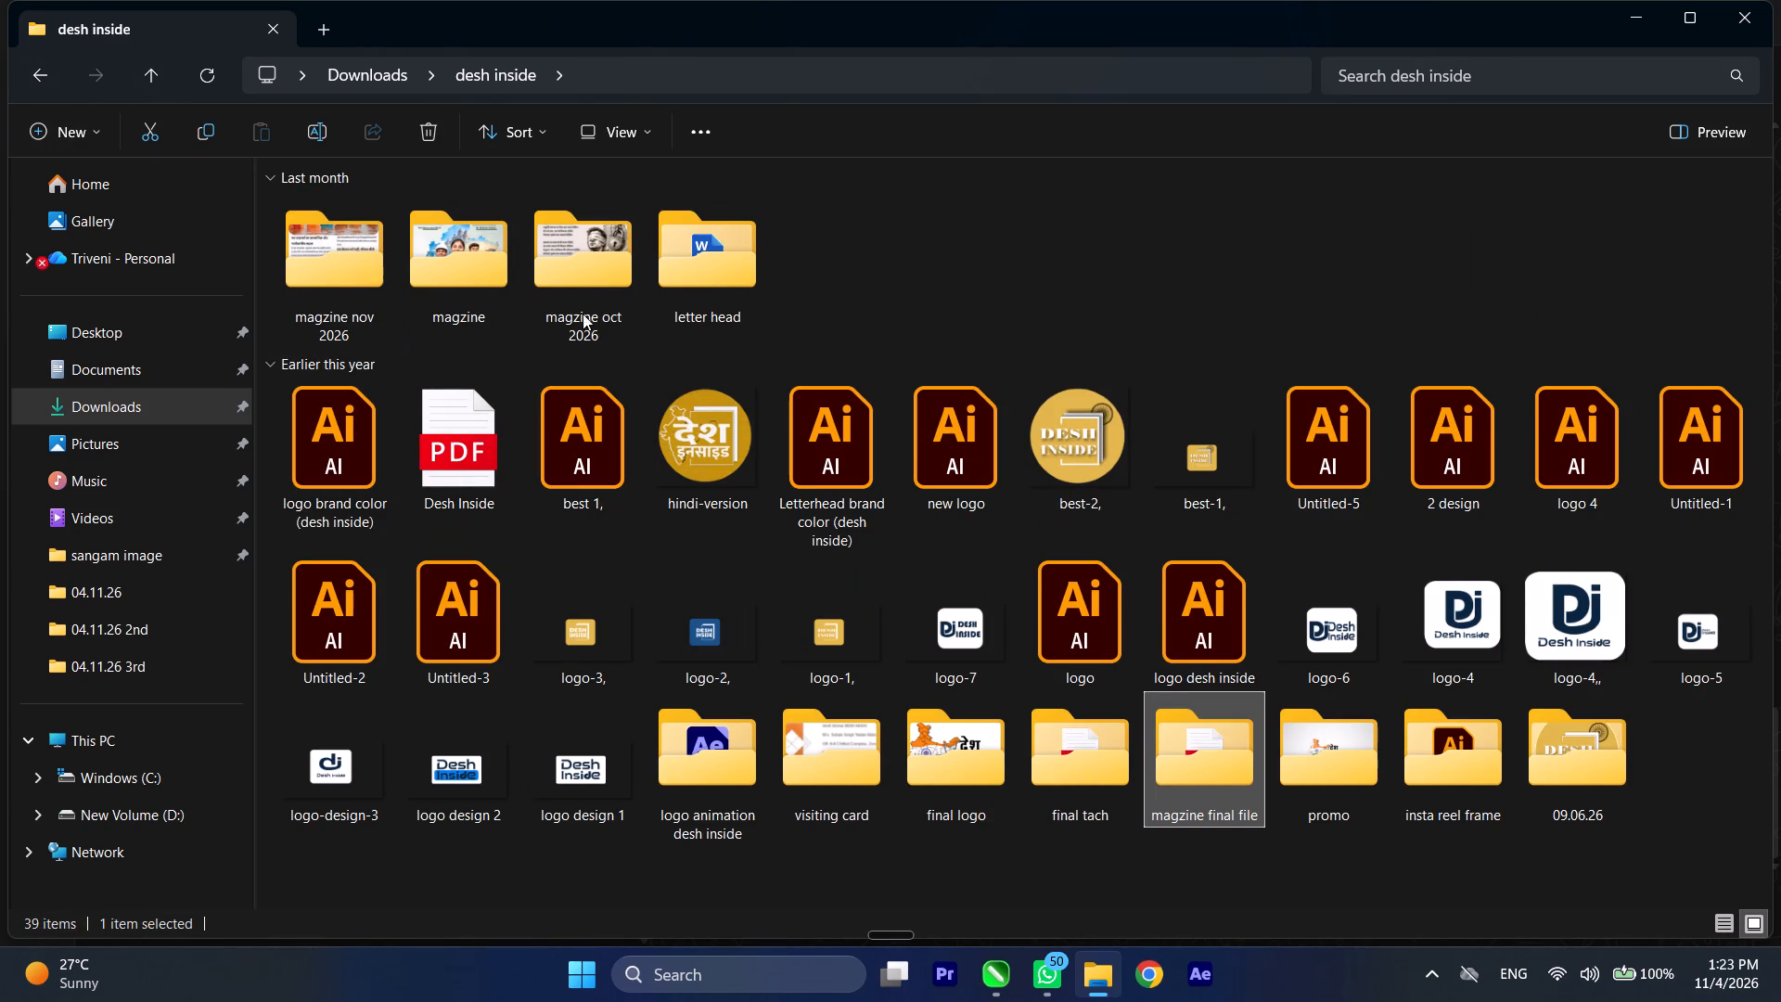
double_click(677, 289)
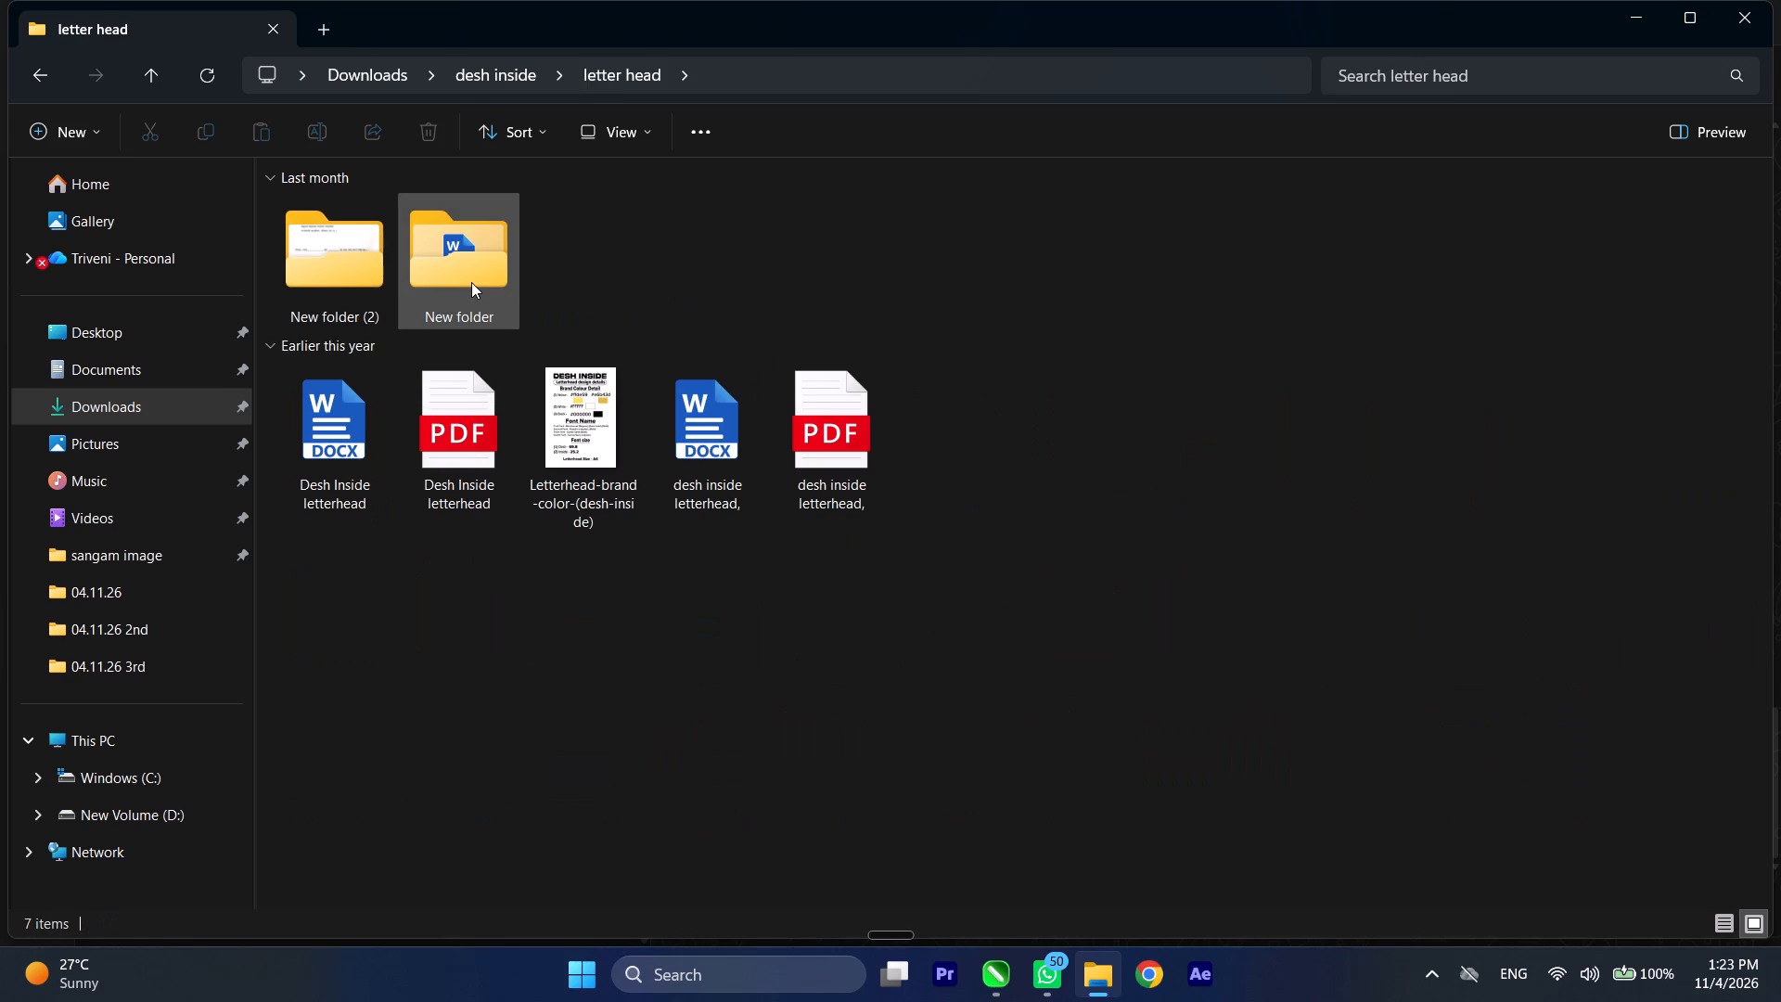
double_click(371, 275)
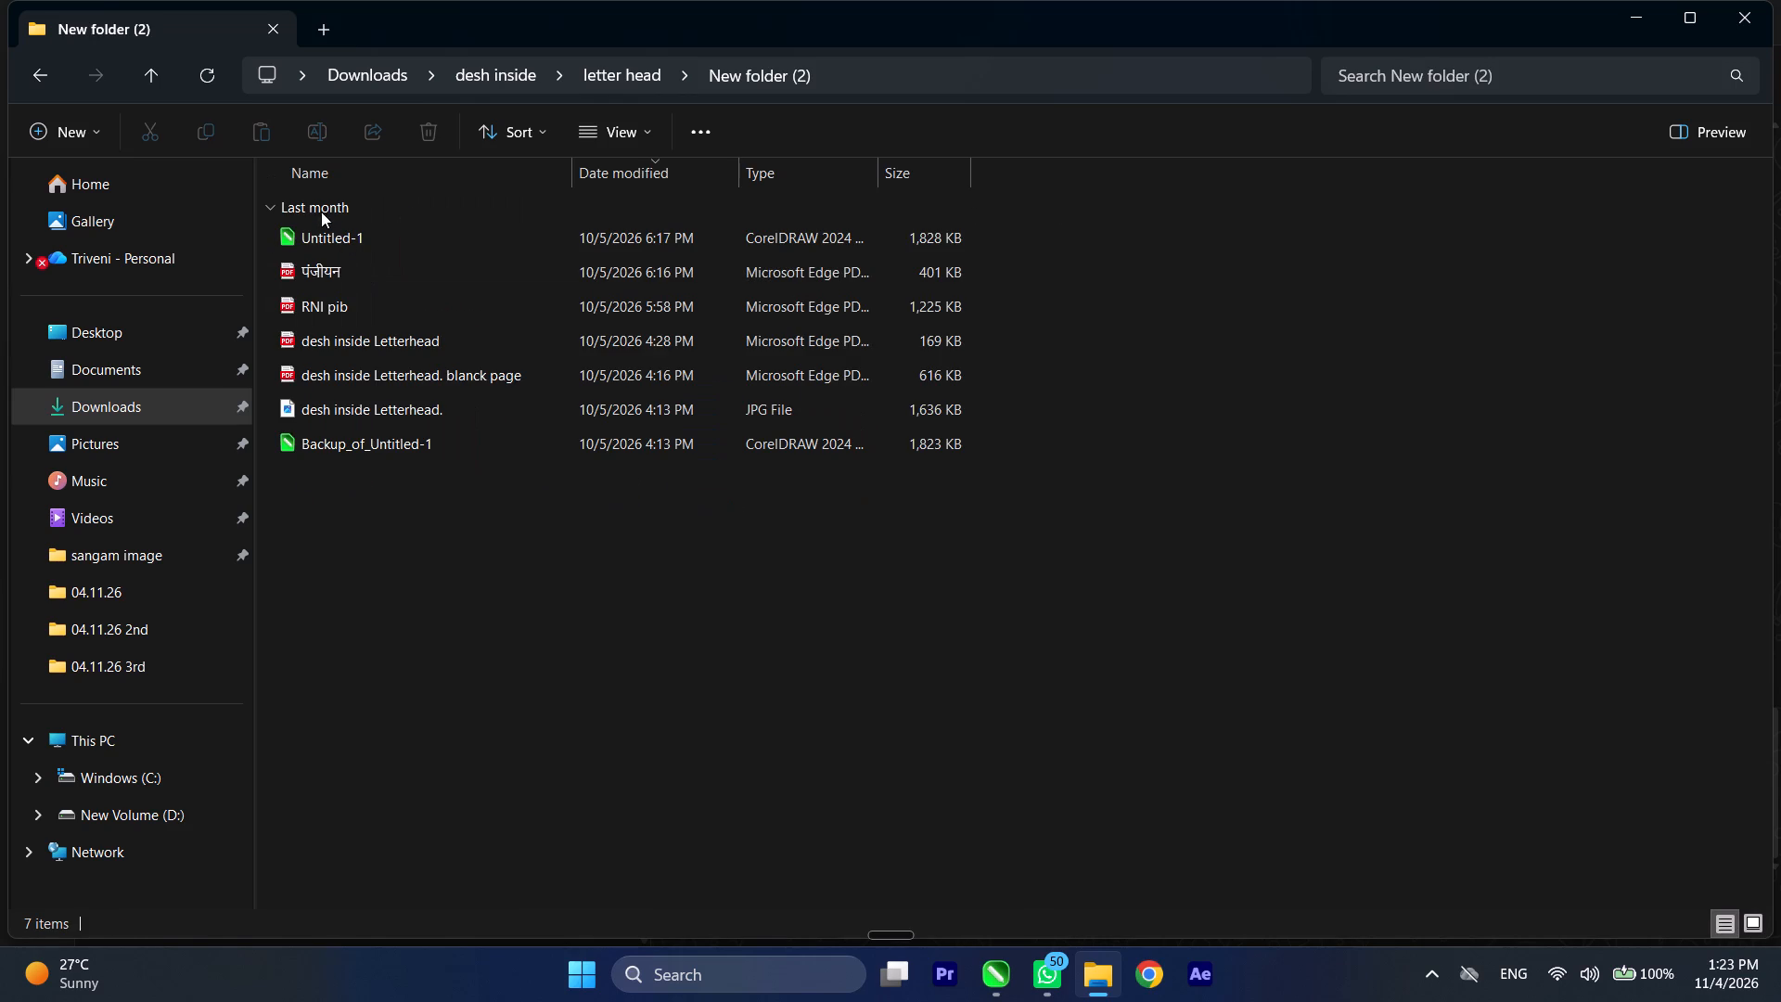
double_click(338, 267)
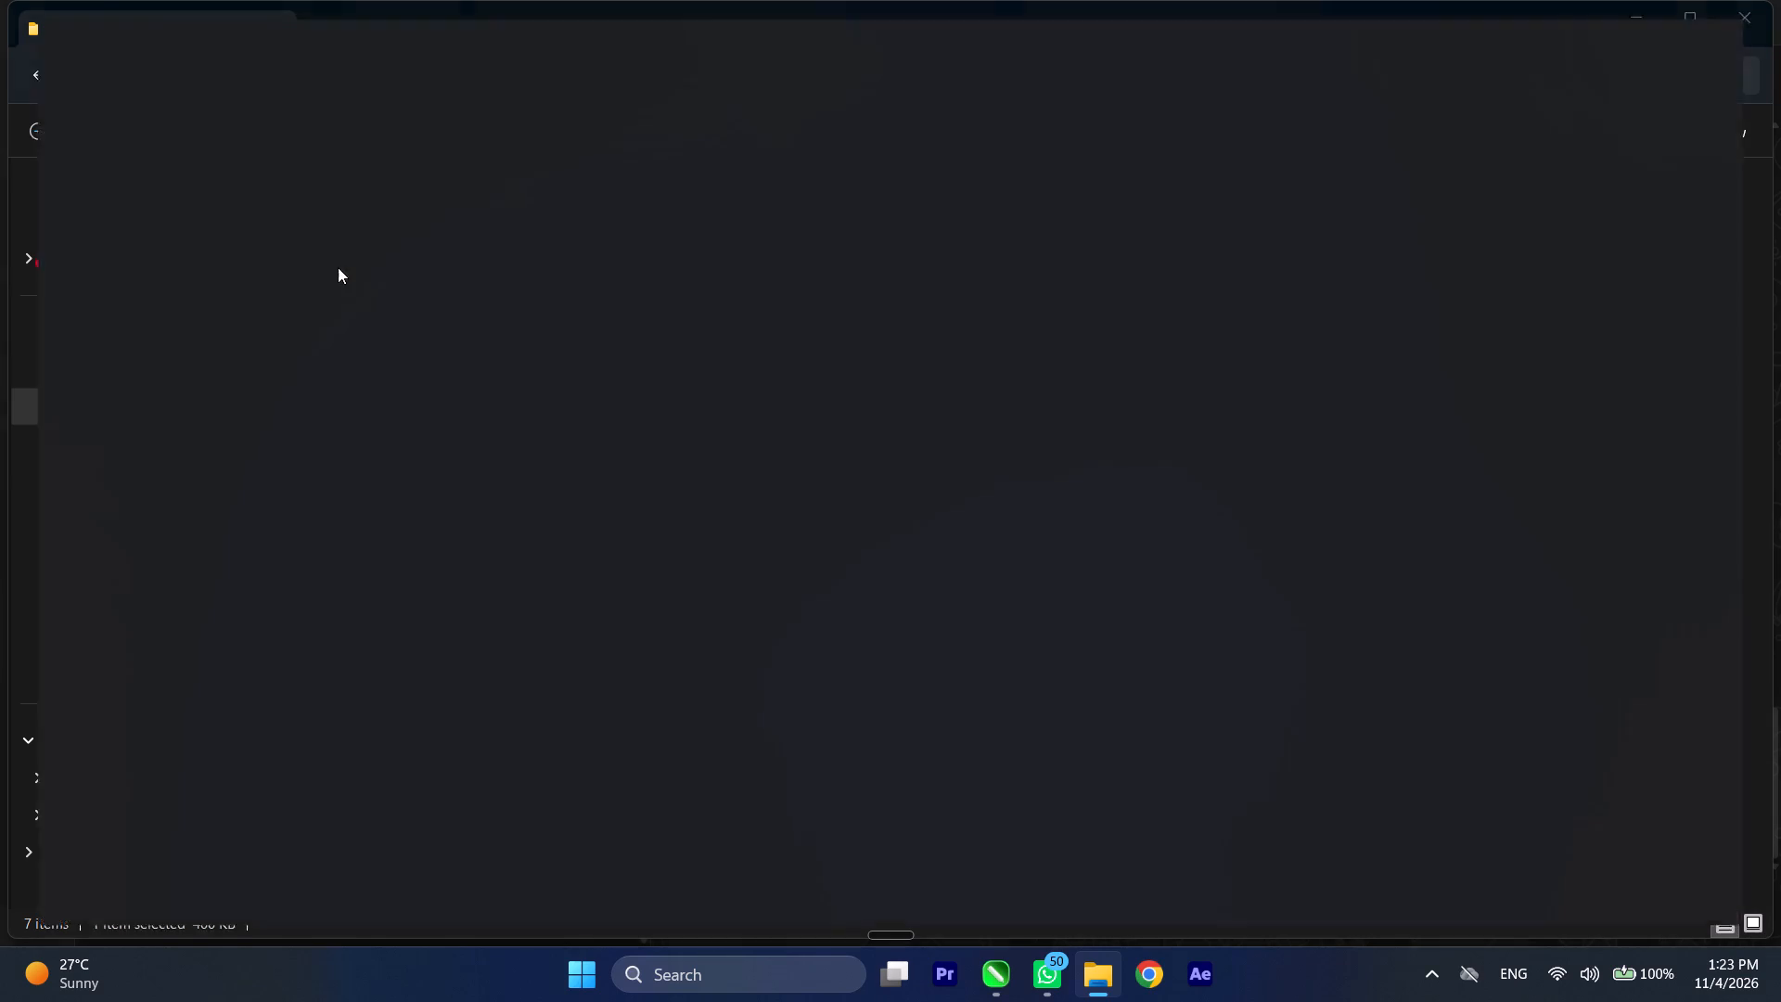
click(1780, 0)
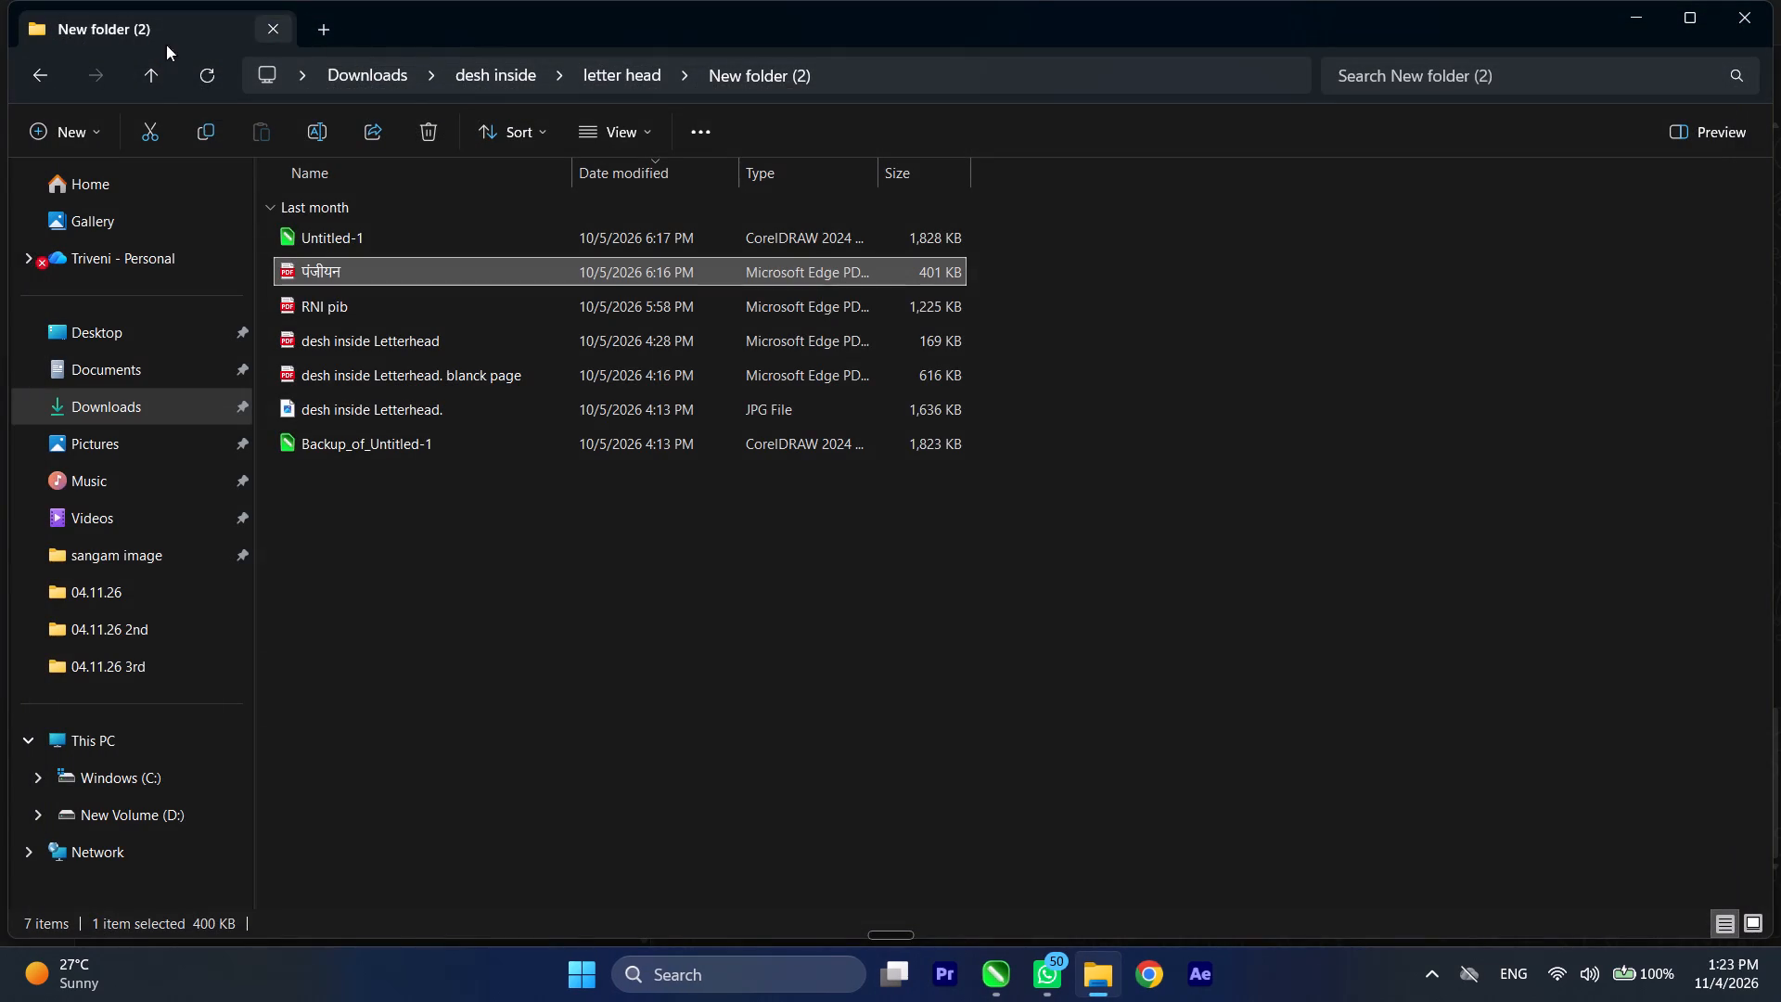
click(142, 61)
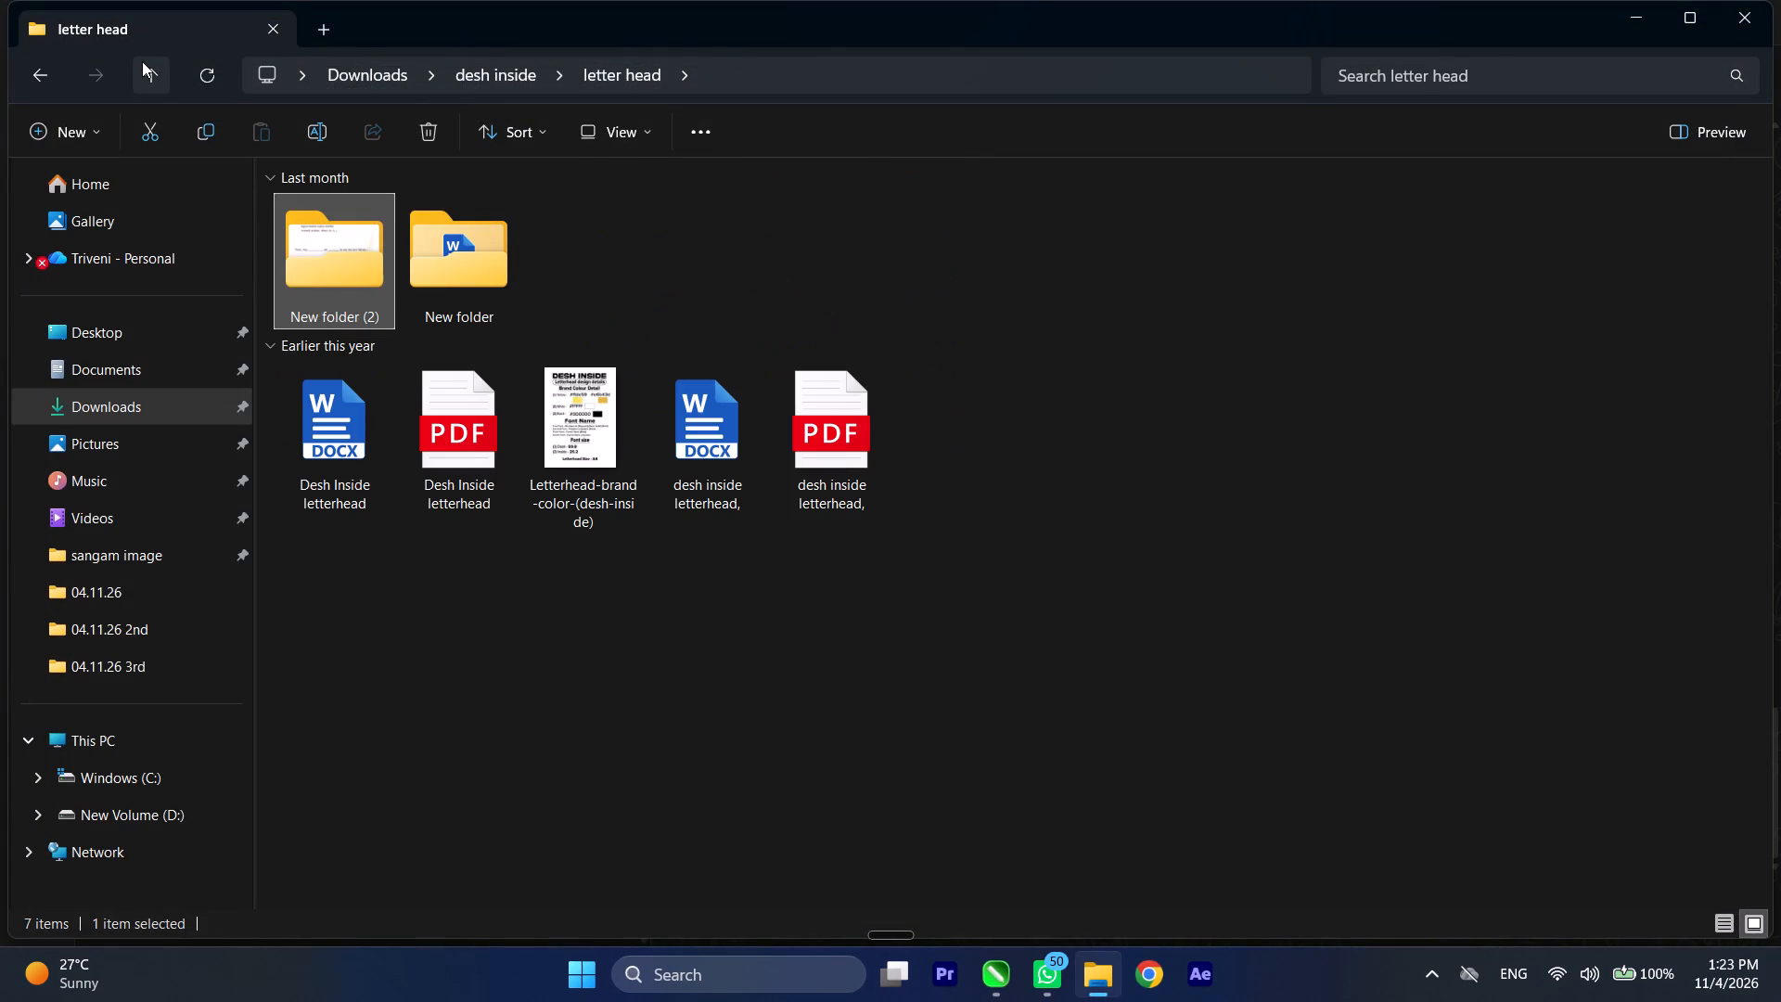
click(142, 61)
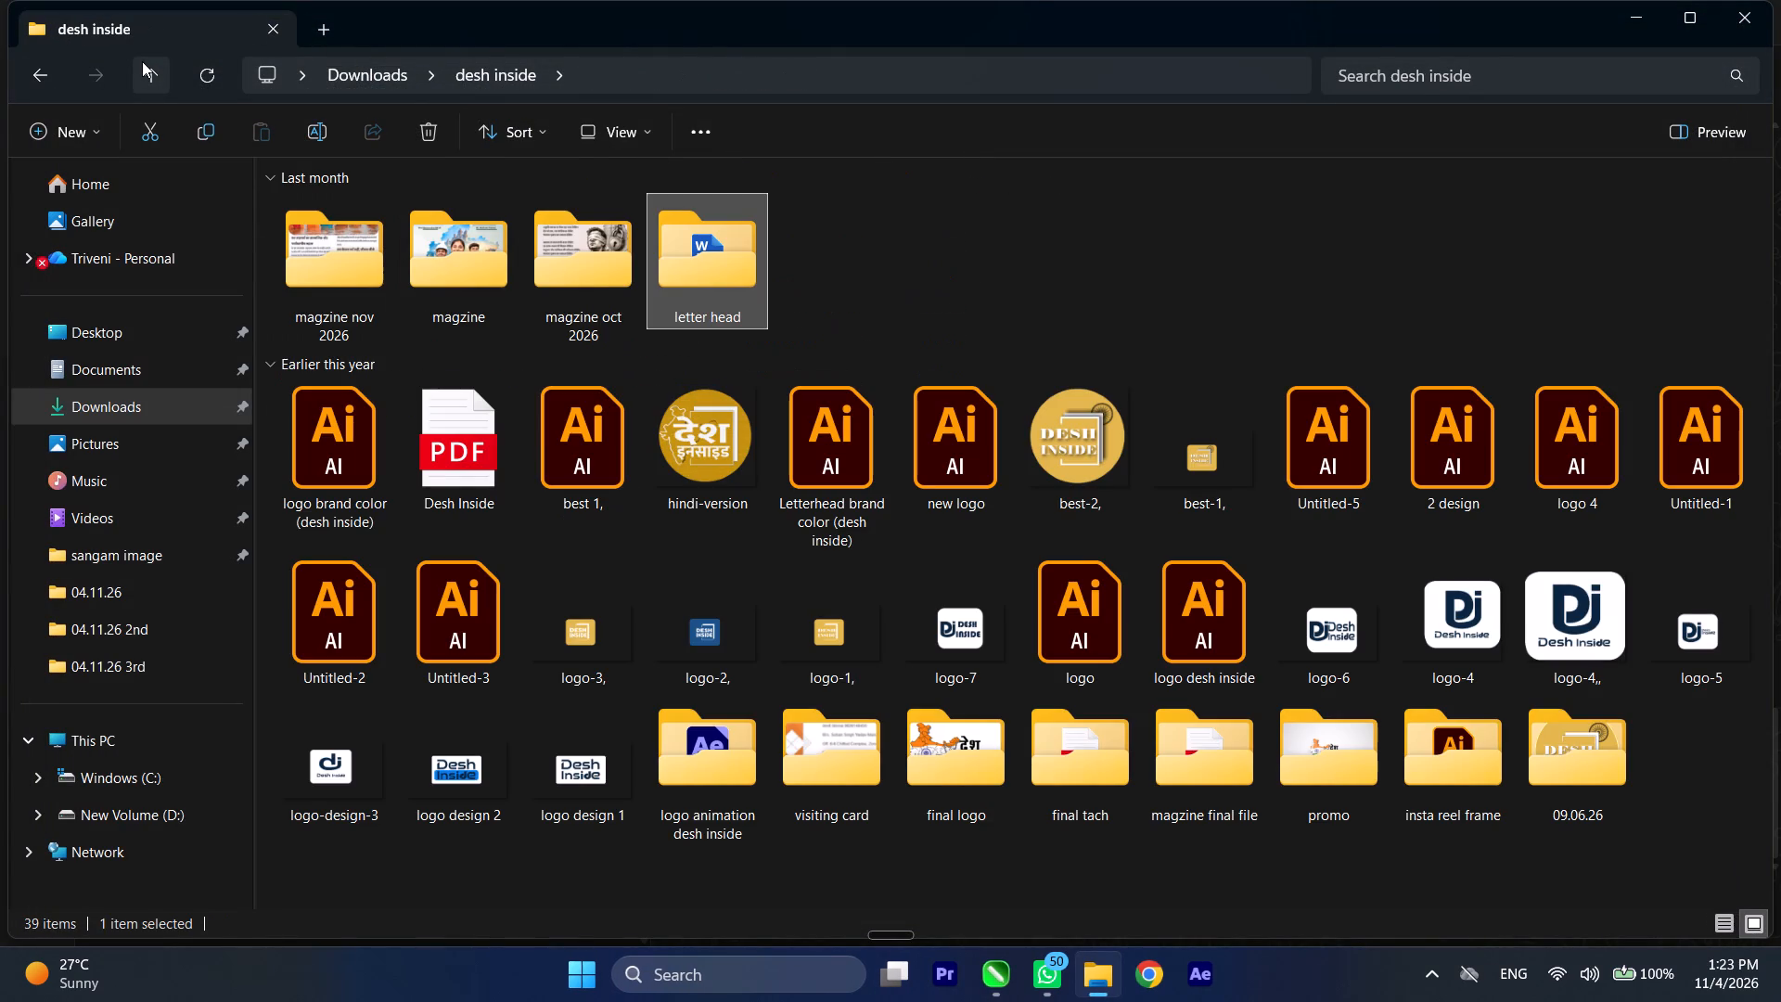
Check the magzine oct 2026 folder and its oct magzine final subfolder, returning to desh inside.
double_click(586, 254)
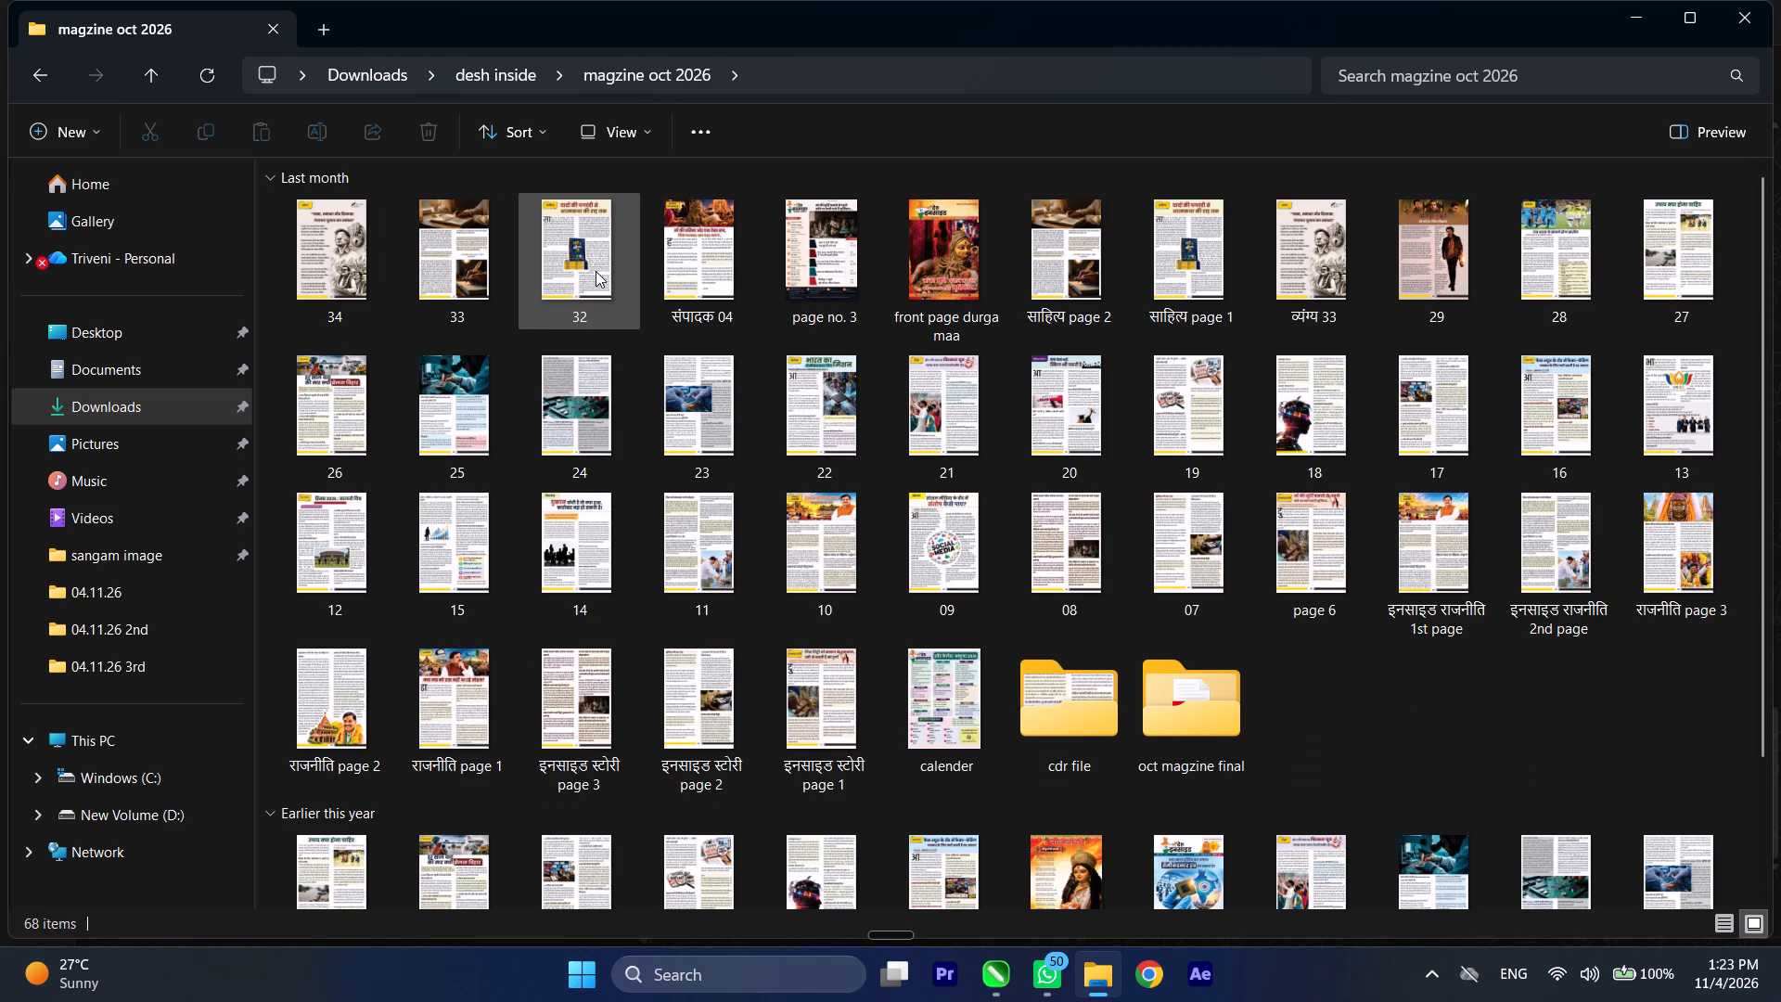
scroll(913, 507, down, 2)
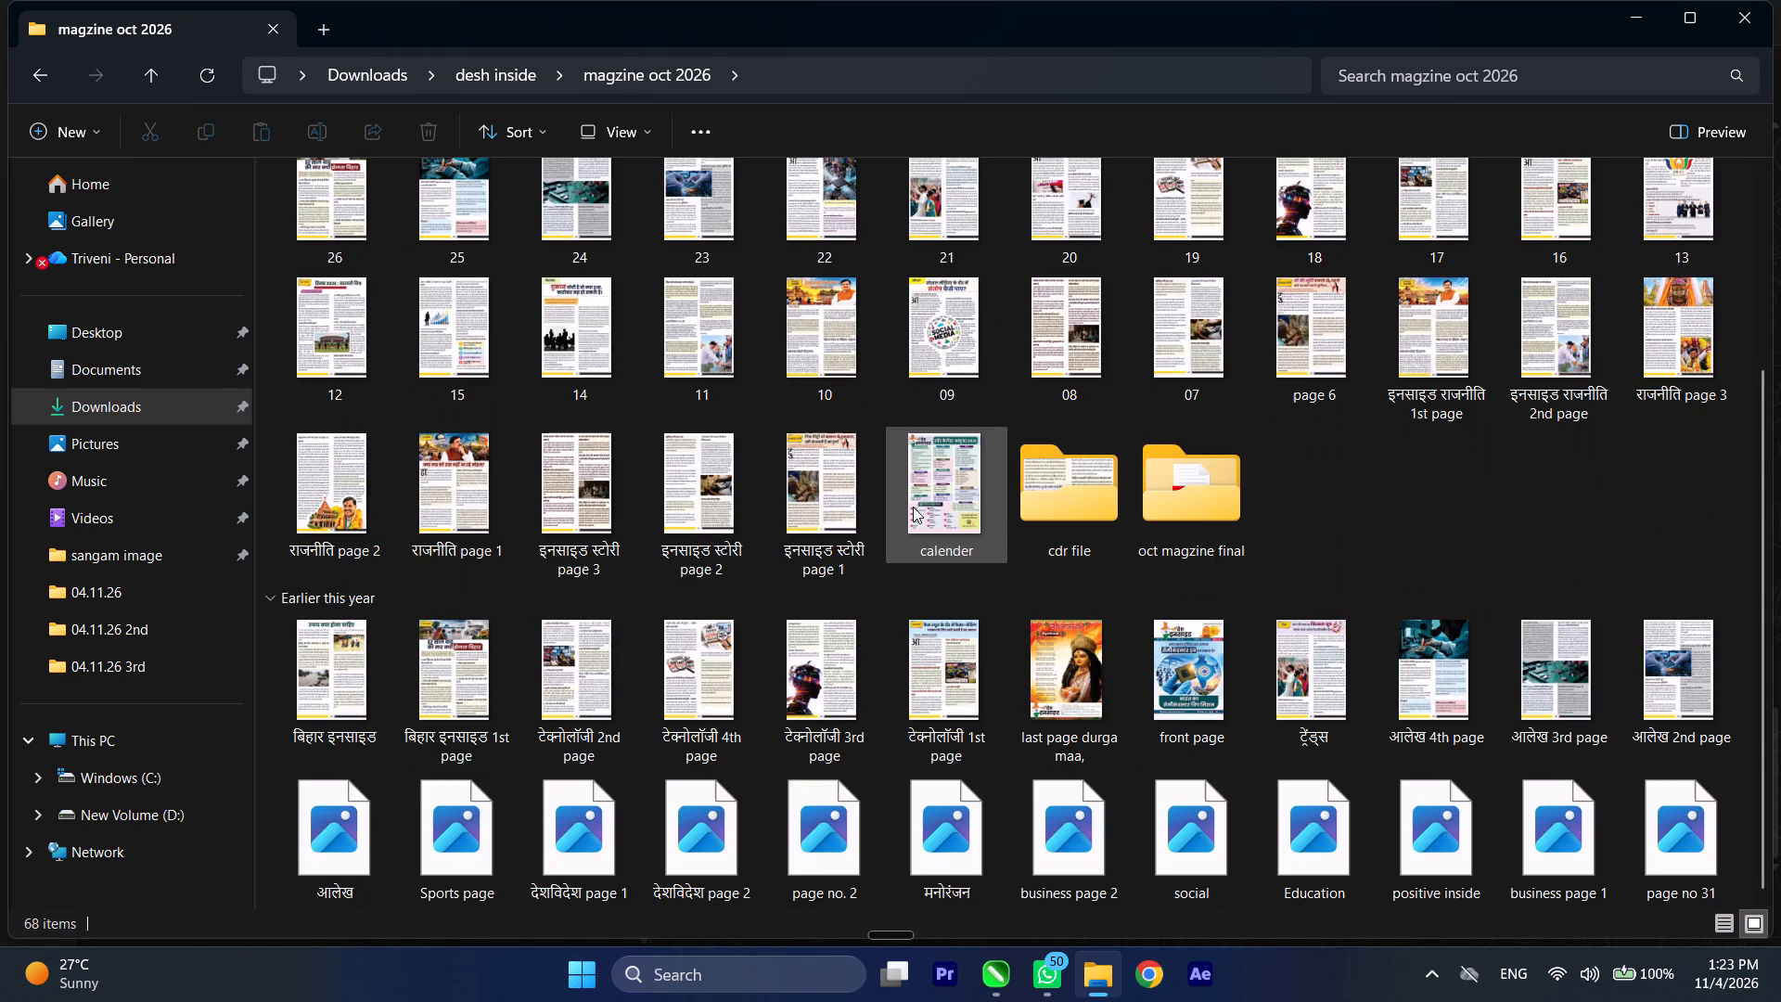
double_click(1157, 482)
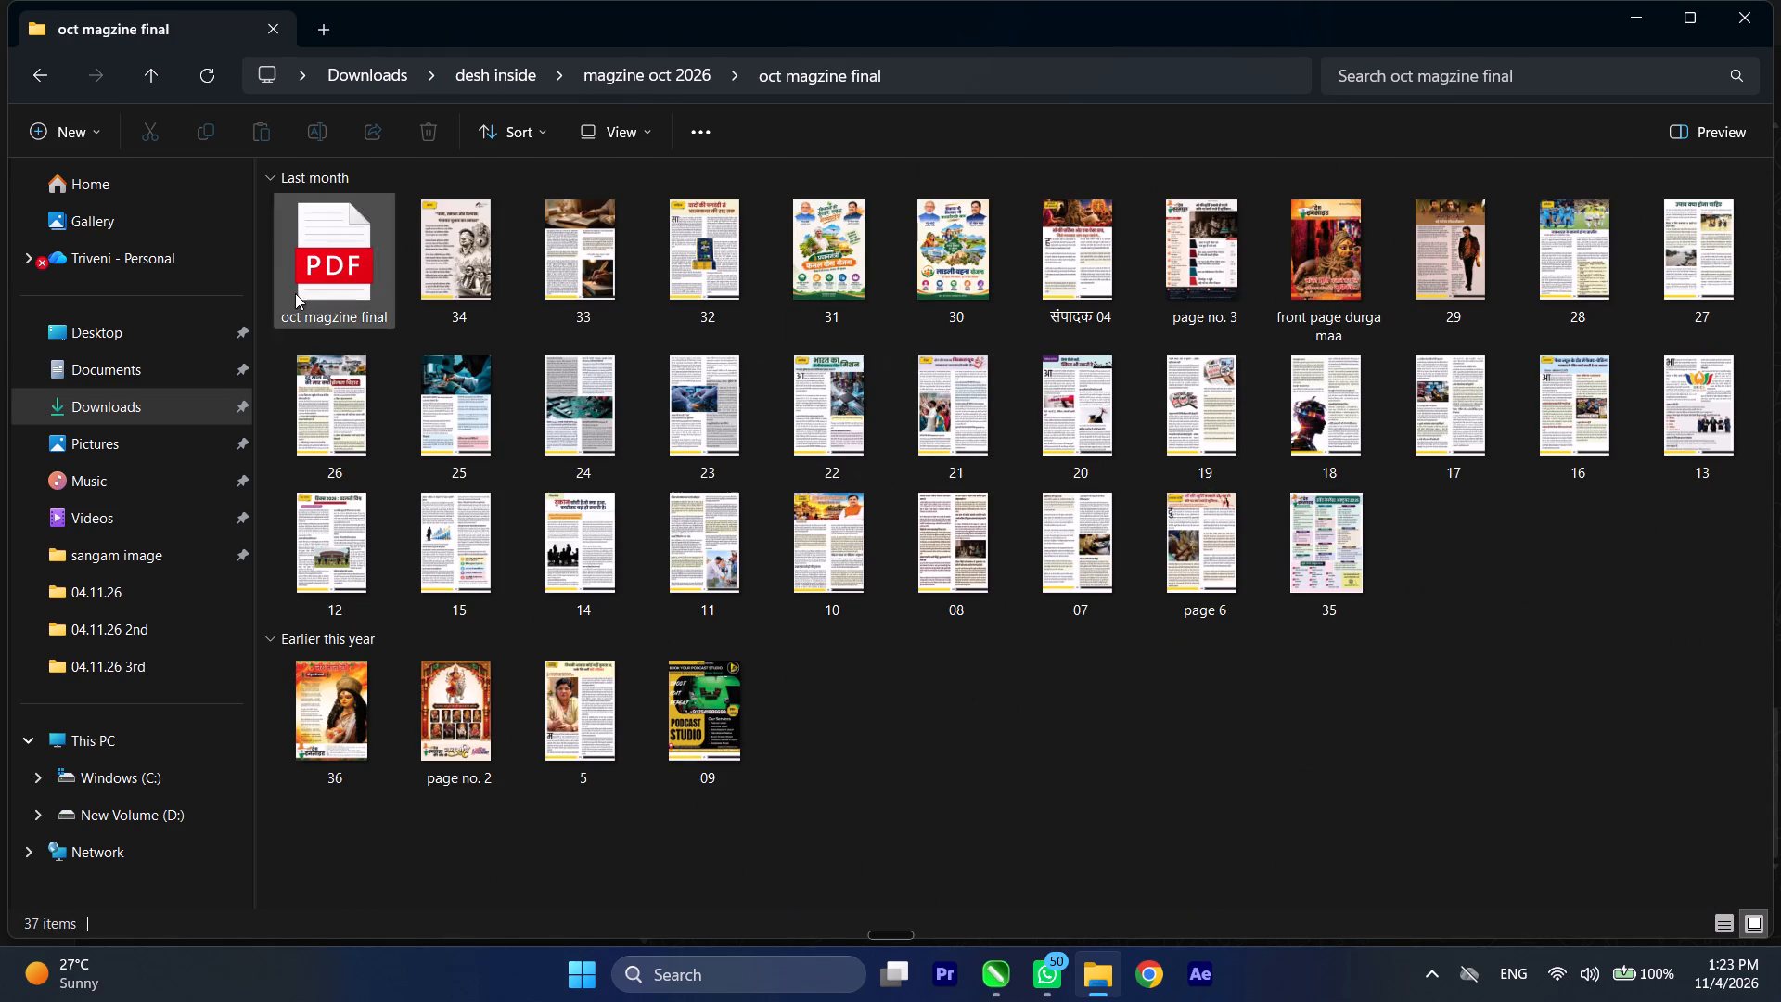
double_click(145, 75)
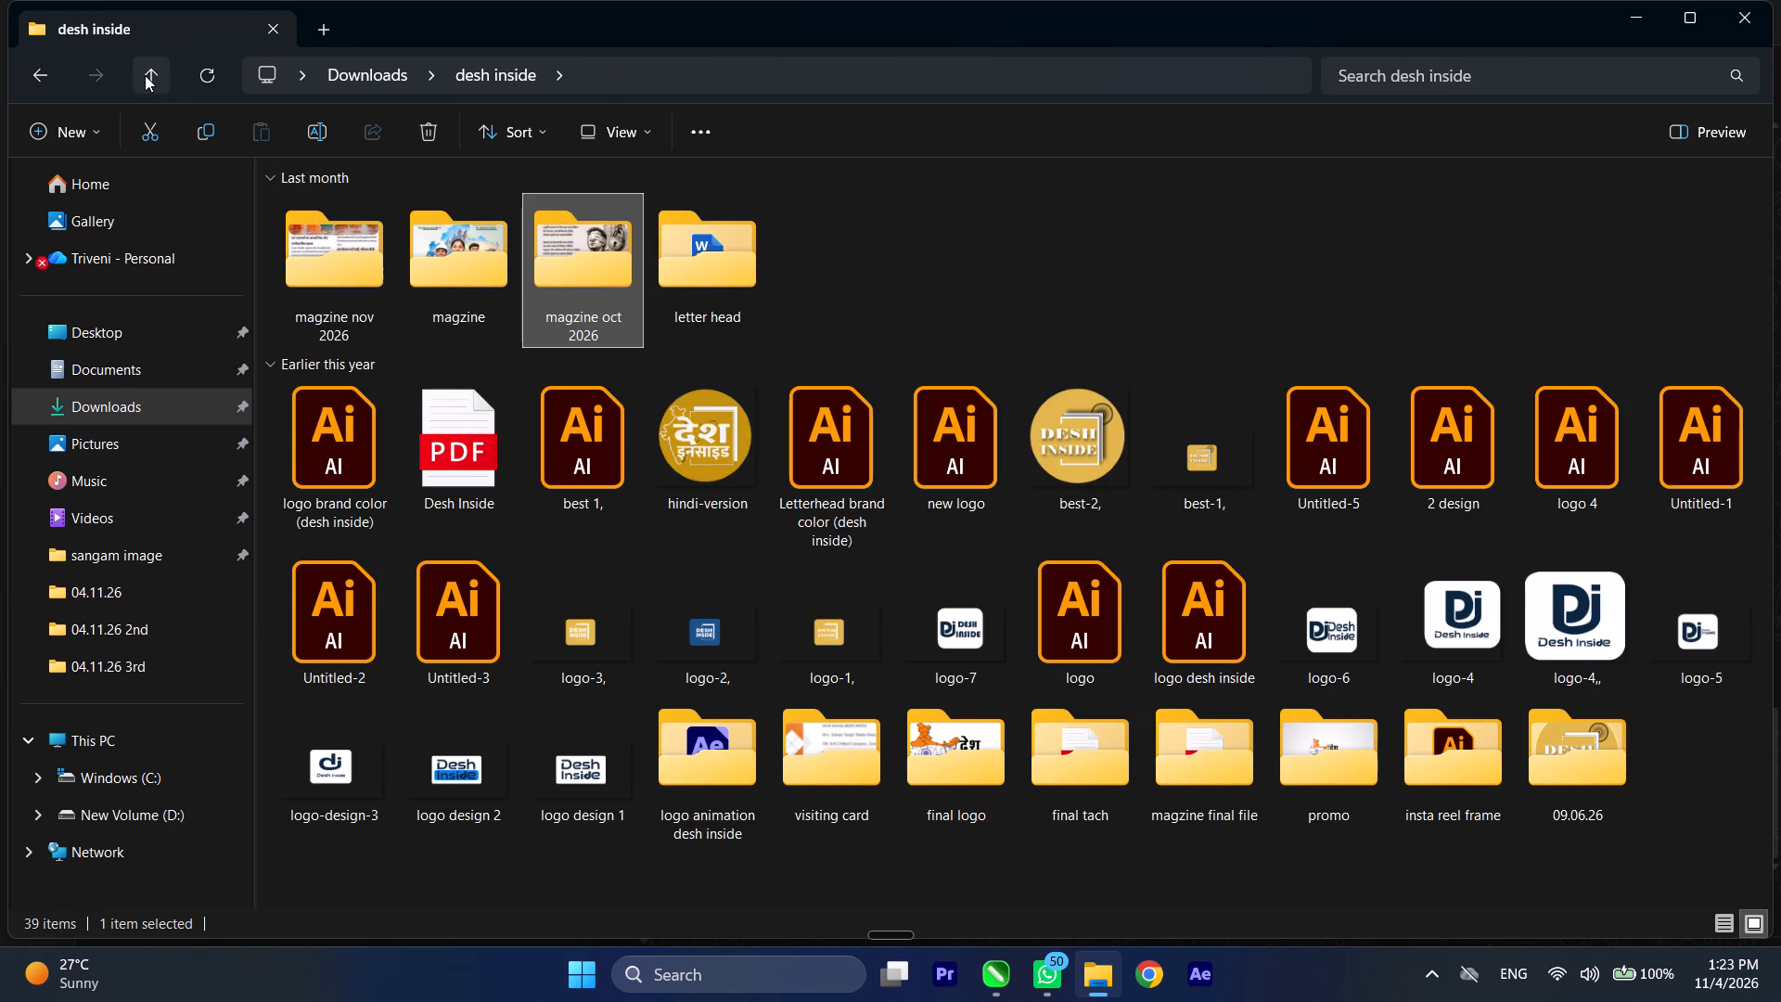
In the magzine folder, find and open the Desh Inside PDF, glance at its opening pages, and close it.
double_click(450, 300)
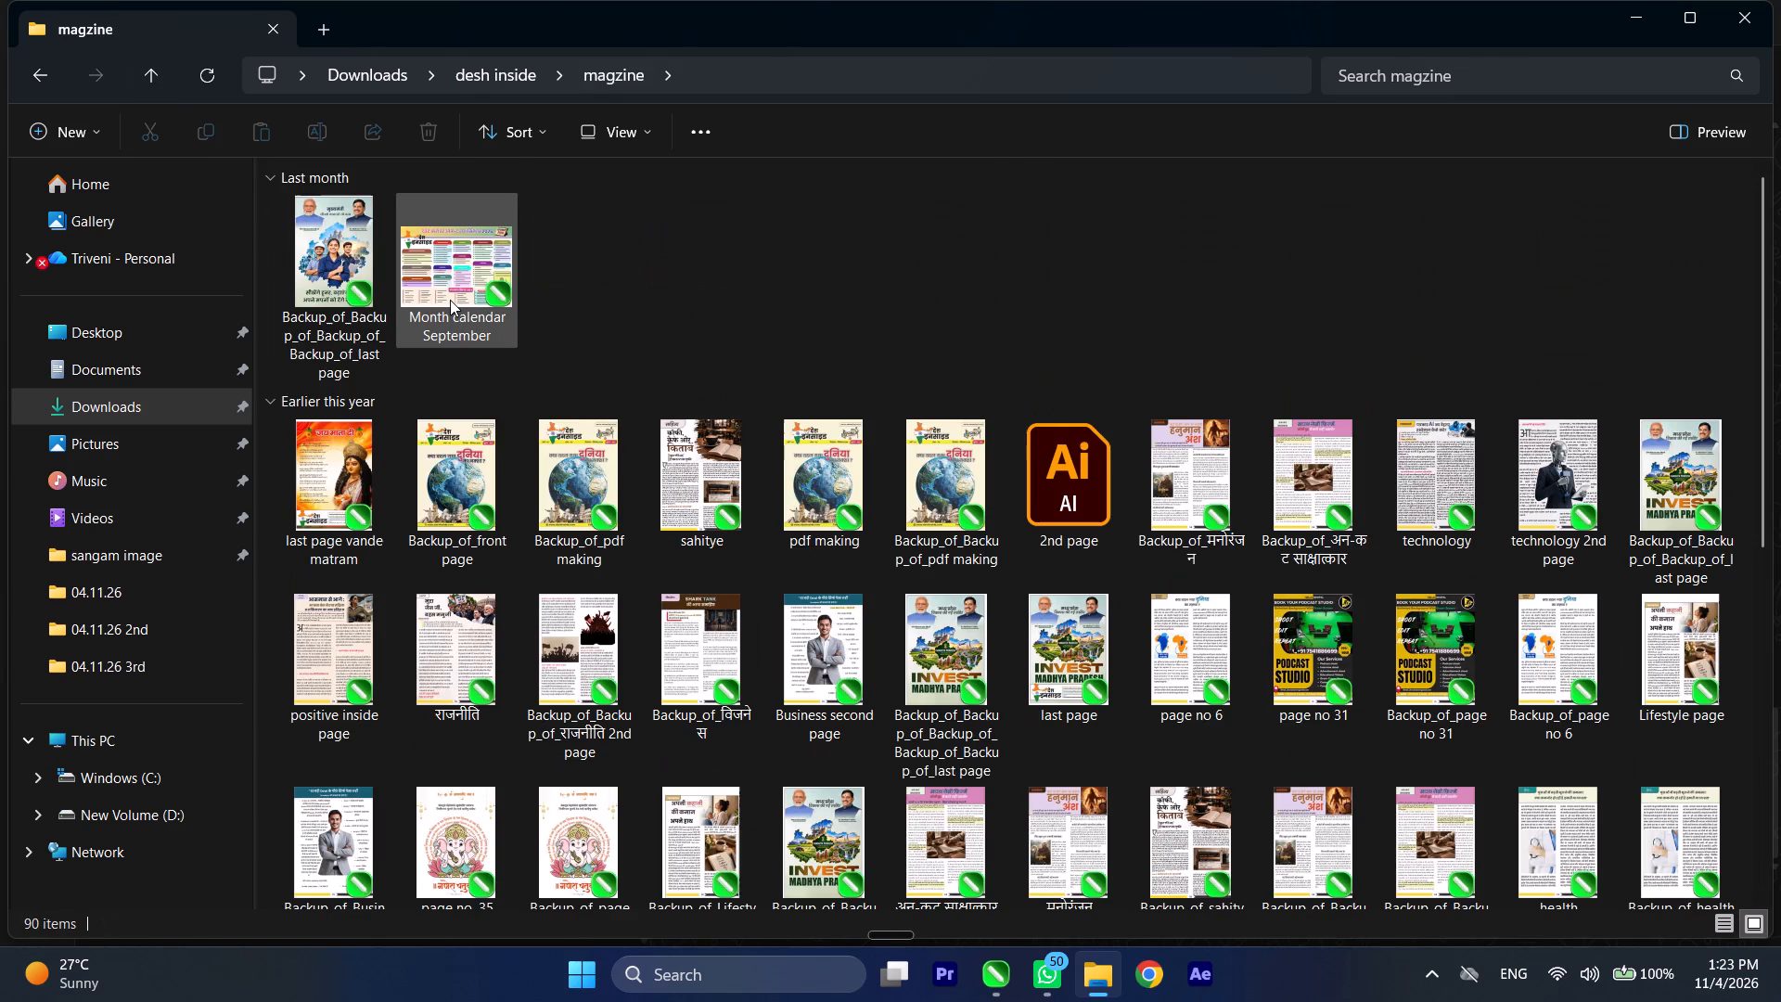
scroll(450, 300, down, 8)
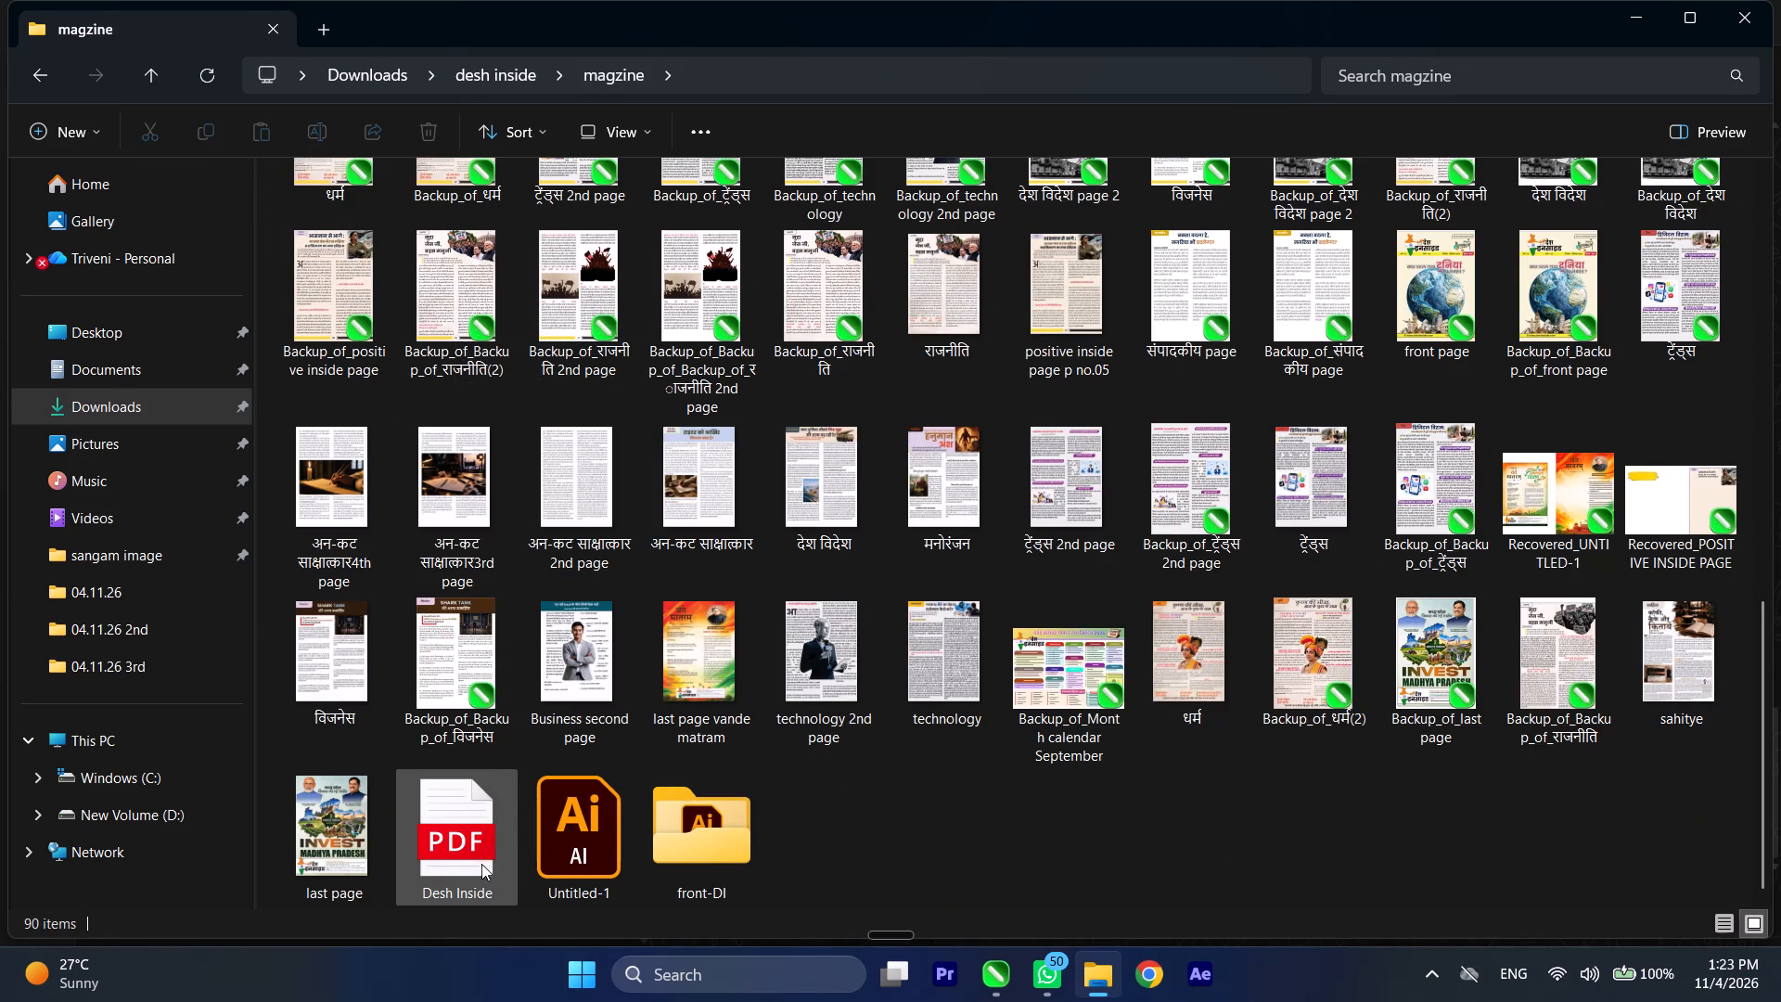
double_click(481, 846)
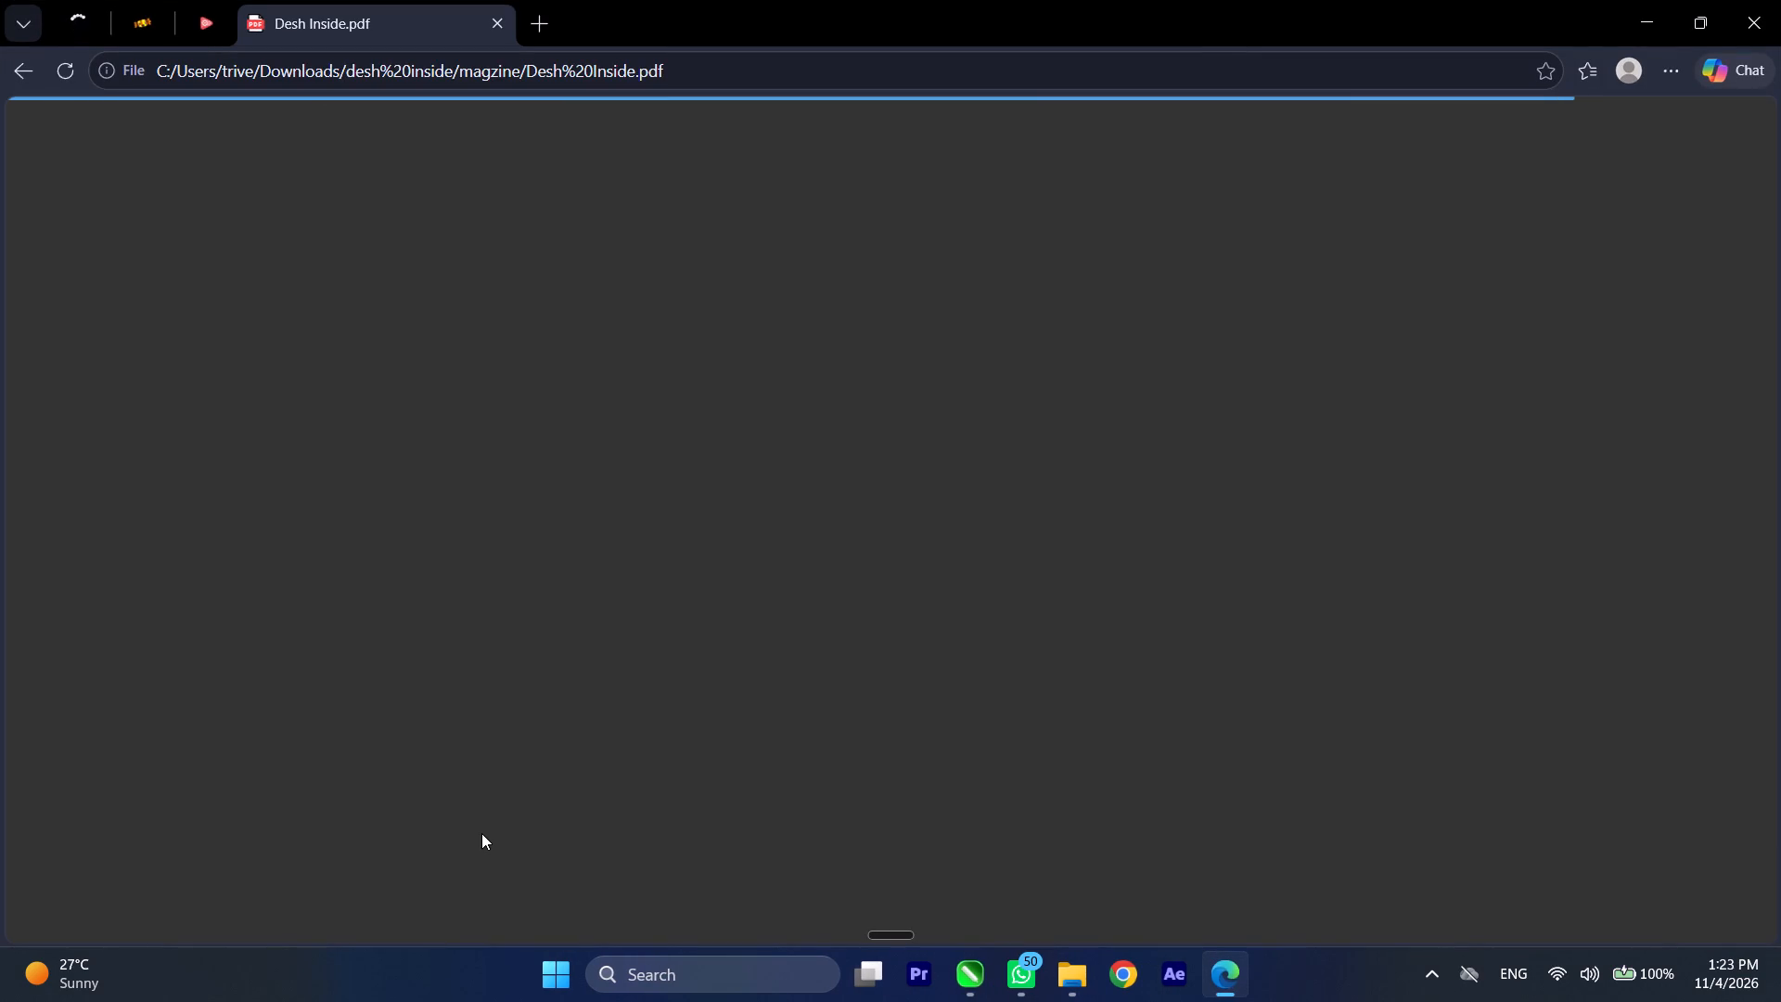
drag(618, 605, 617, 572)
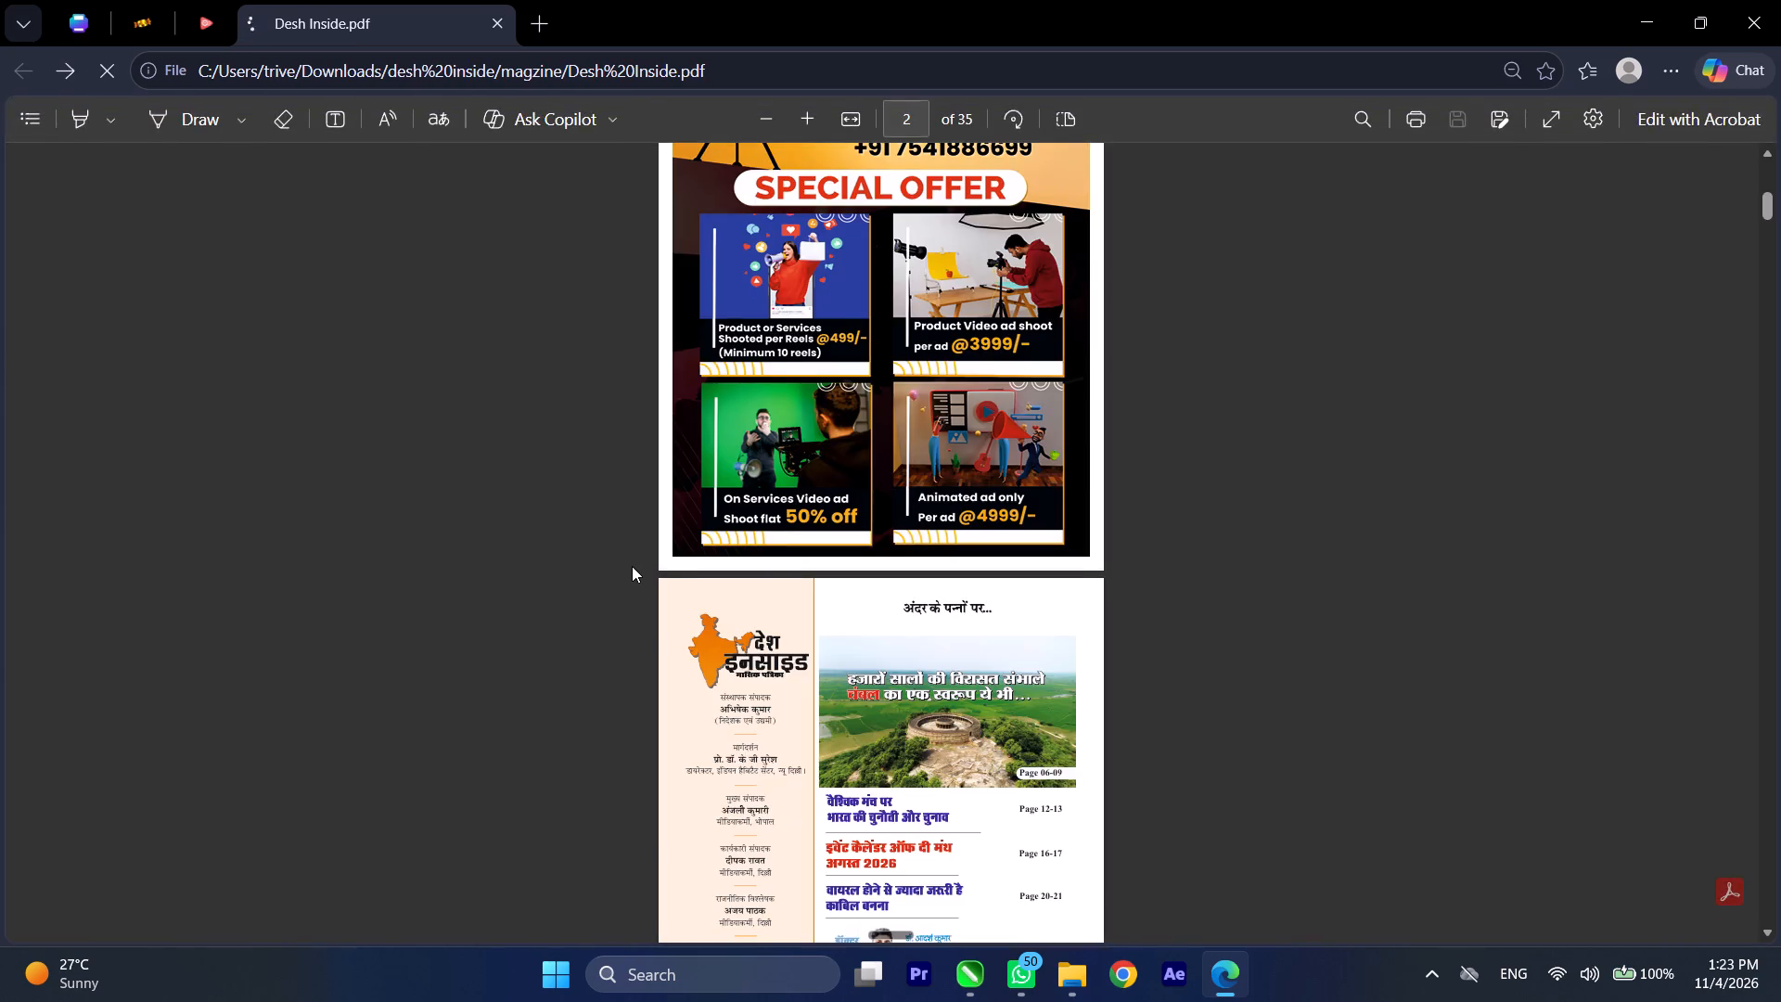
click(1780, 0)
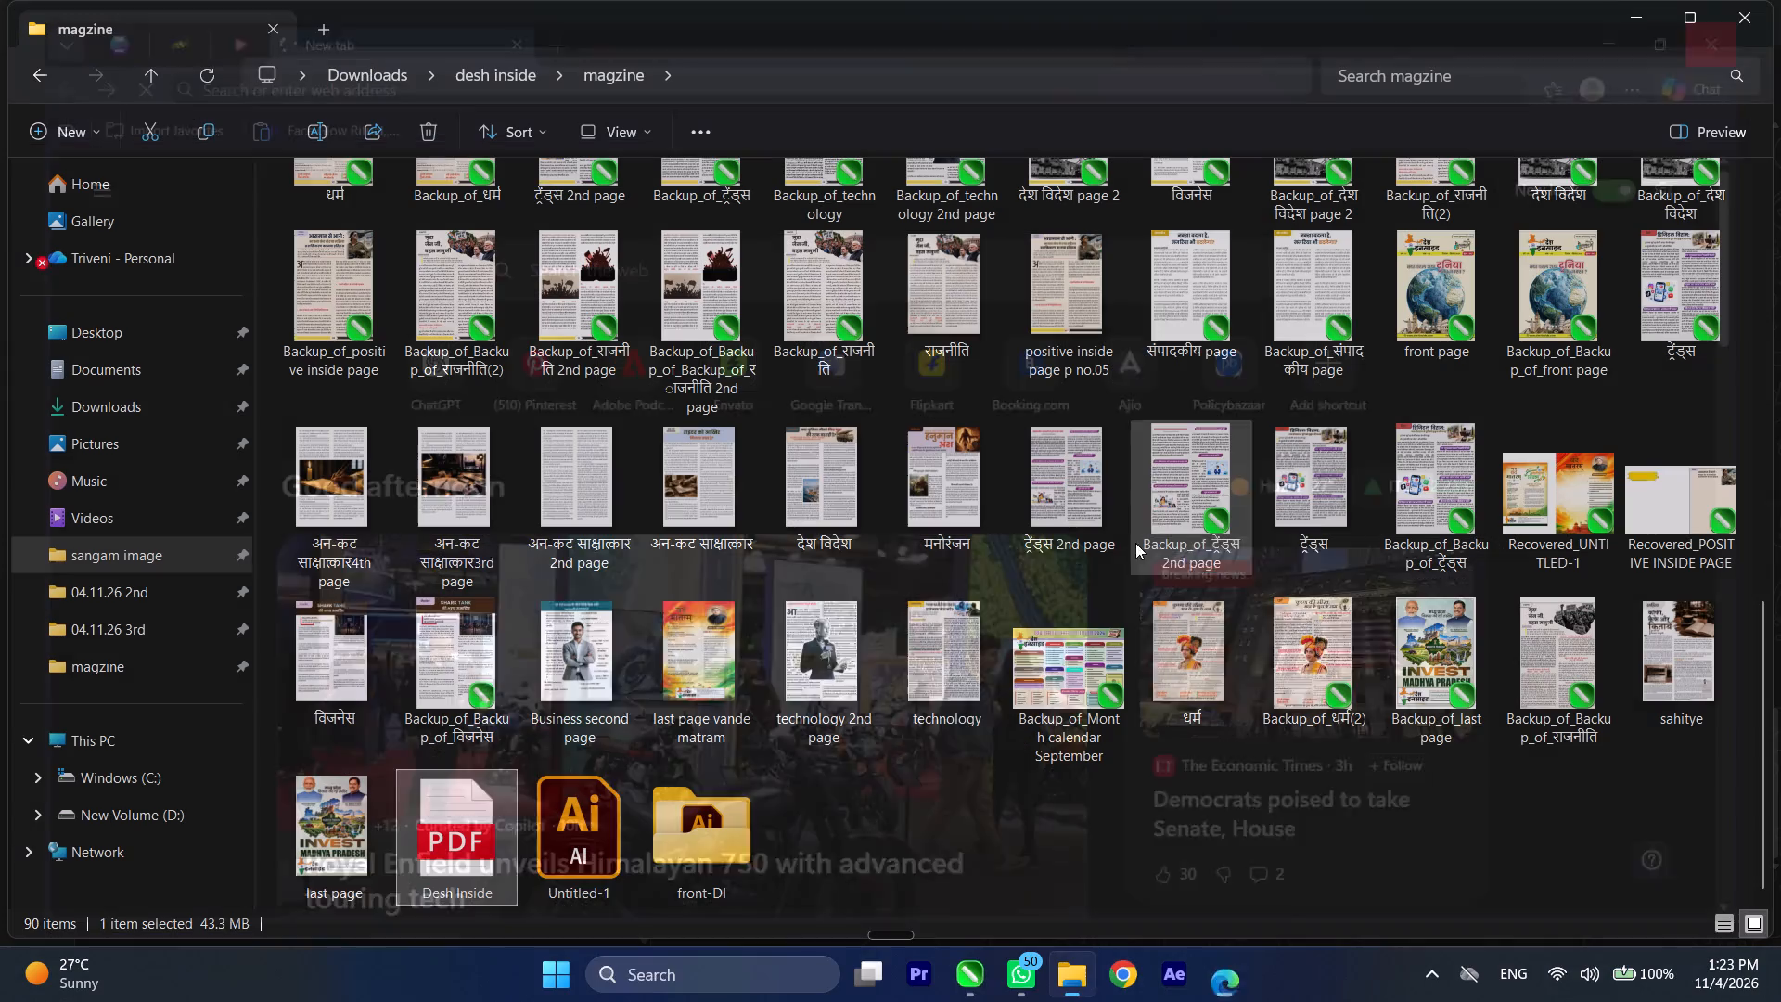
Reopen the Desh Inside PDF and go through the cover, ad and contents pages to examine the page 4 editorial.
double_click(490, 820)
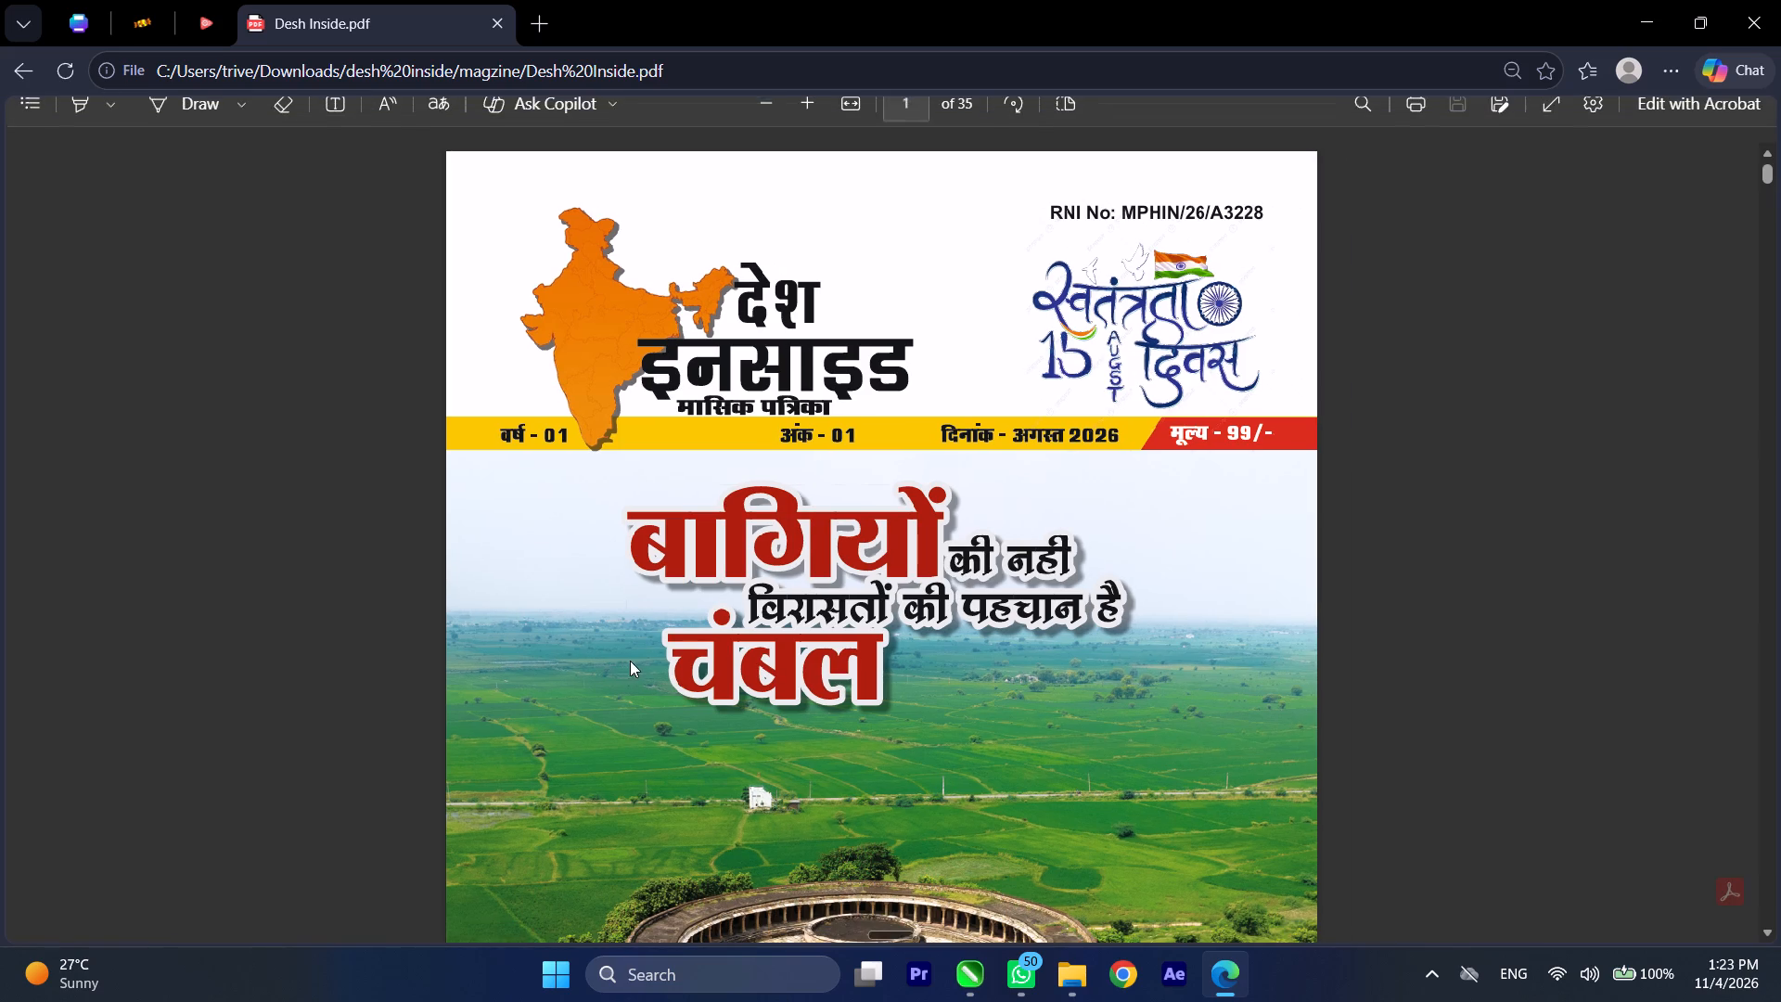
scroll(1438, 653, down, 2)
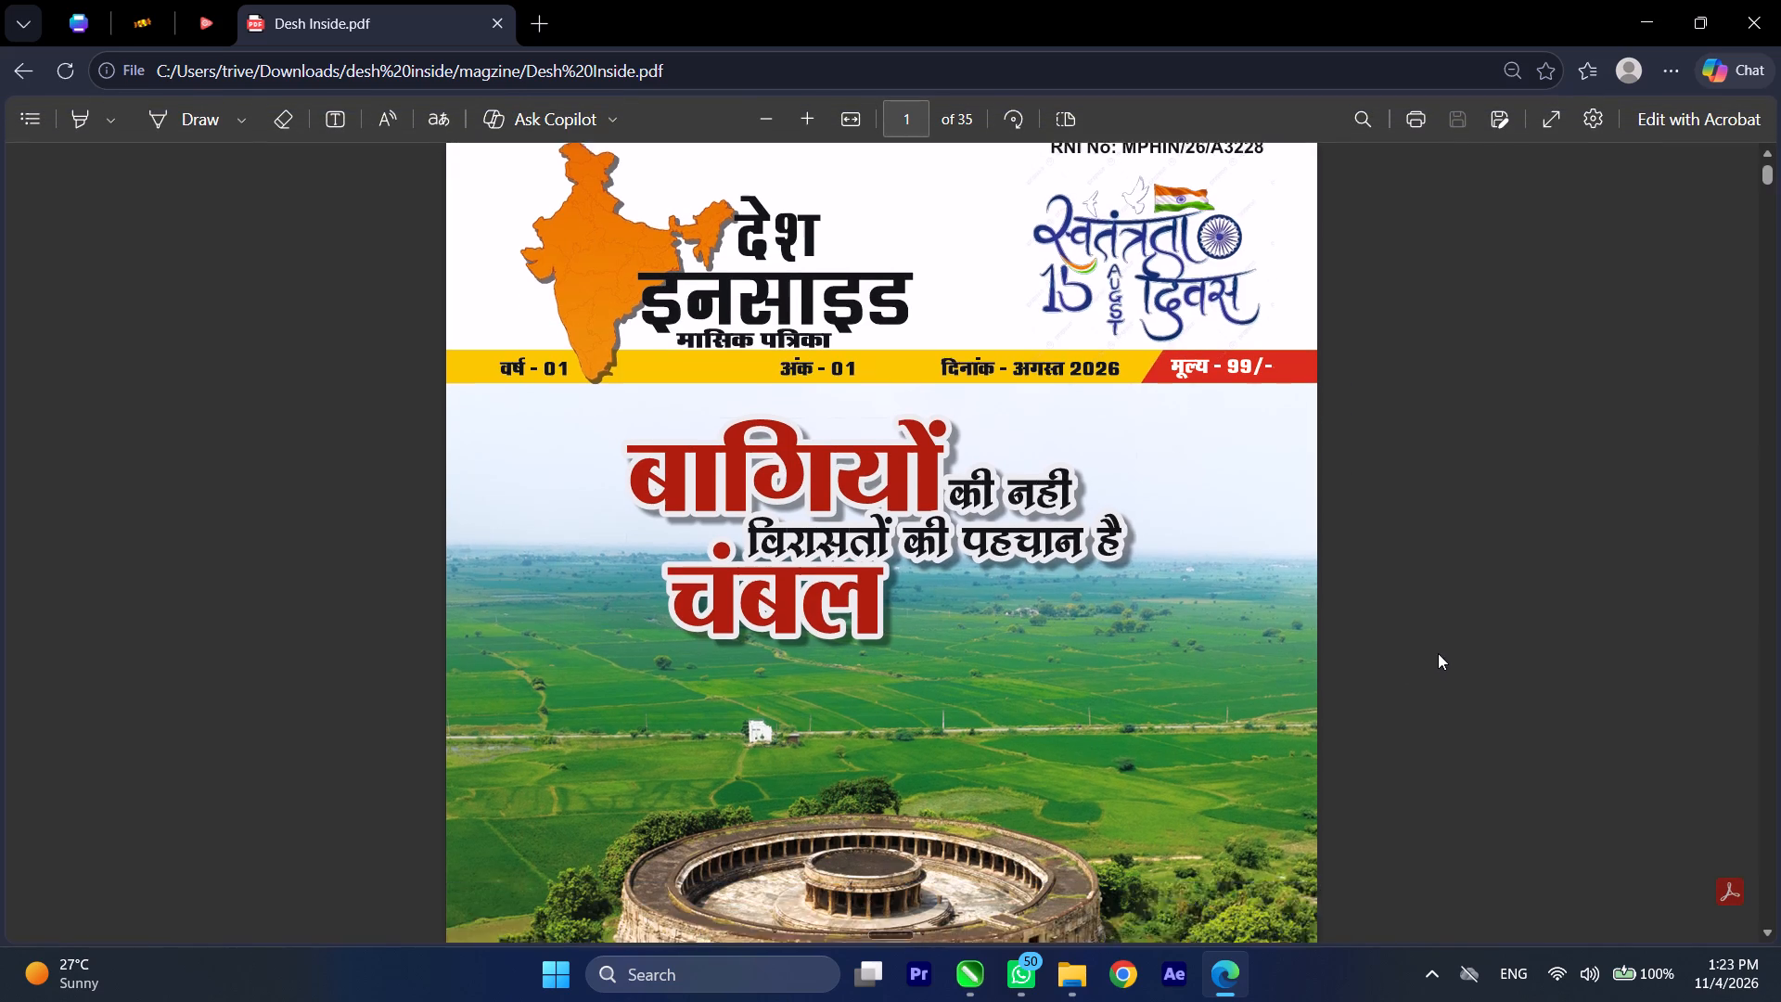
scroll(1438, 653, down, 14)
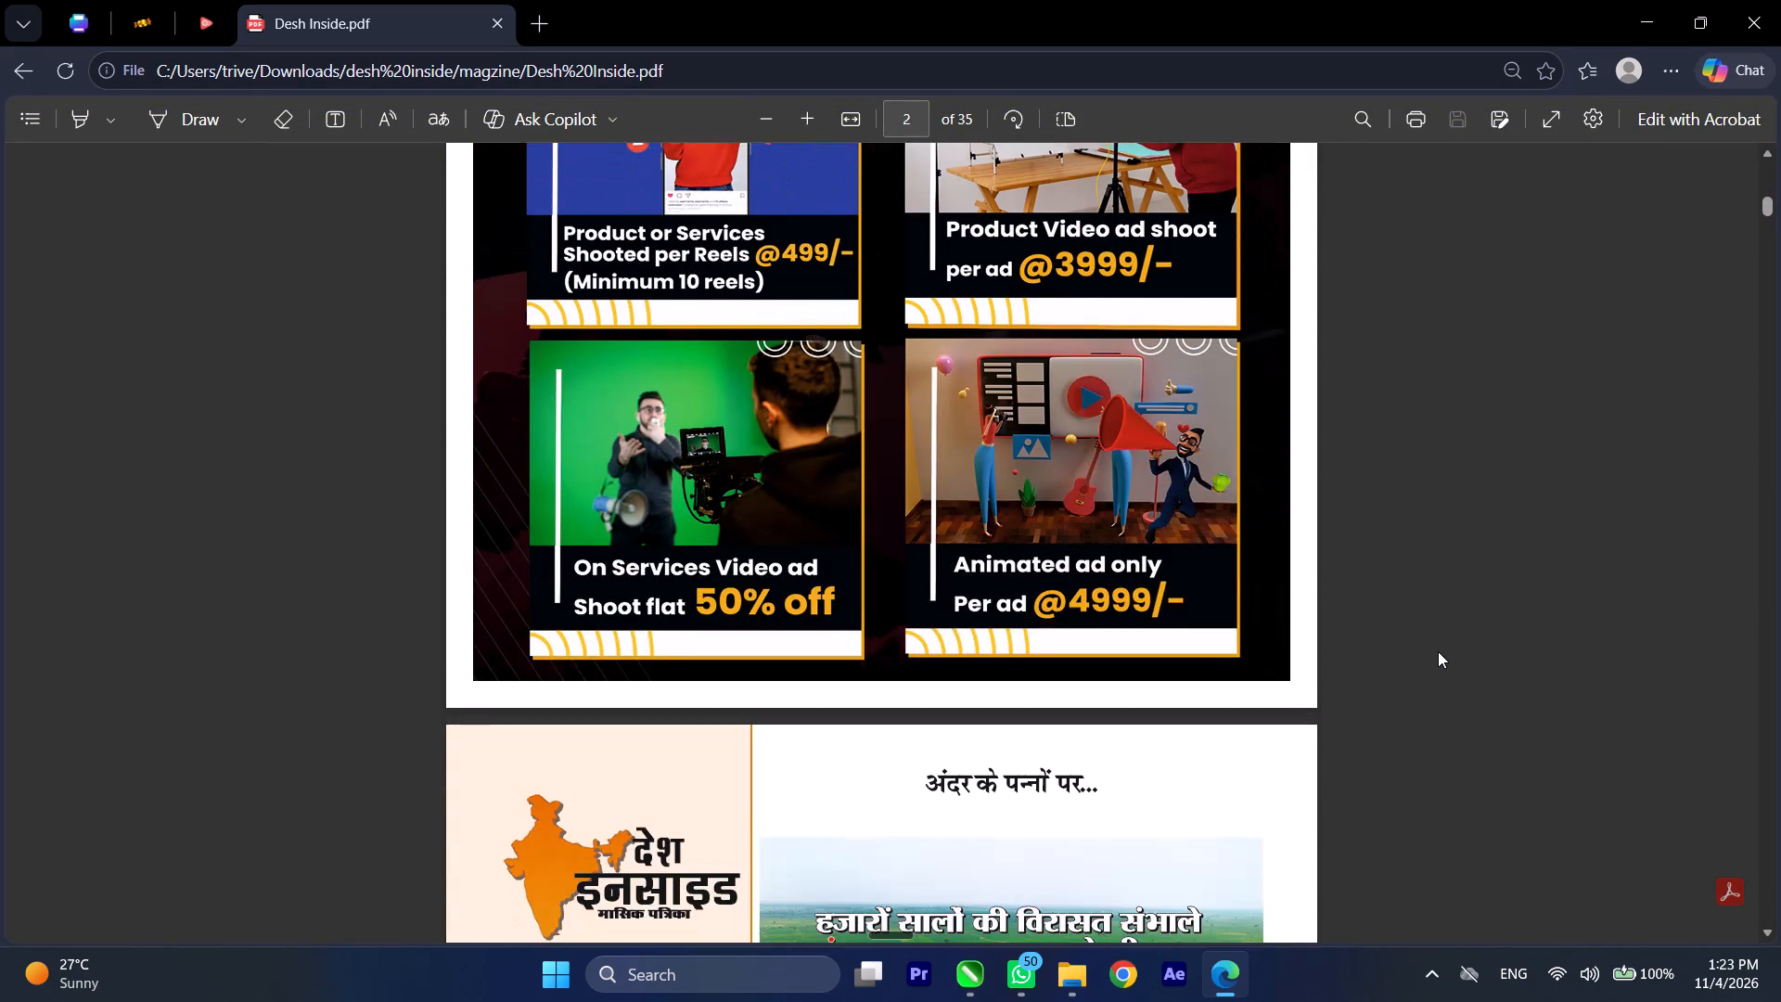
scroll(1438, 651, down, 8)
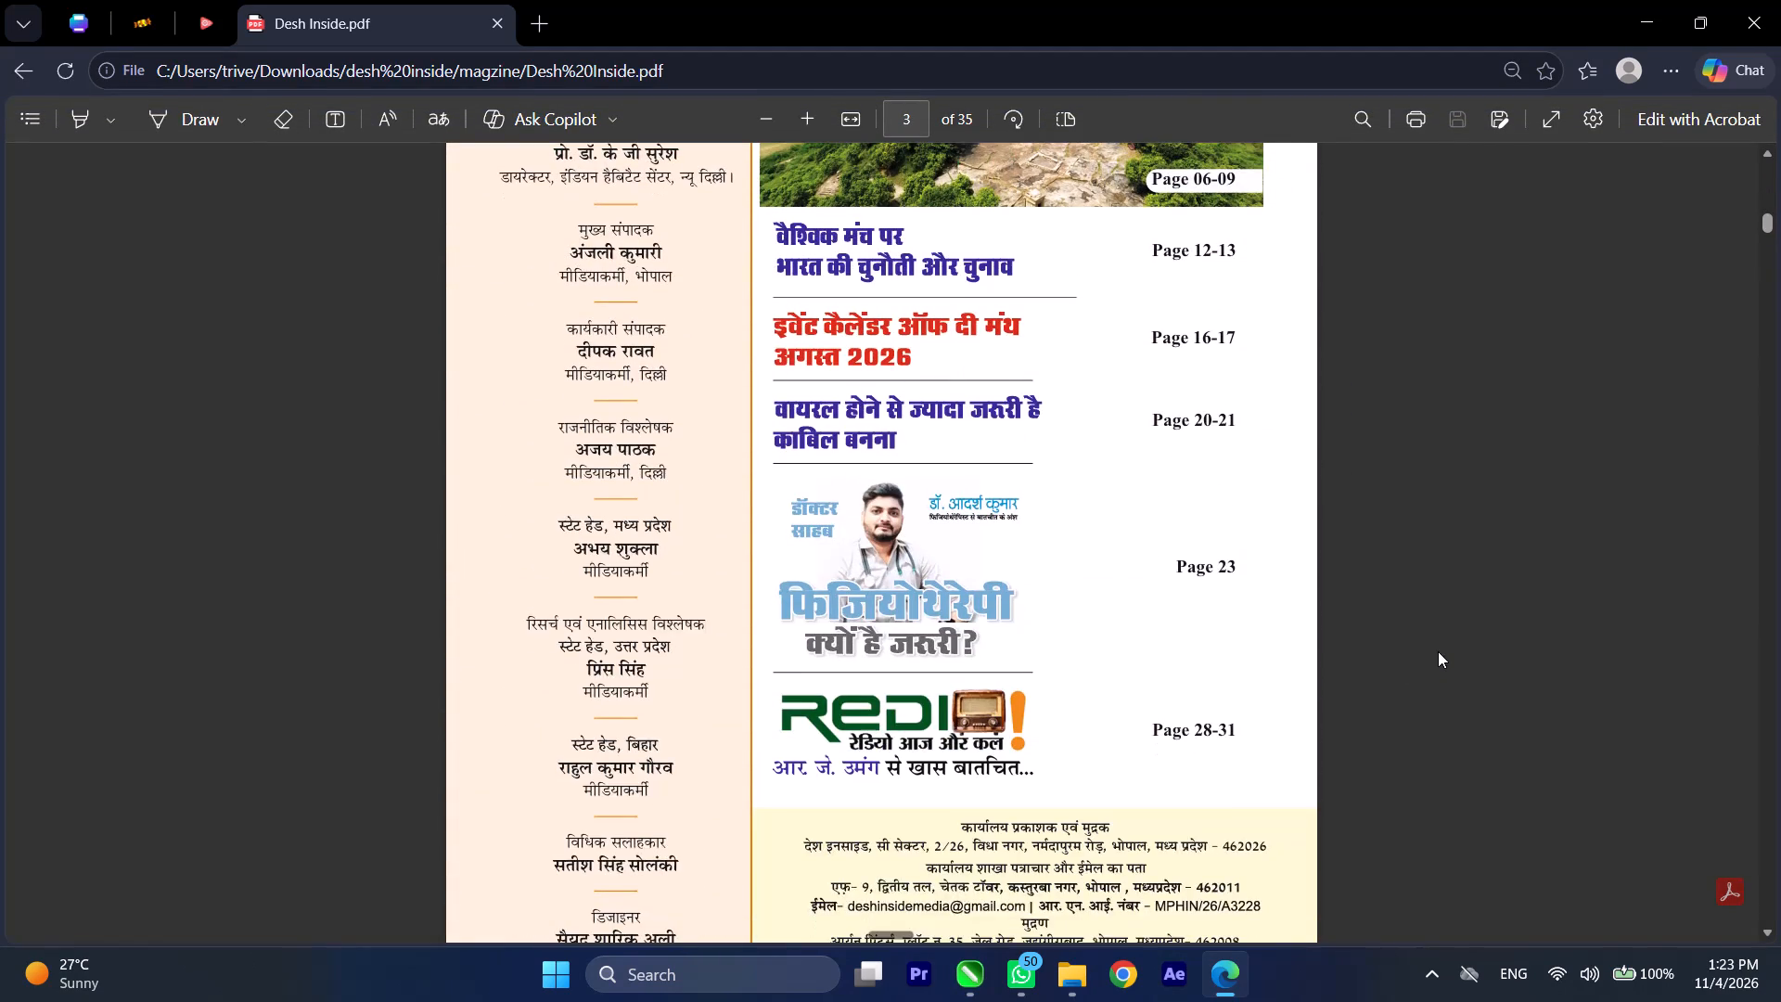
scroll(1438, 651, down, 6)
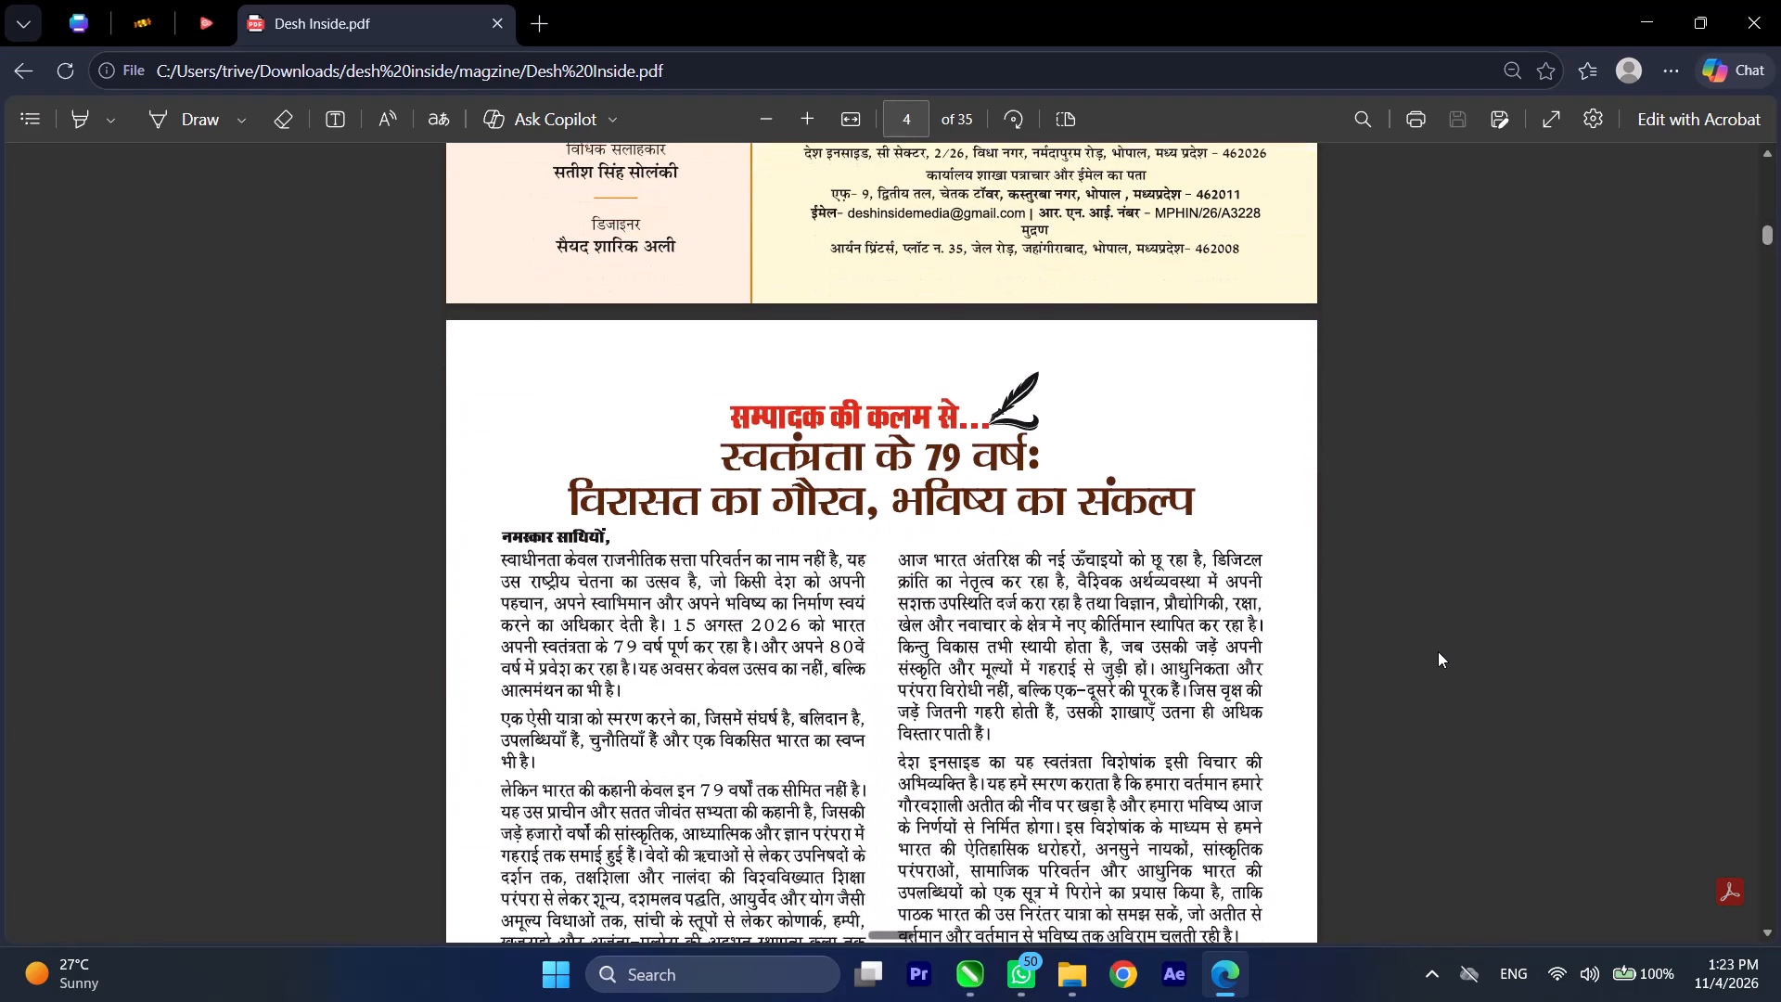
scroll(1438, 651, down, 2)
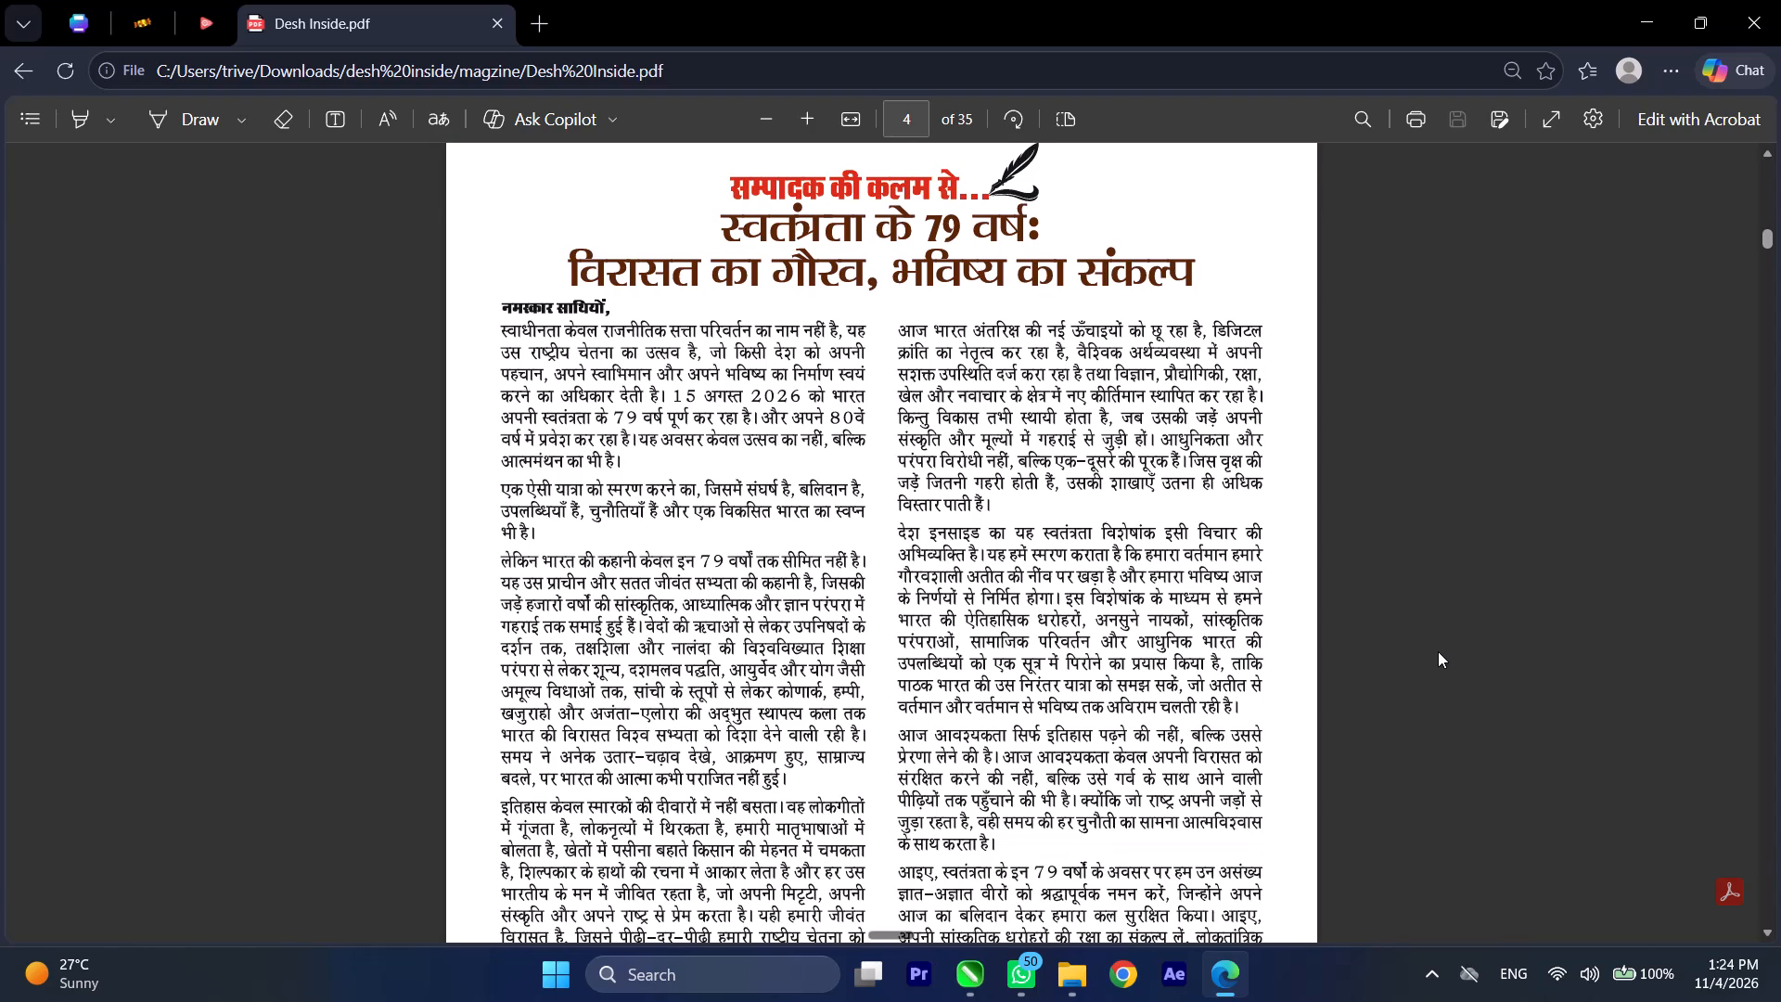
scroll(1438, 651, down, 4)
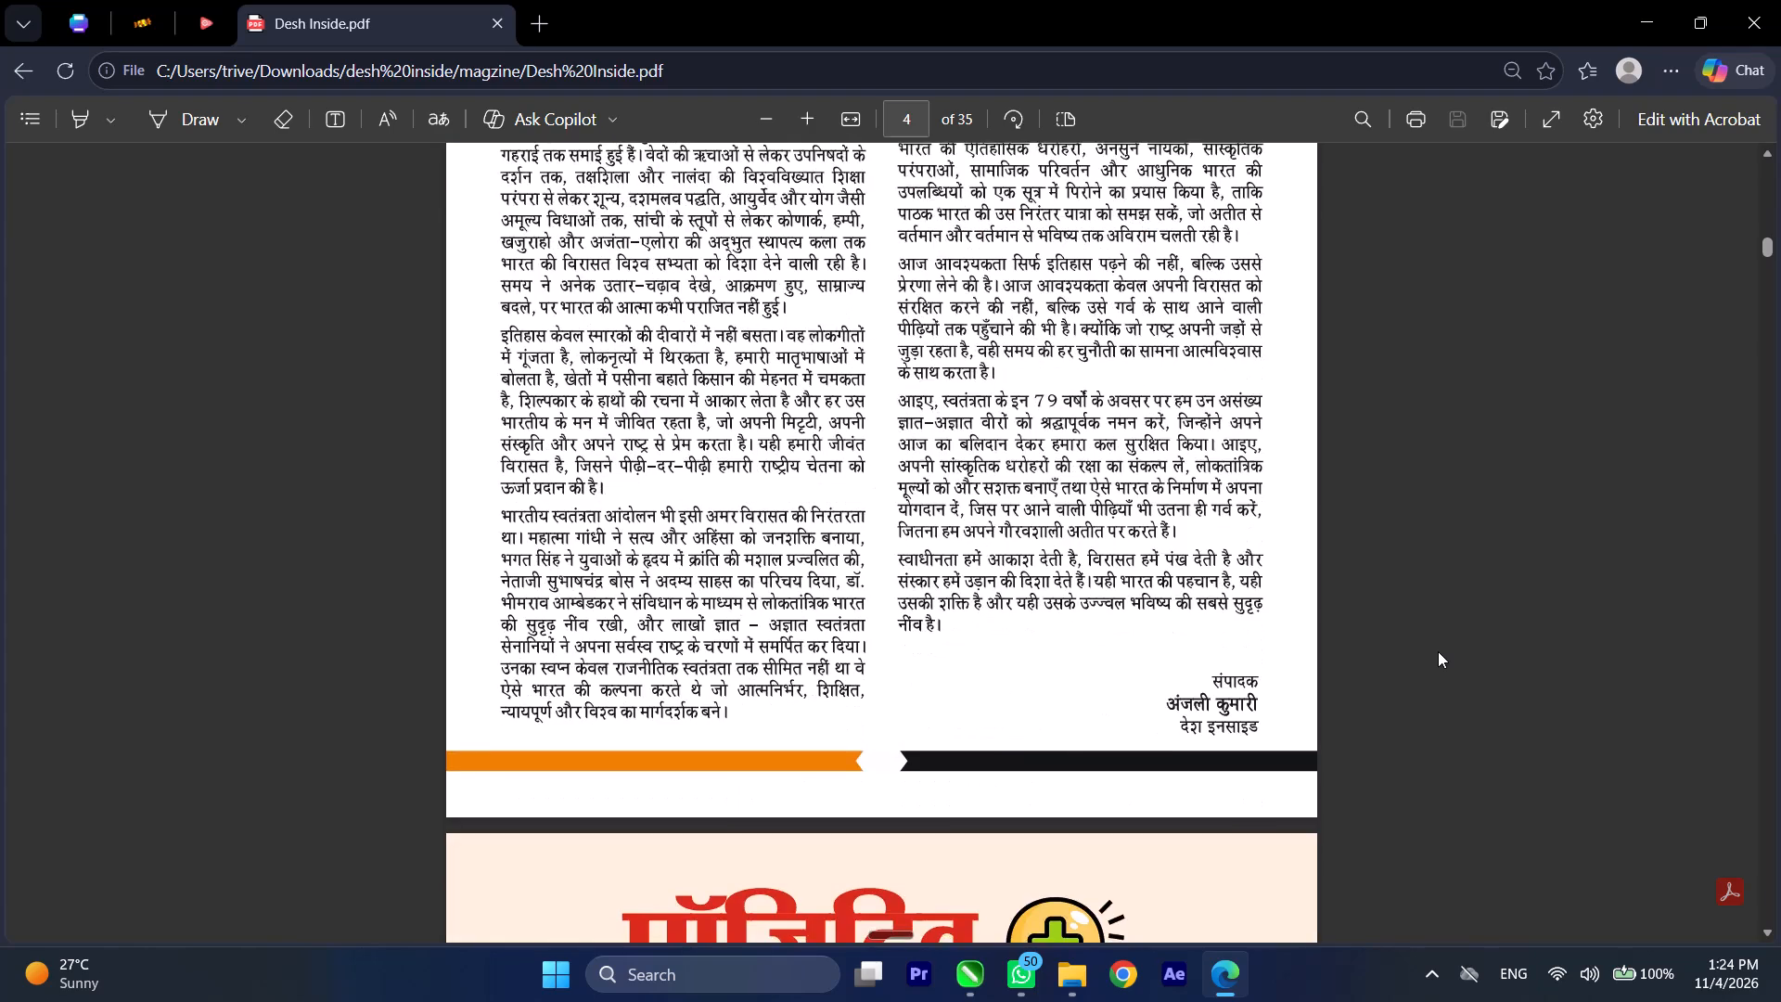
Look through pages 5 to 9 of the PDF, covering the positive story and the Chambal special story layouts.
scroll(1438, 651, down, 13)
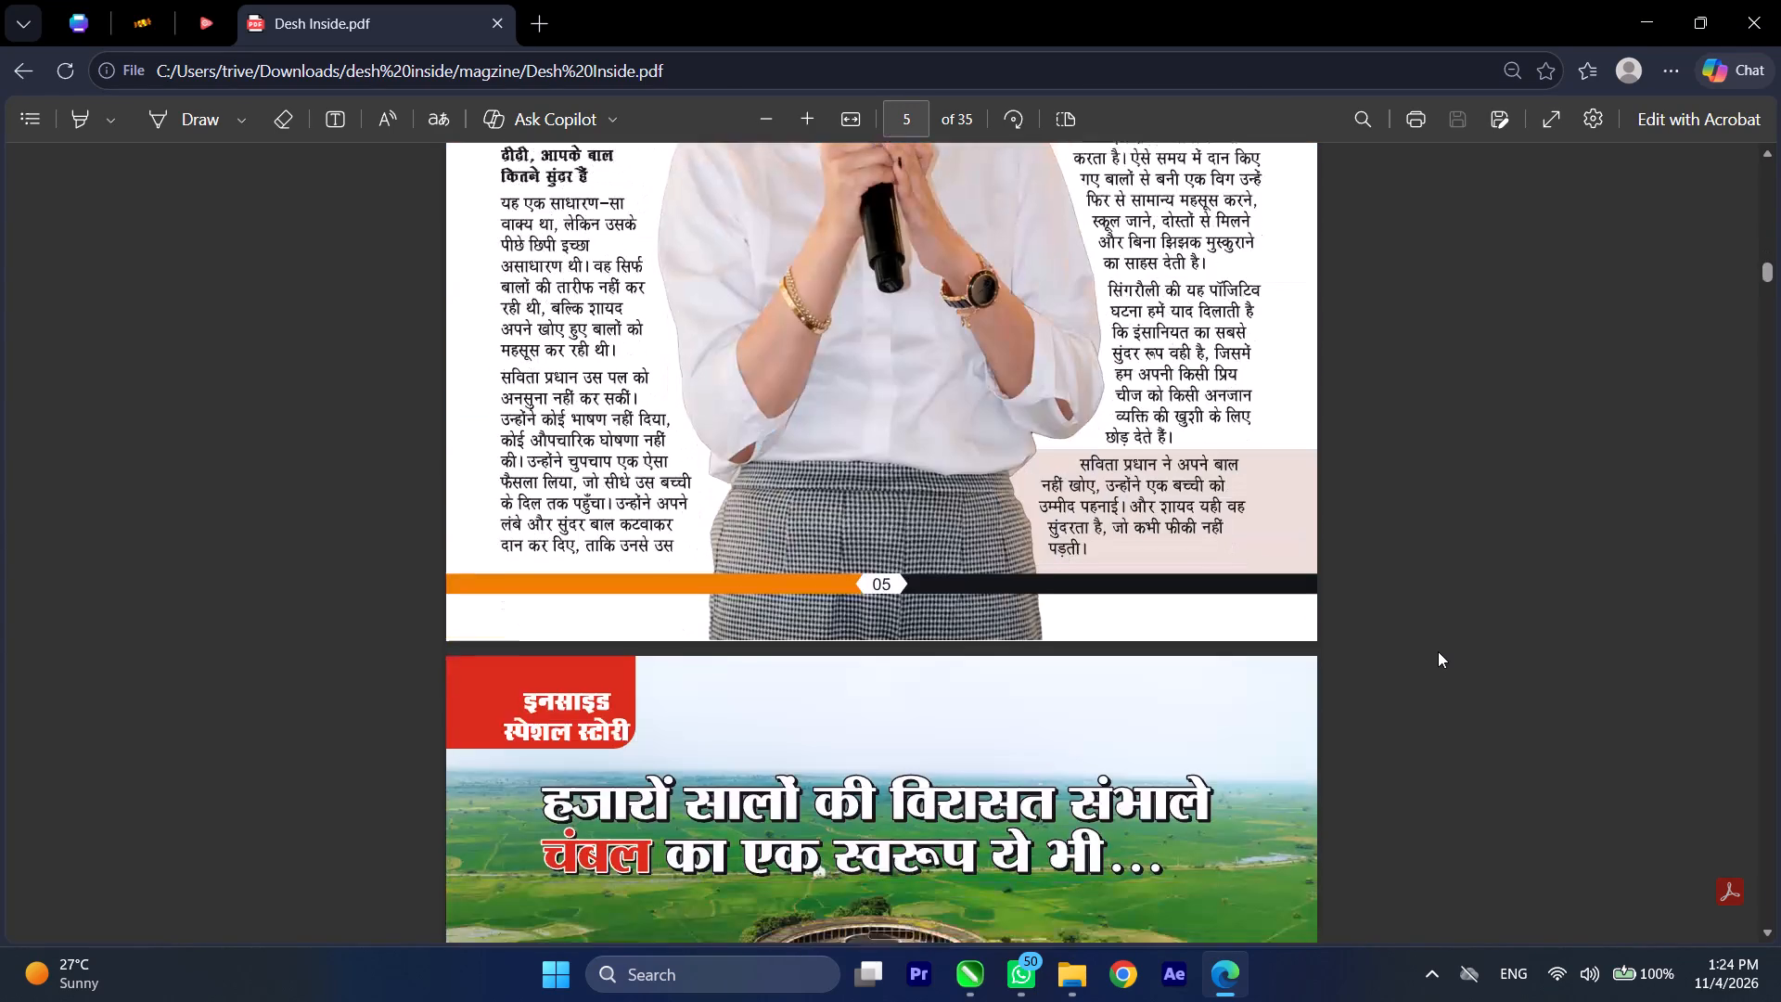
scroll(1438, 651, down, 12)
scroll(1438, 651, up, 5)
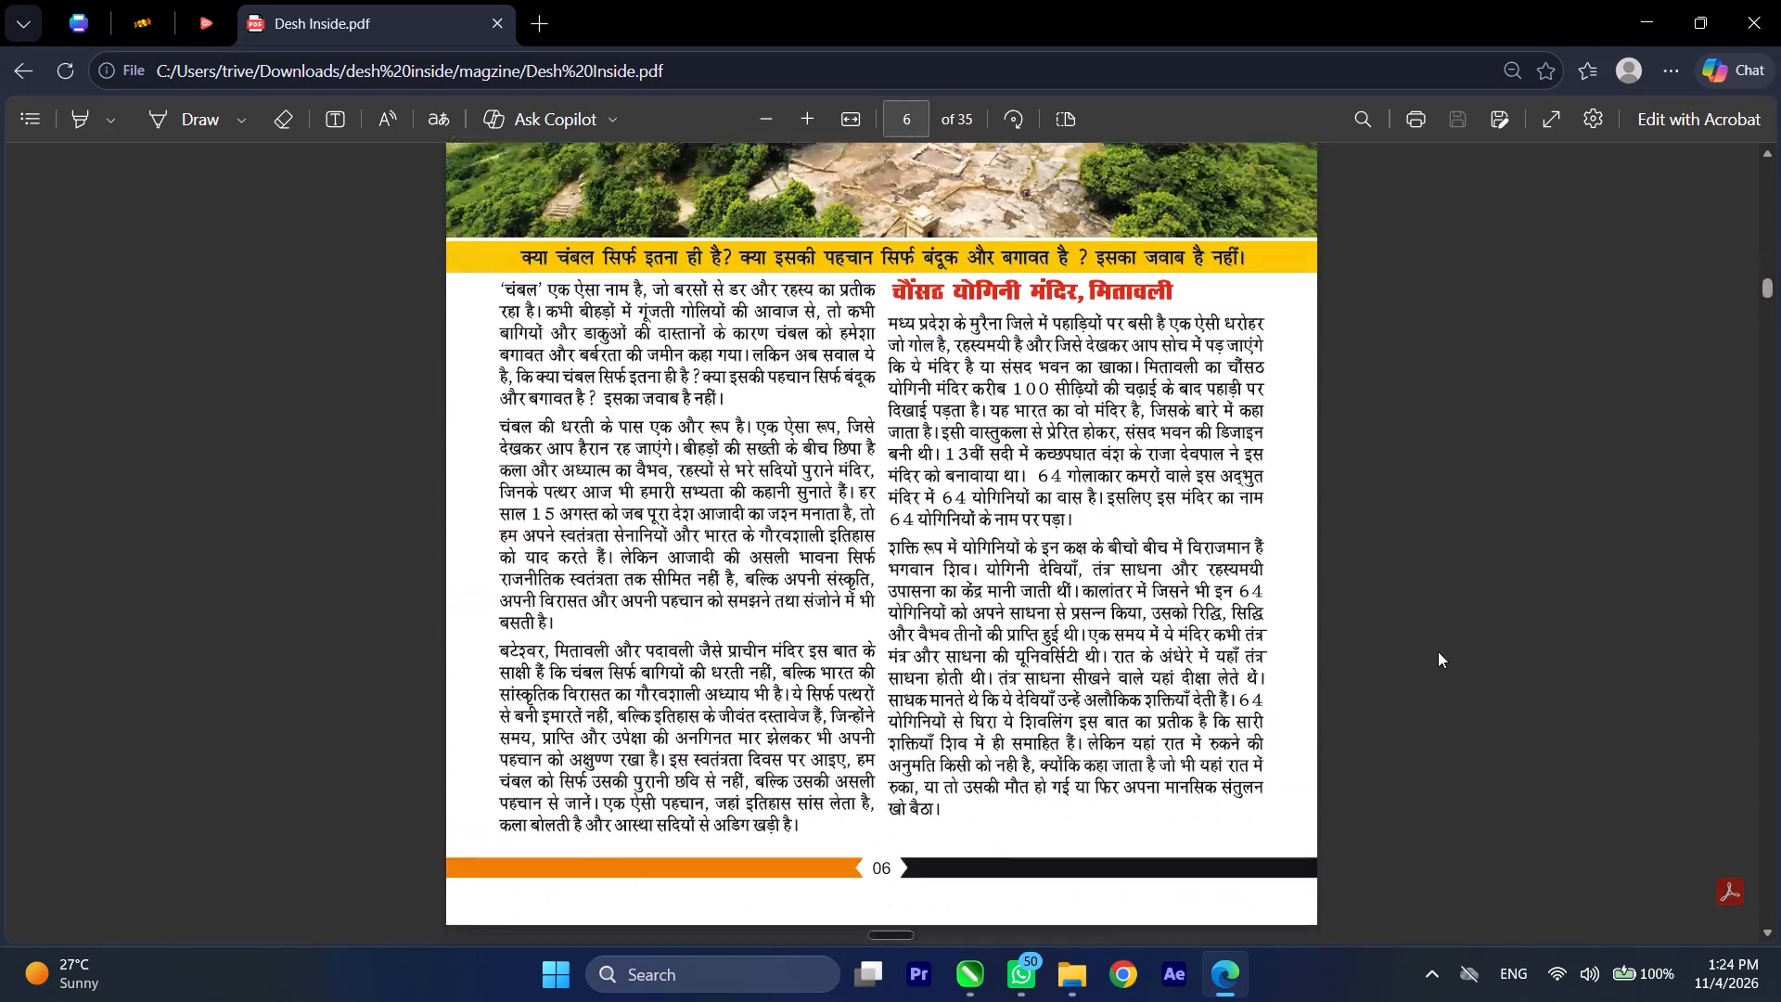
scroll(1438, 651, down, 8)
scroll(1438, 651, up, 3)
scroll(1438, 651, down, 6)
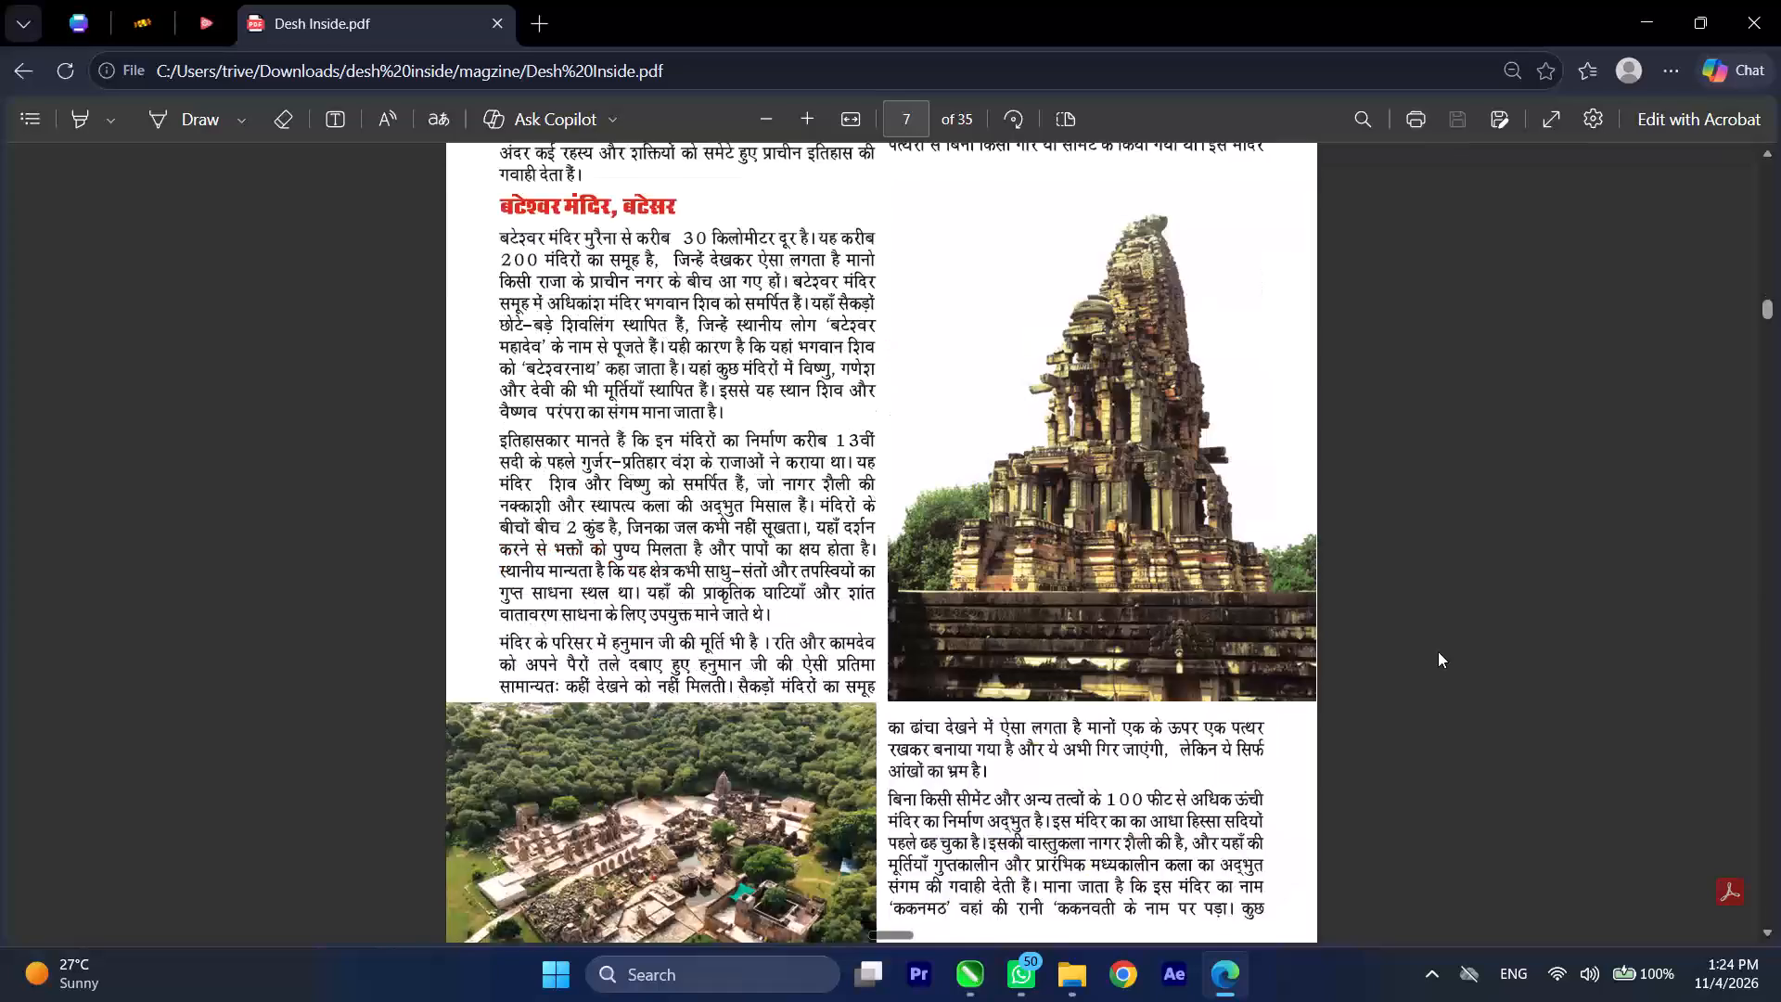
scroll(1438, 651, down, 11)
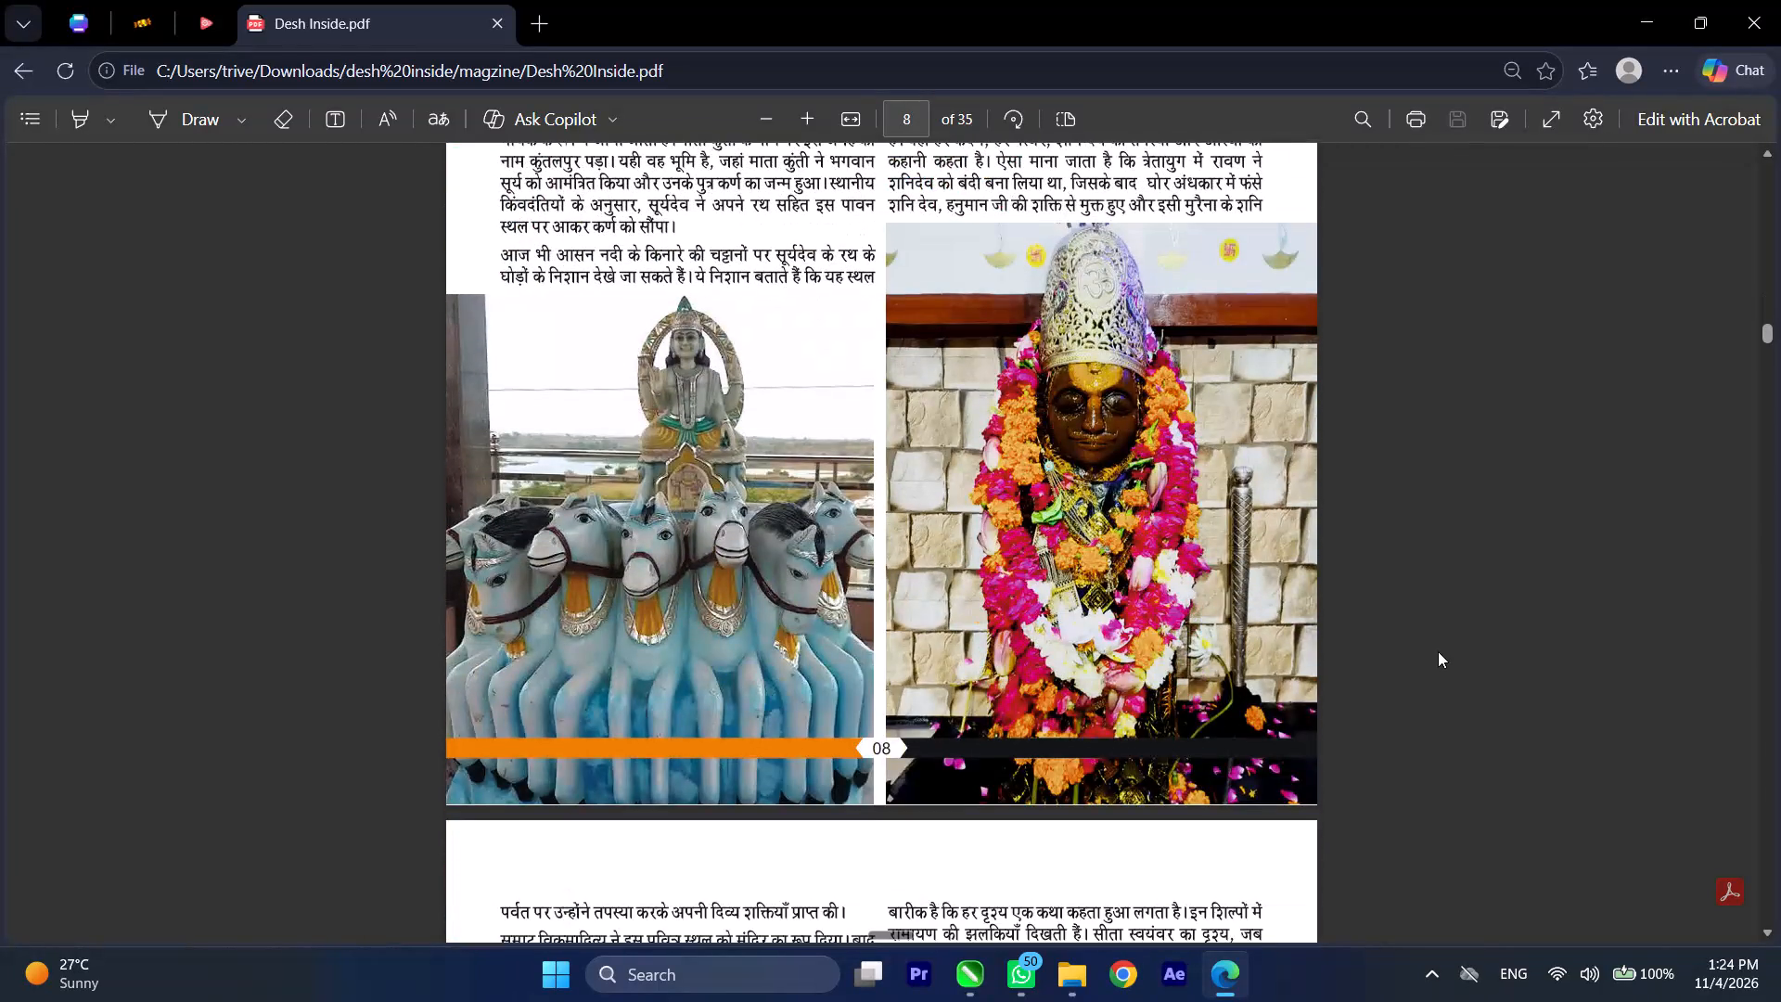
scroll(1438, 651, down, 6)
Re-examine the text and photo layout of page 8 with the कुंतलपुर and शनि चरा धाम sections, continuing to page 9.
scroll(1438, 651, up, 2)
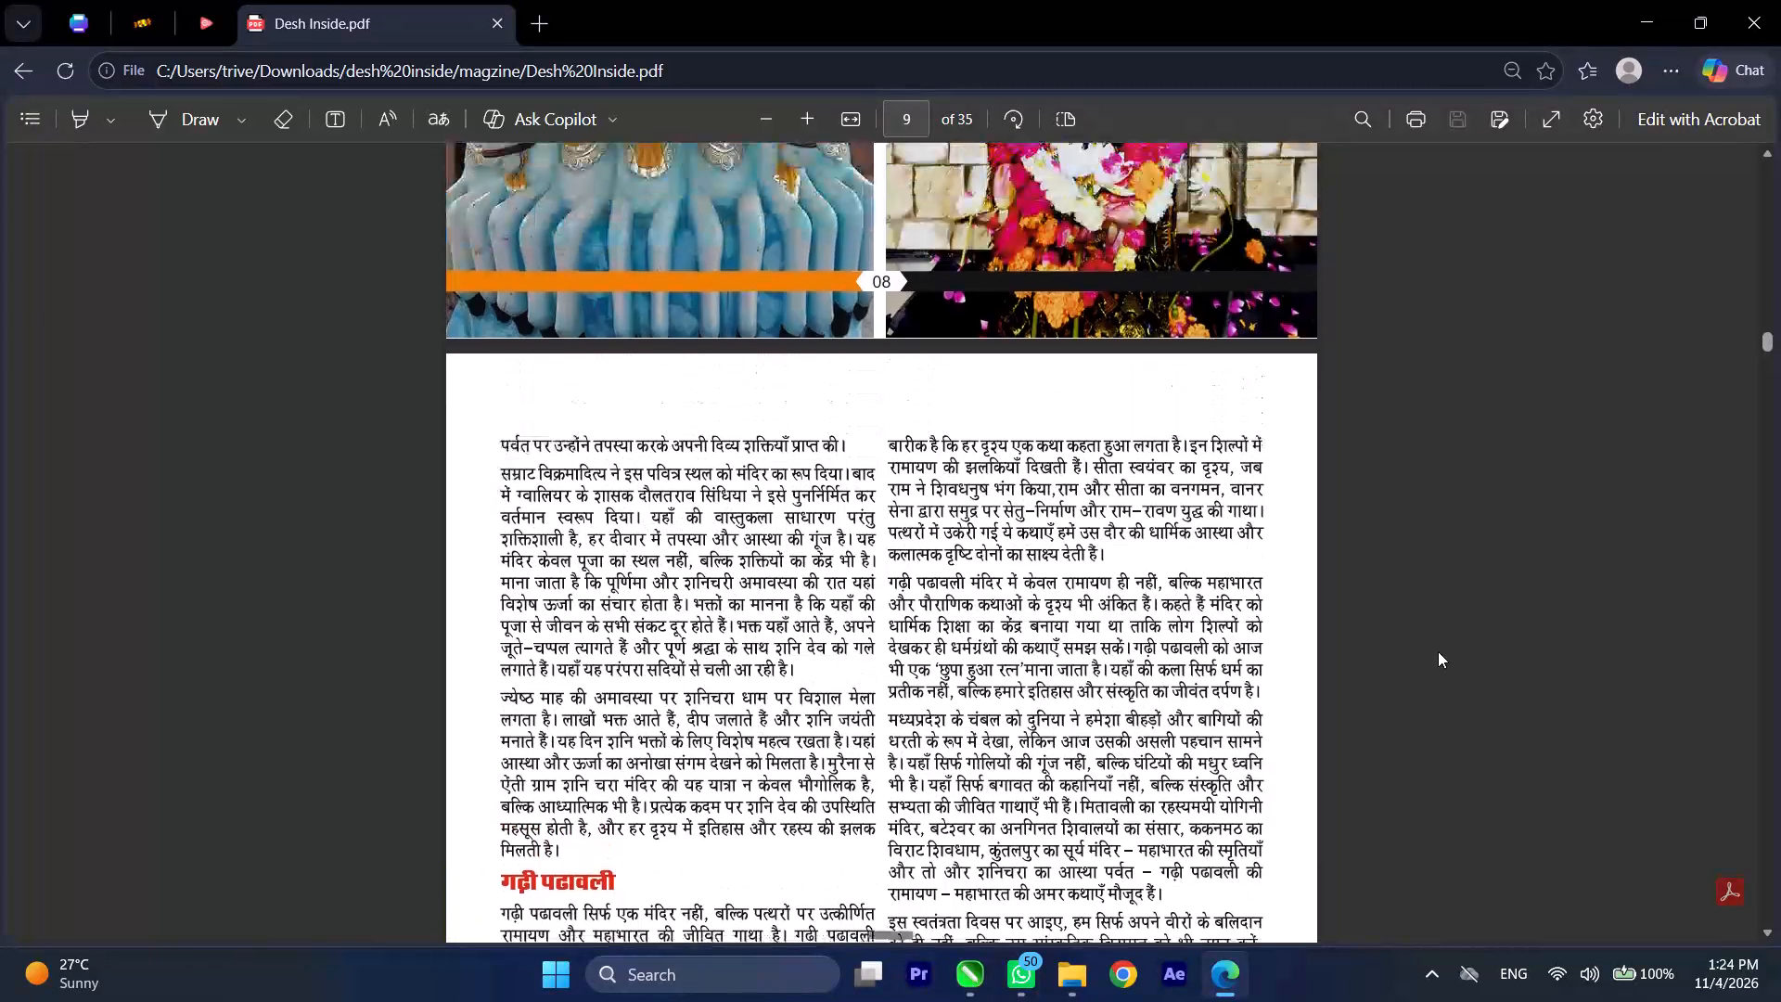
scroll(1438, 651, up, 4)
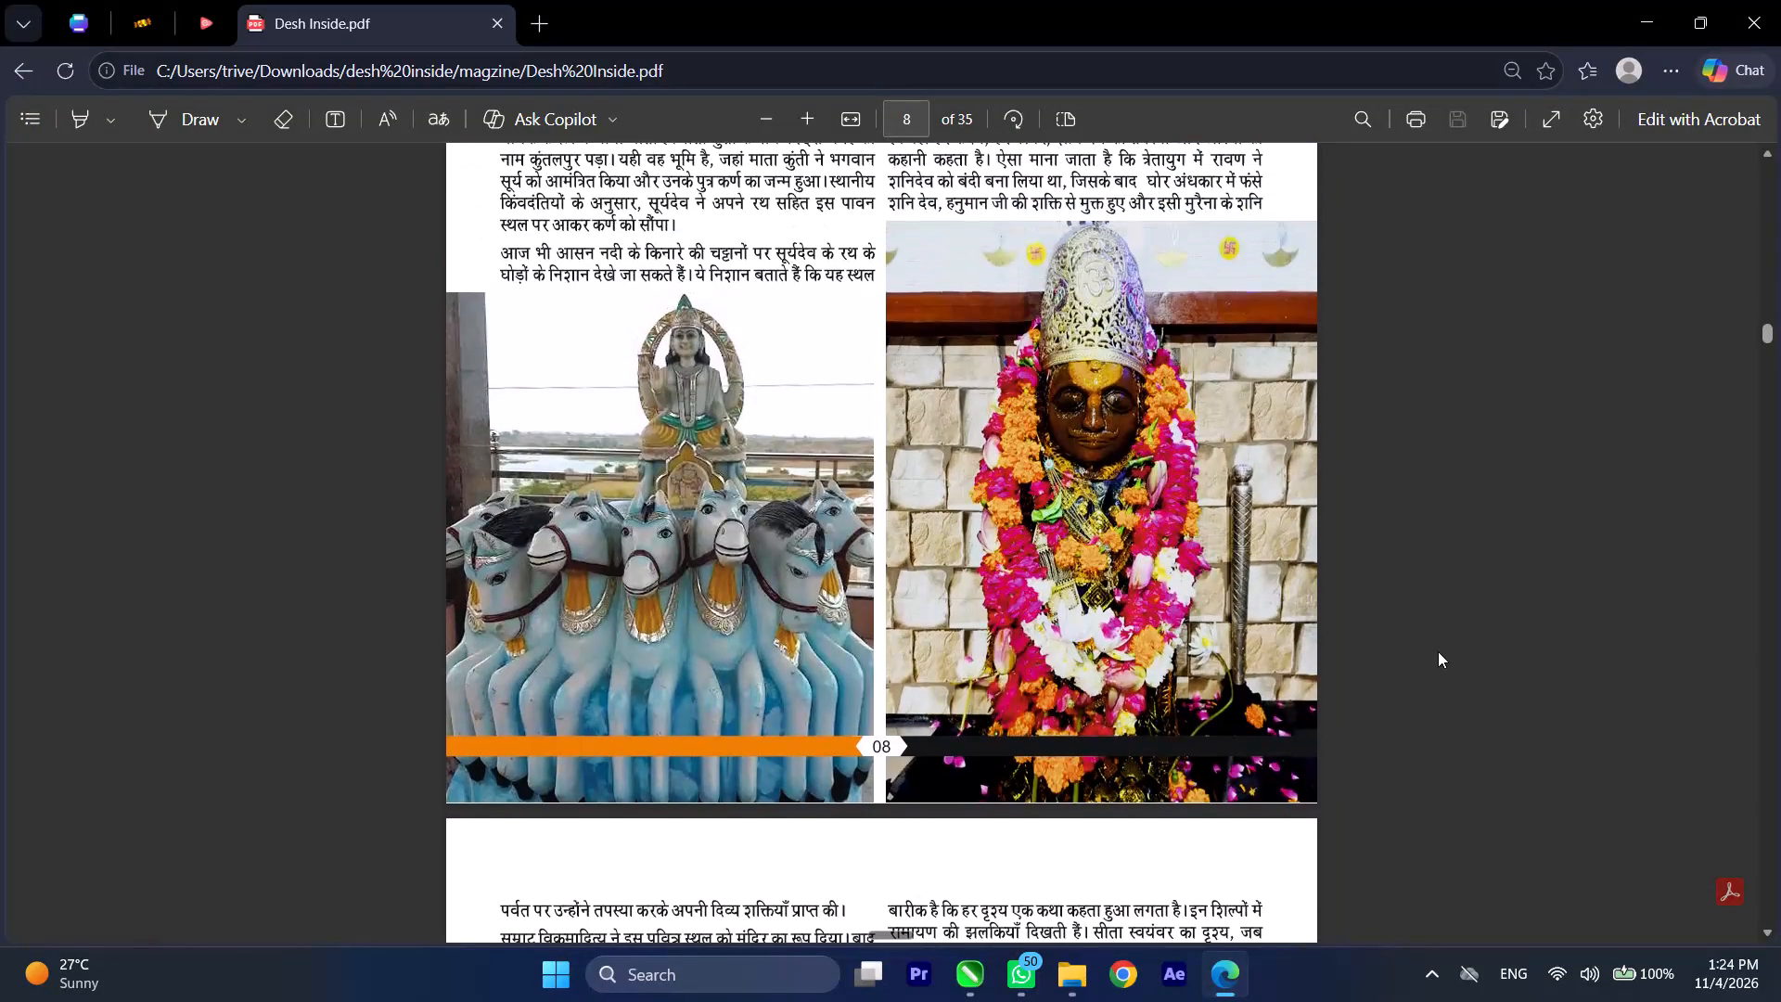
scroll(1438, 651, down, 2)
scroll(1438, 651, up, 4)
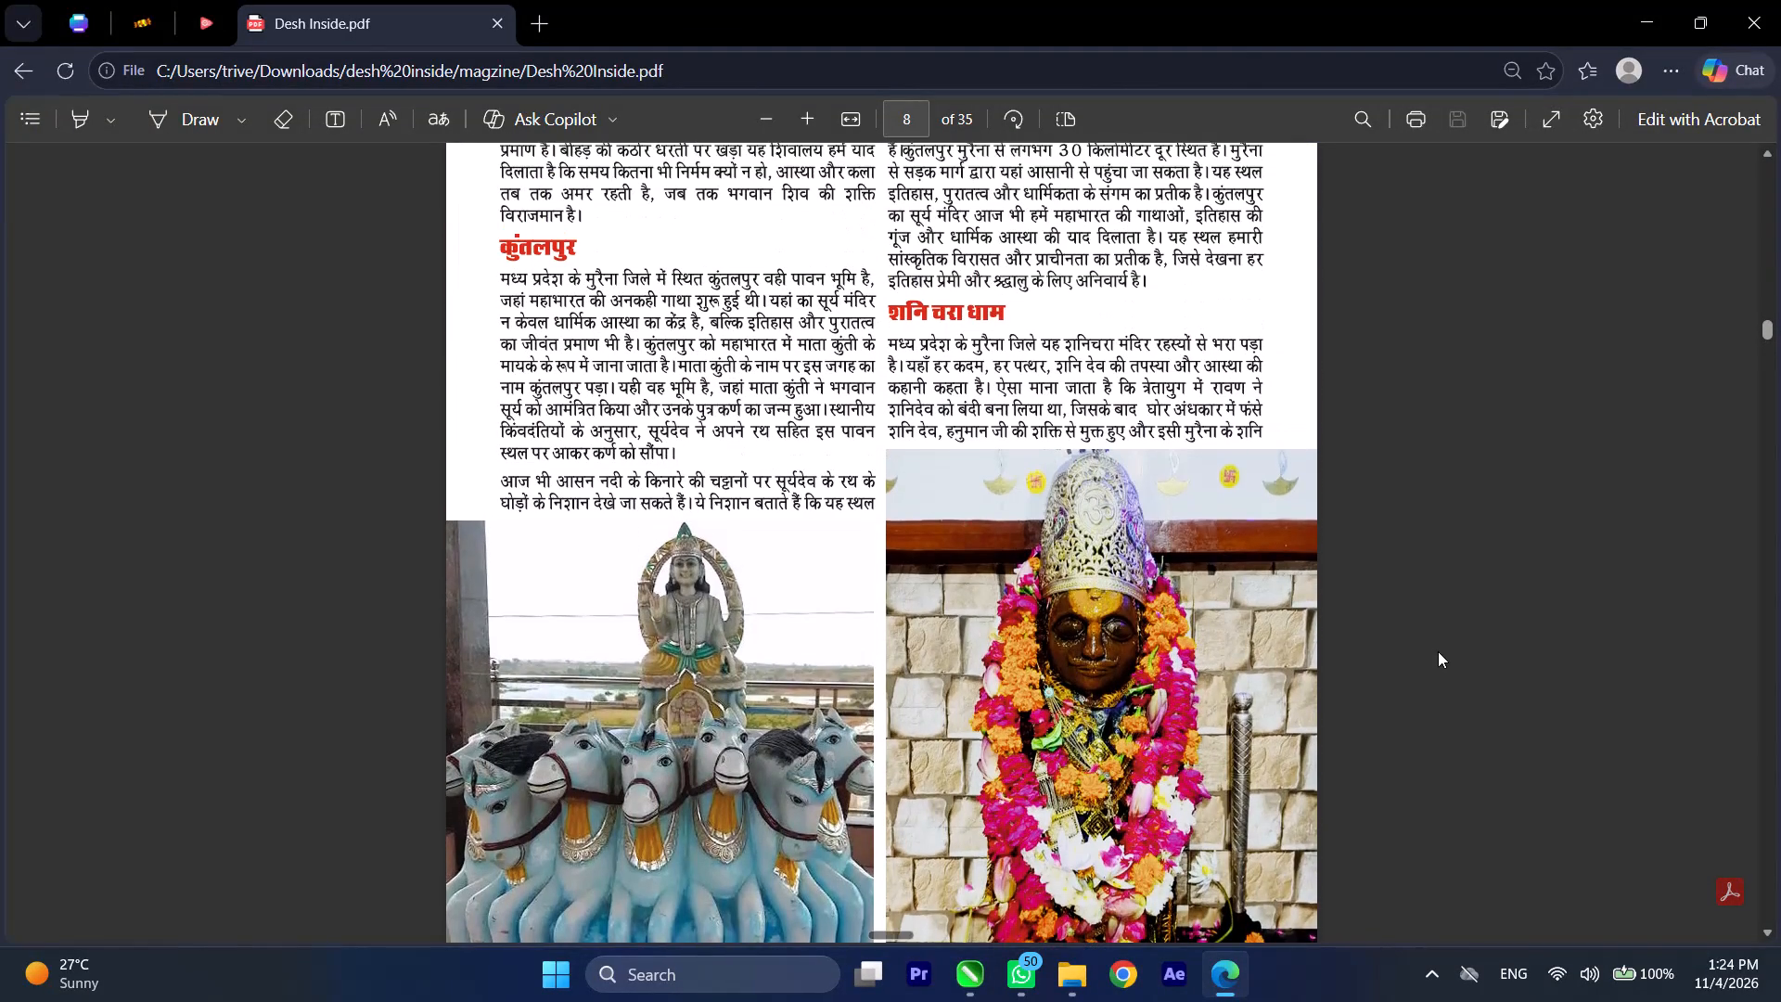
scroll(1438, 651, up, 5)
scroll(1438, 651, down, 2)
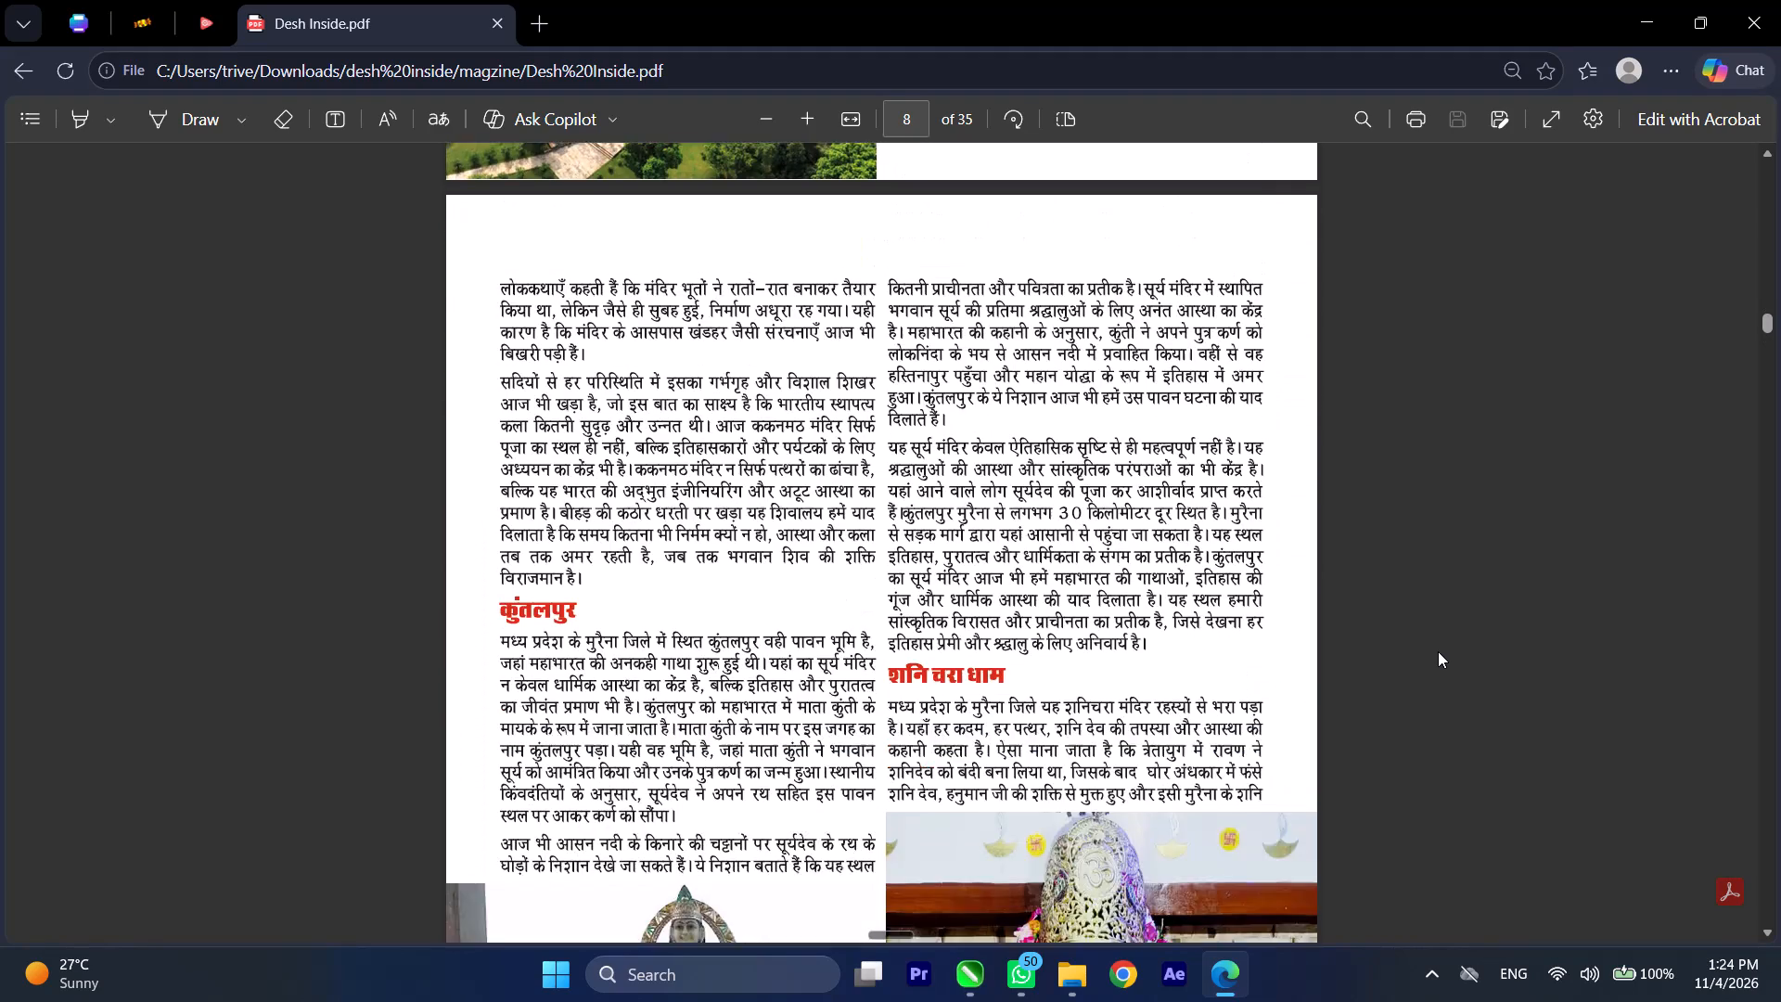
scroll(1438, 651, down, 5)
scroll(1438, 651, up, 3)
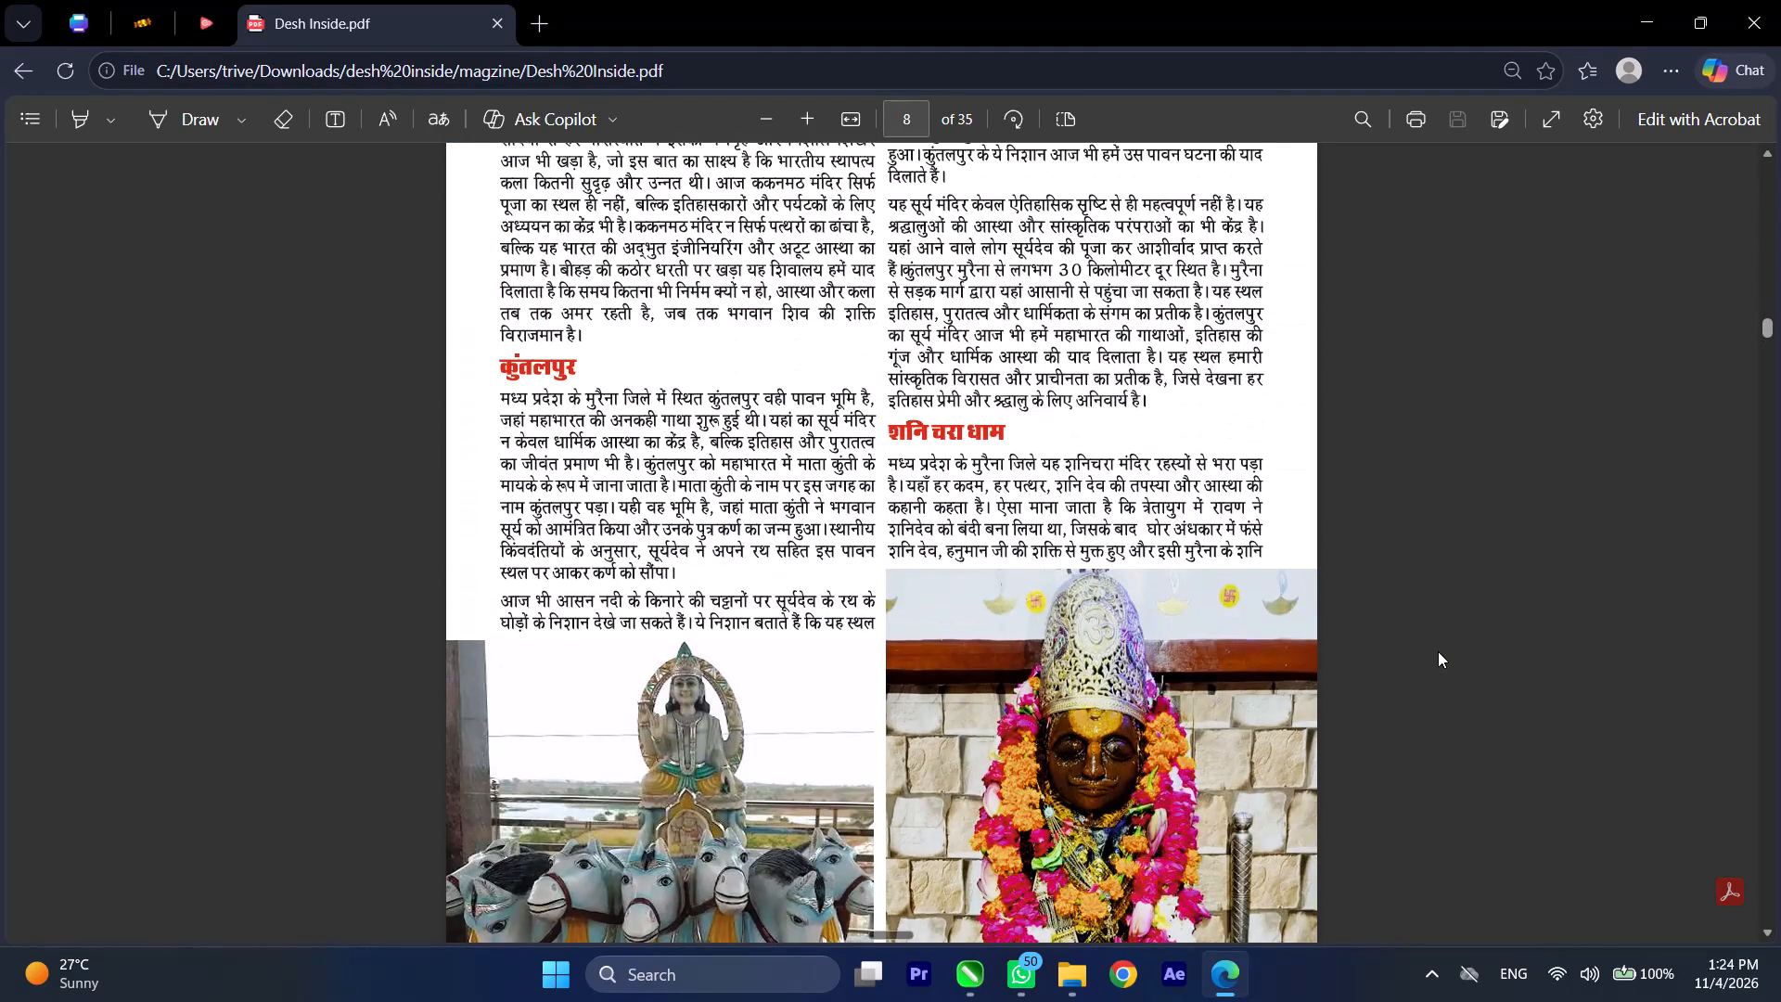
scroll(1438, 651, down, 10)
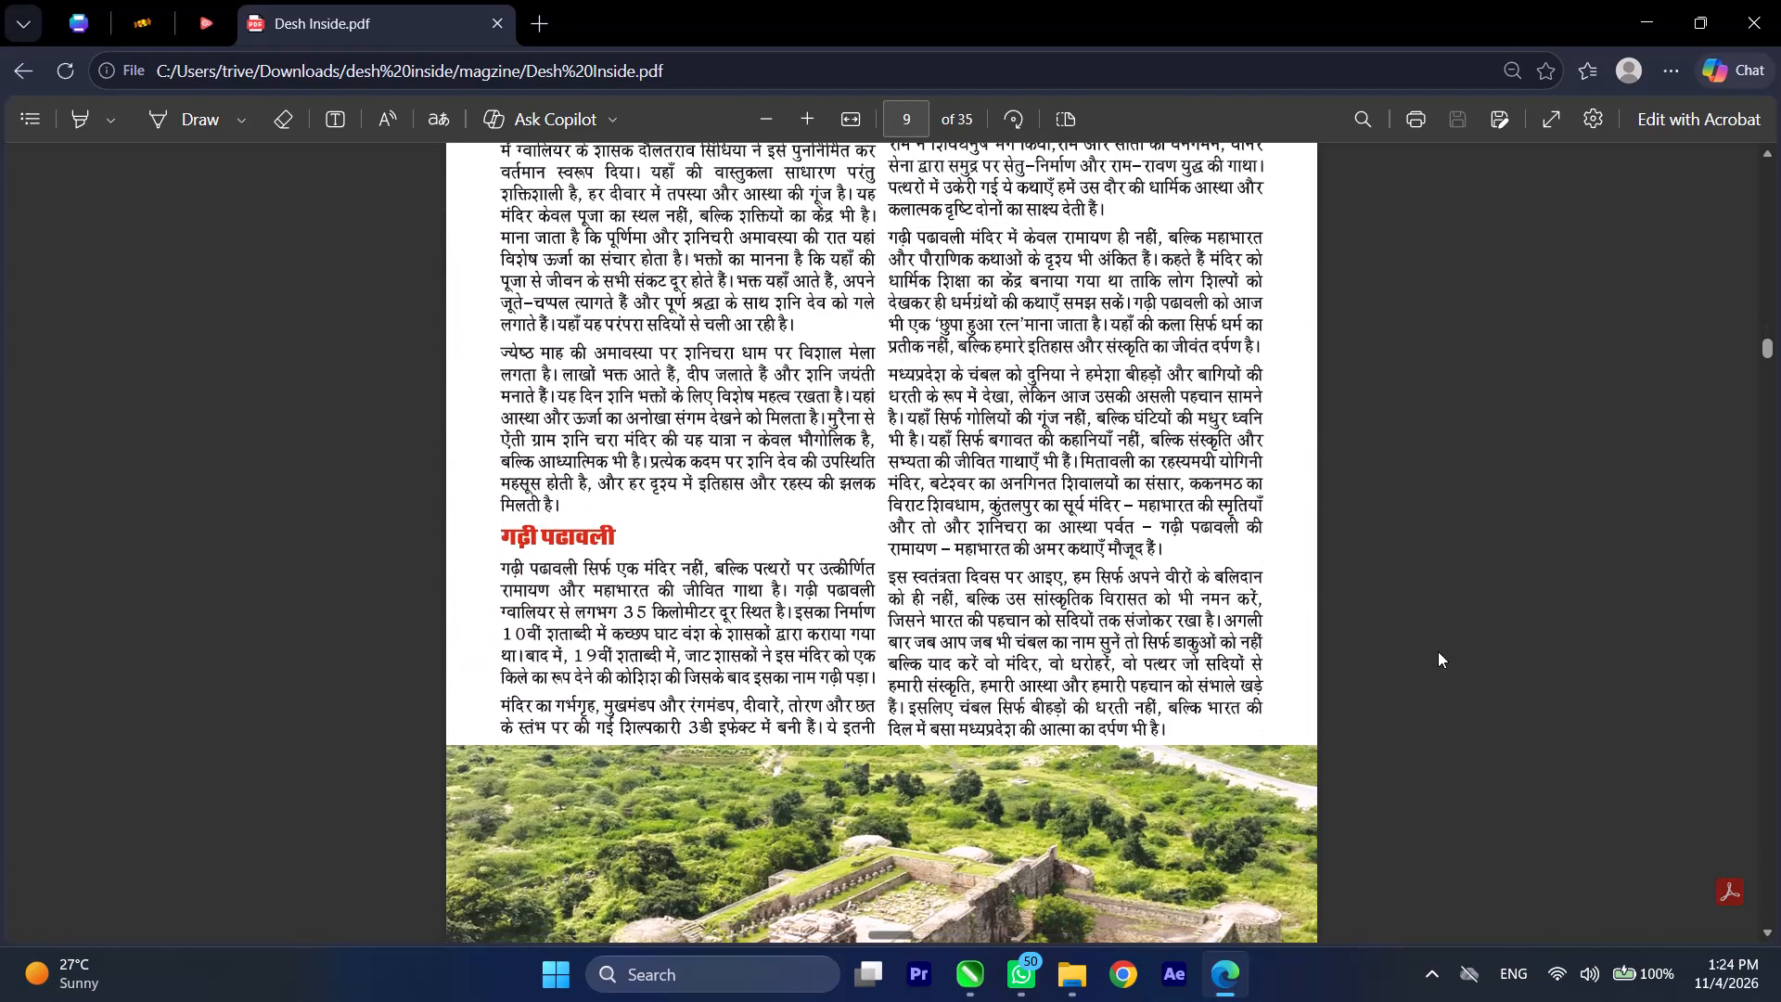
Examine the इनसाइड राजनीति article on page 10, including its headline, map, cut-out portrait and text columns.
scroll(1438, 651, down, 7)
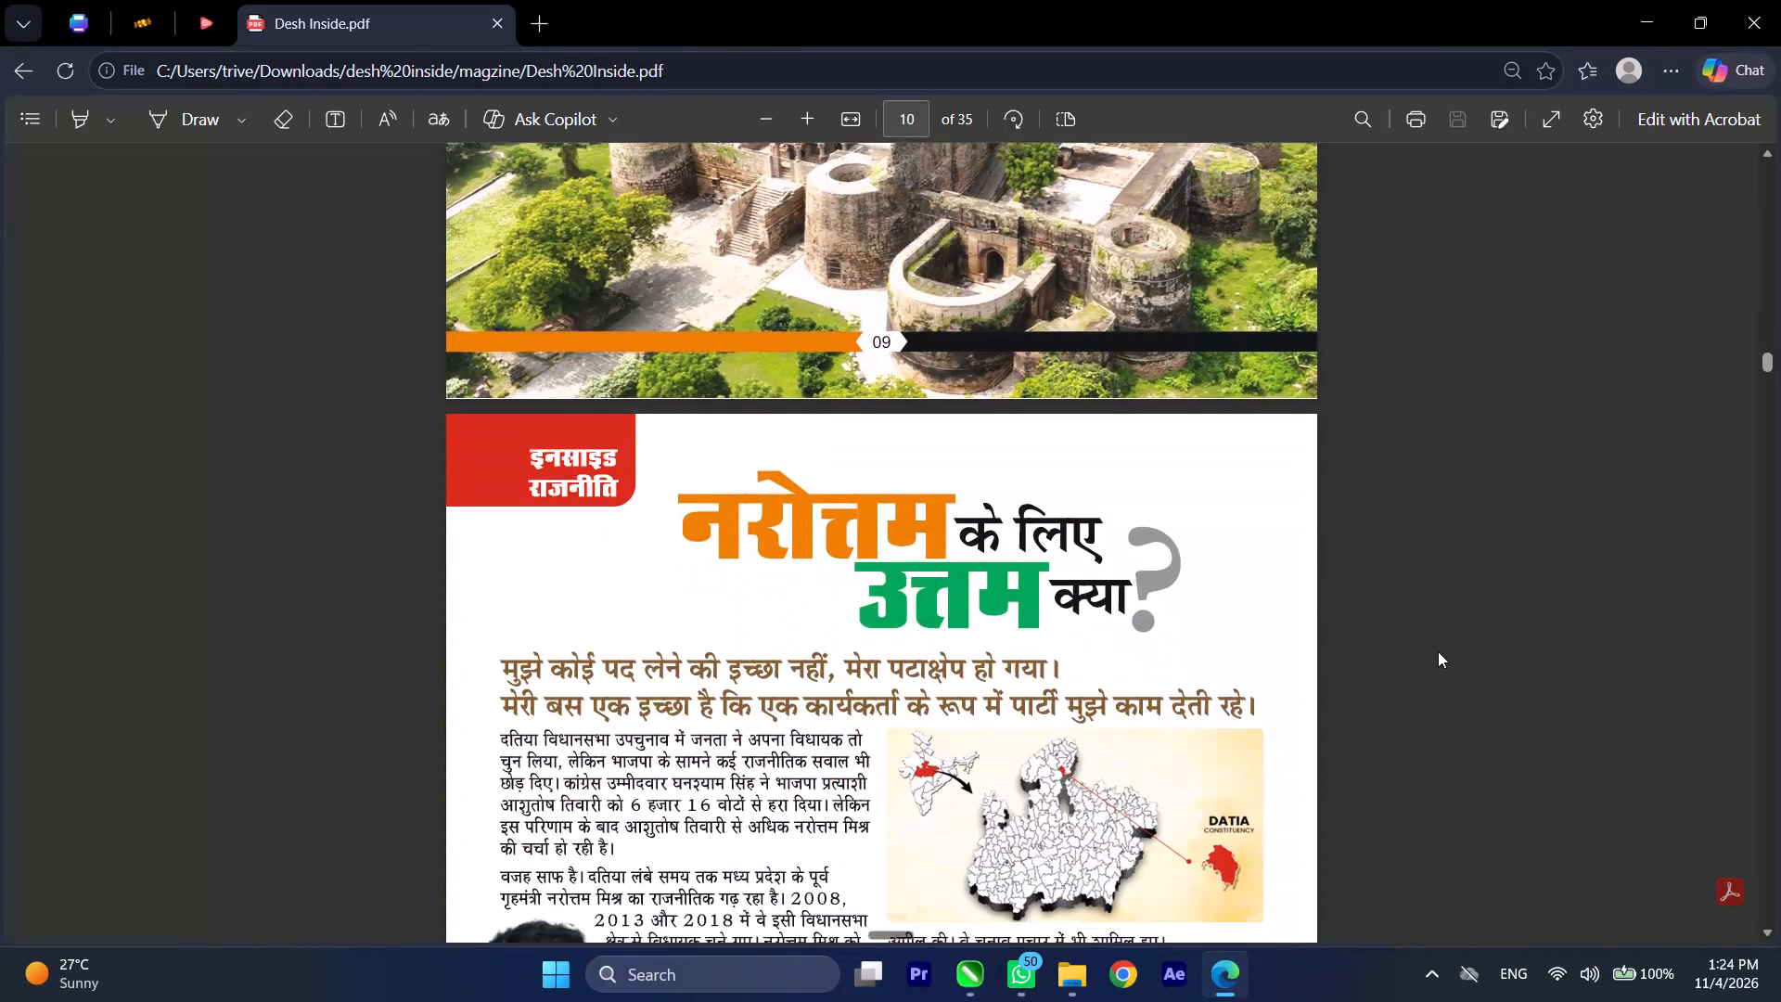
scroll(1438, 651, down, 1)
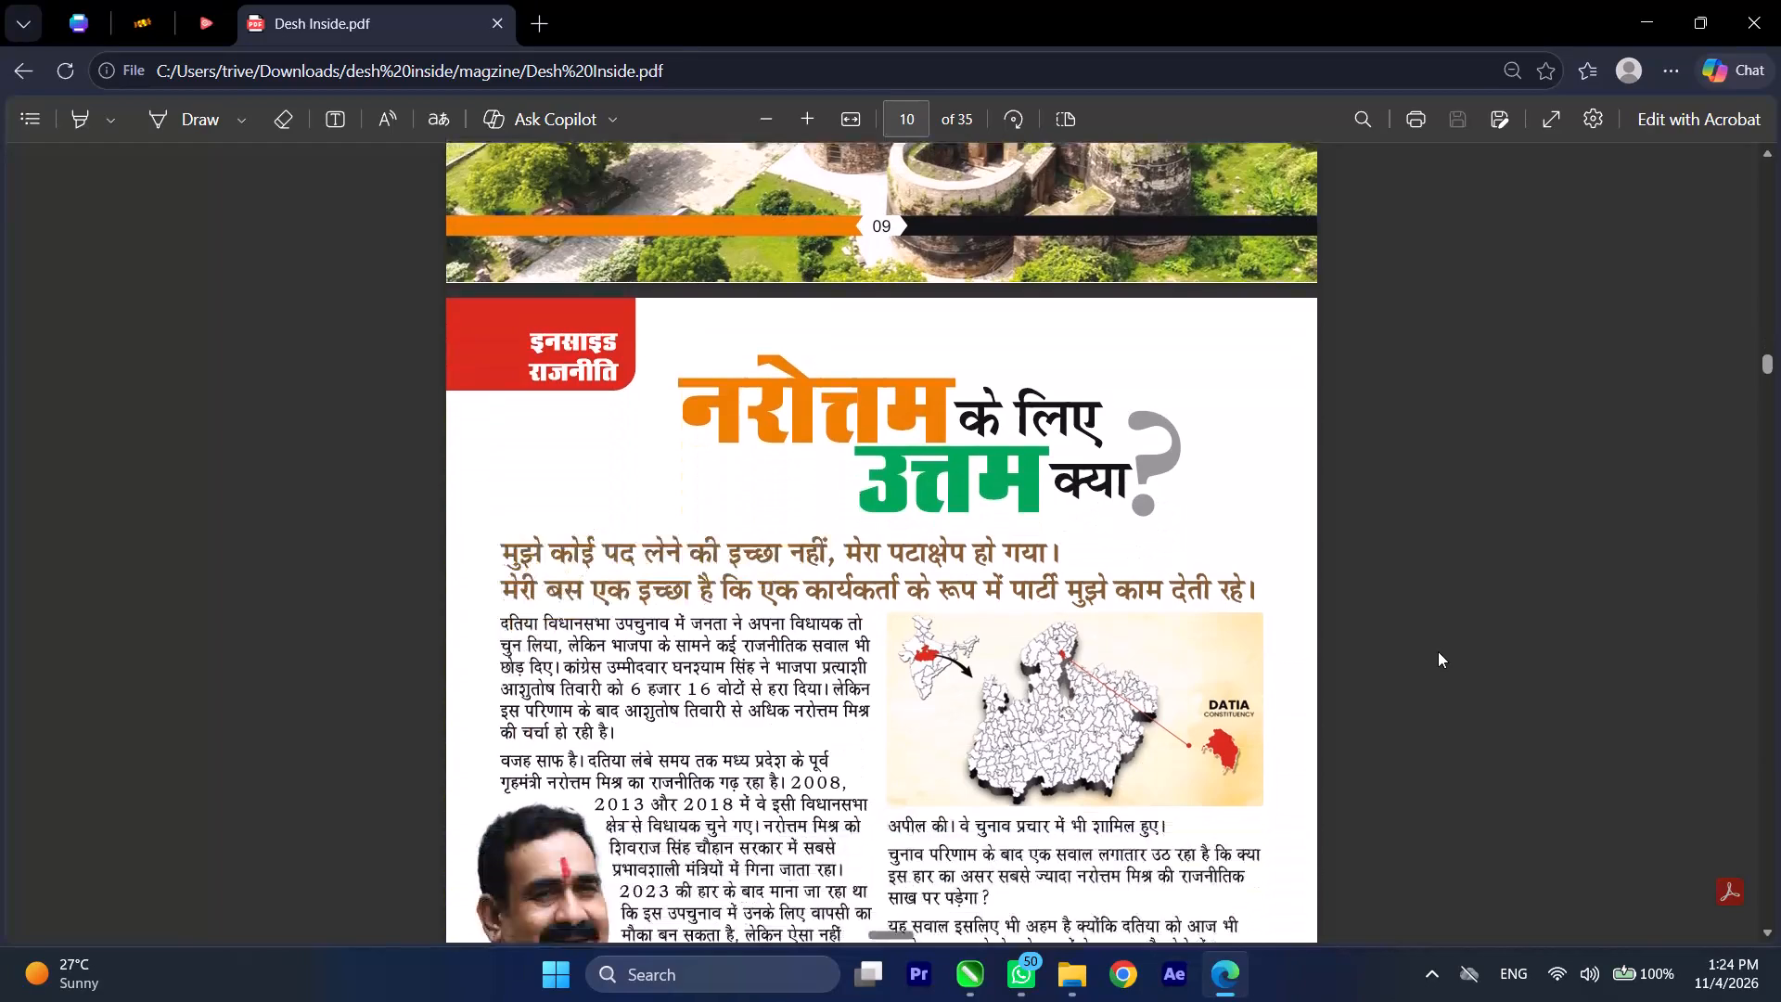
scroll(1438, 651, down, 1)
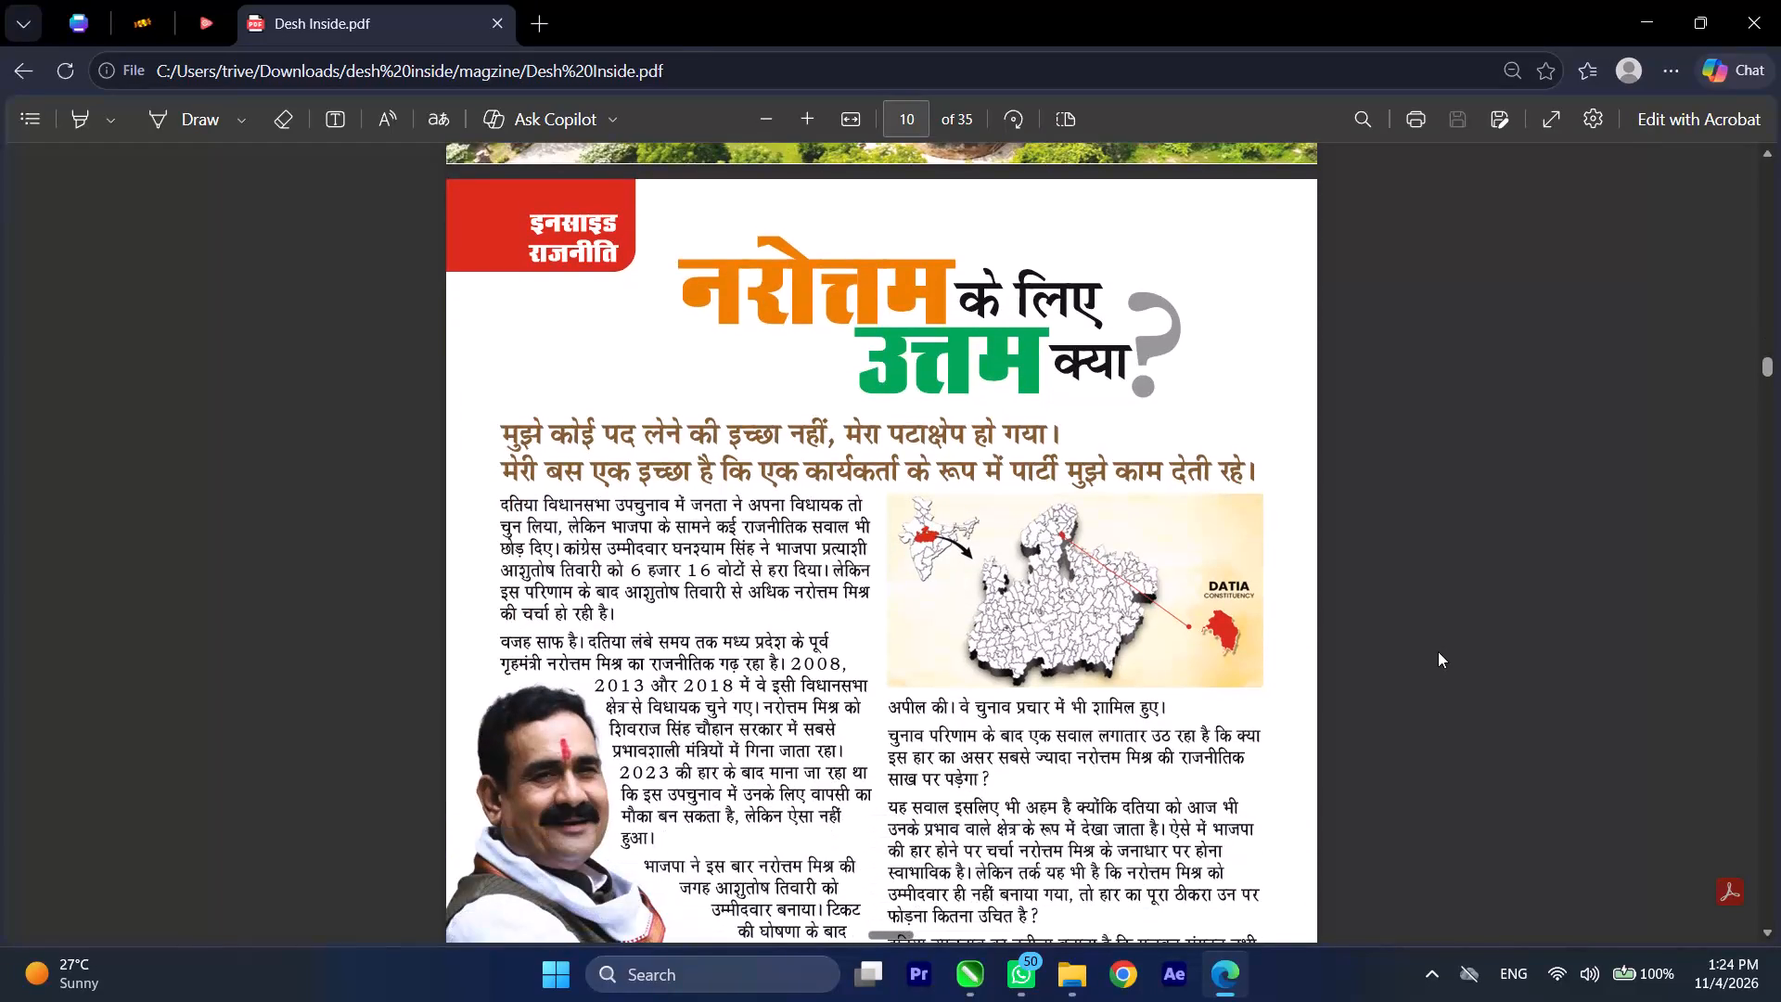
scroll(1438, 651, down, 2)
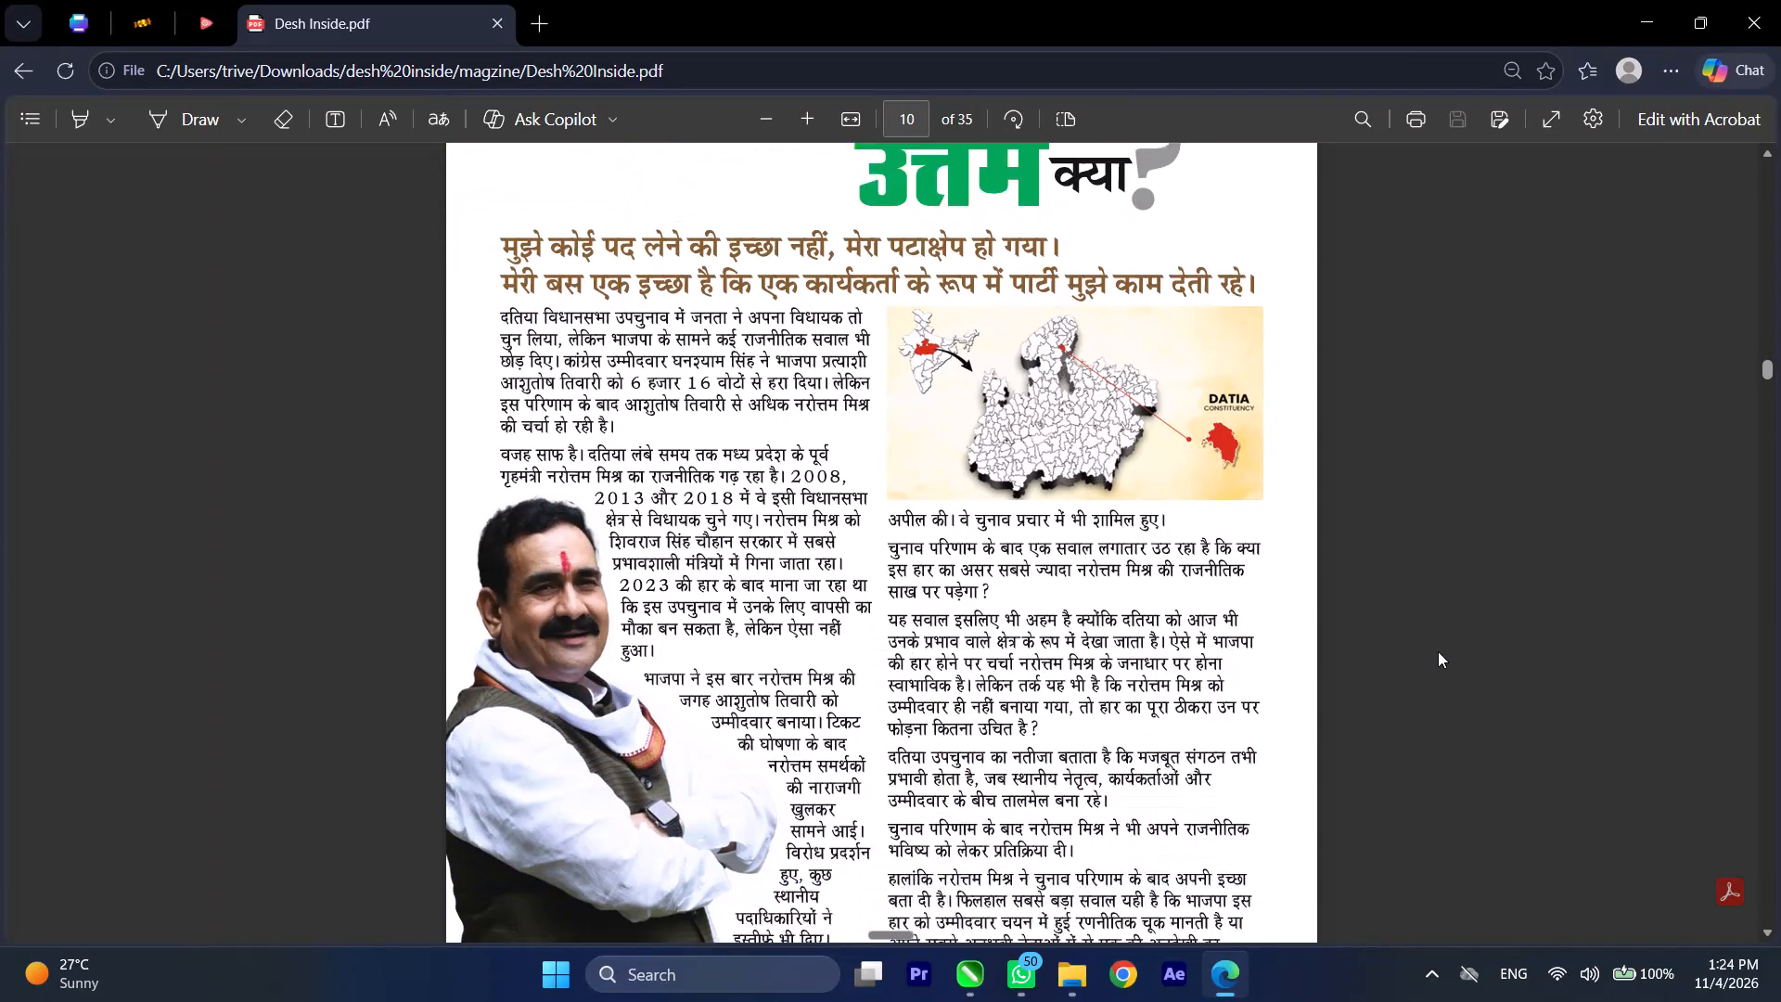
scroll(1438, 651, down, 3)
scroll(1438, 651, up, 4)
scroll(1438, 651, down, 3)
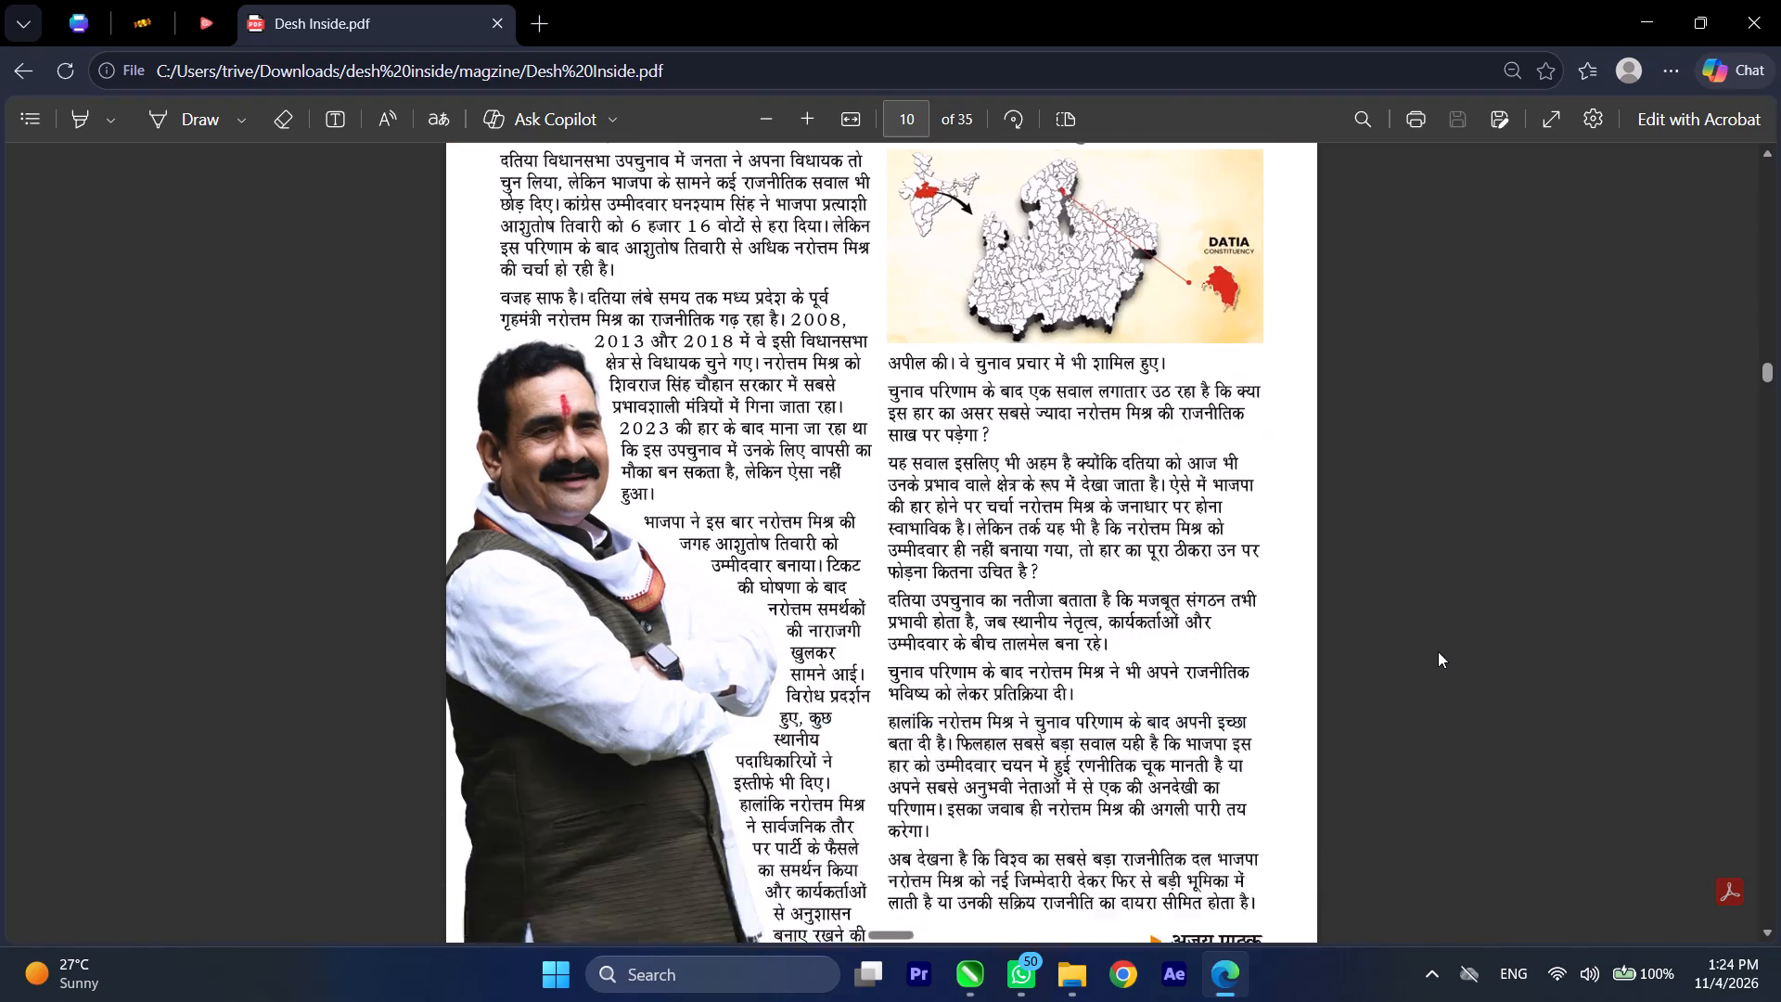
scroll(1438, 651, up, 4)
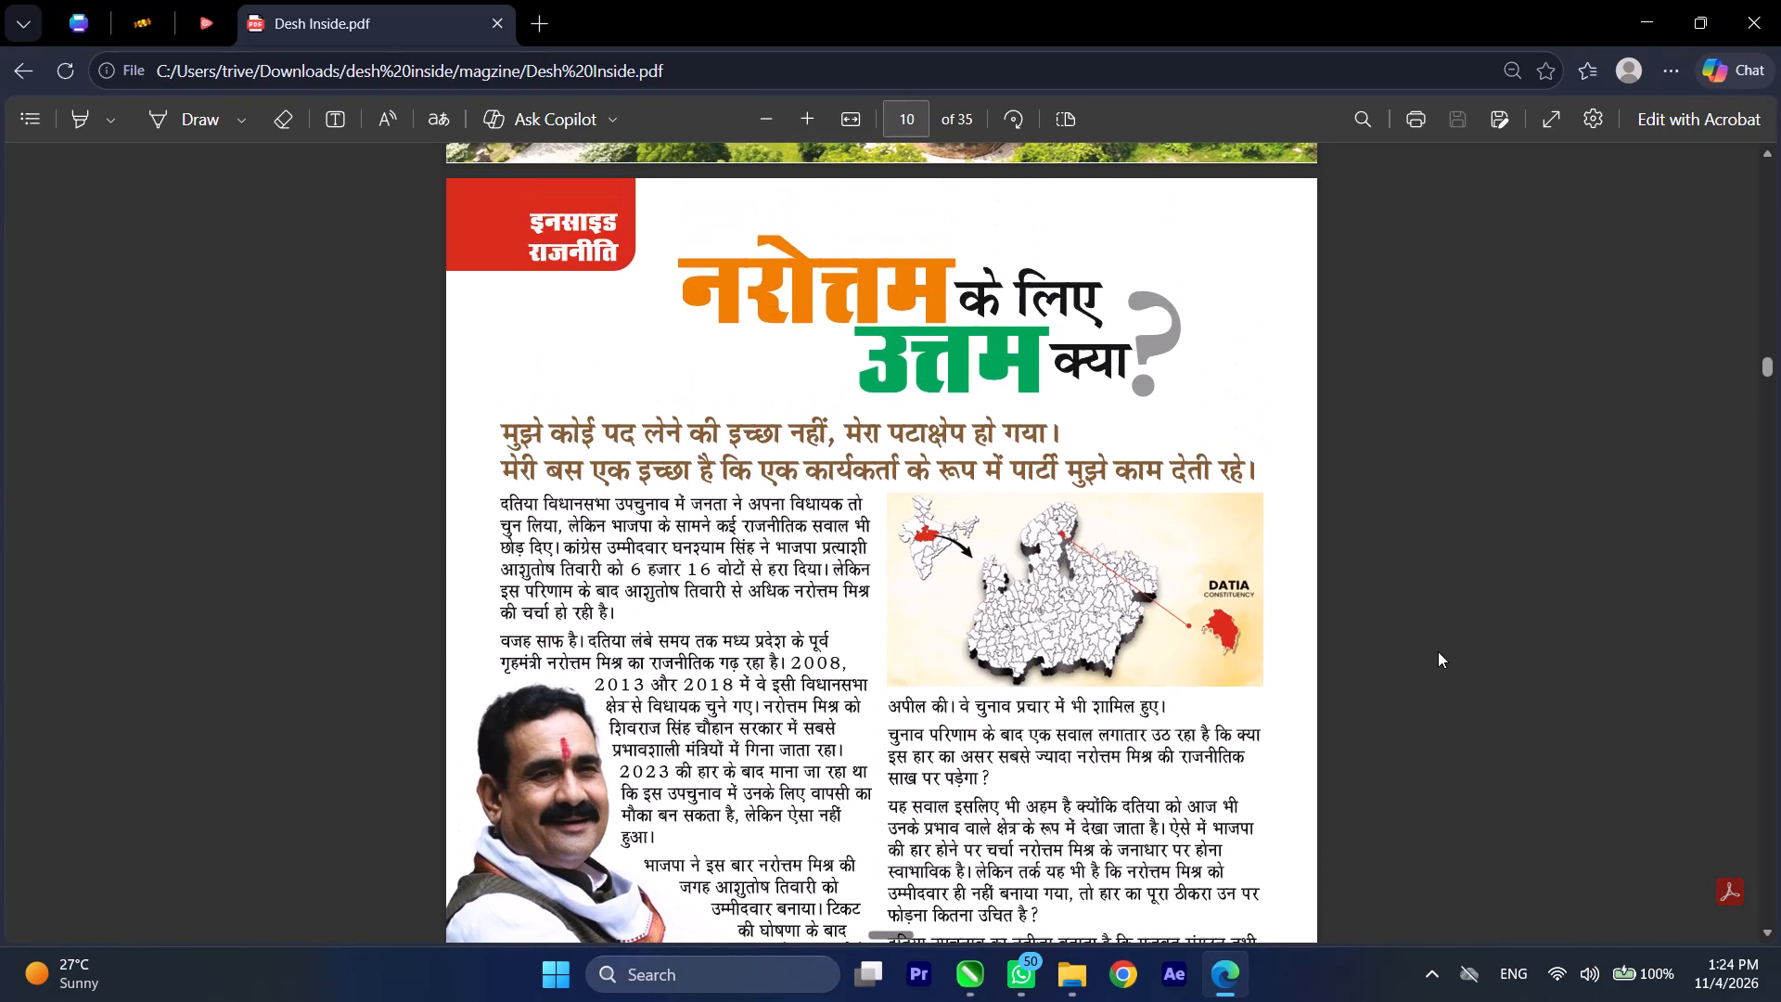
scroll(1438, 651, down, 5)
scroll(1438, 651, up, 4)
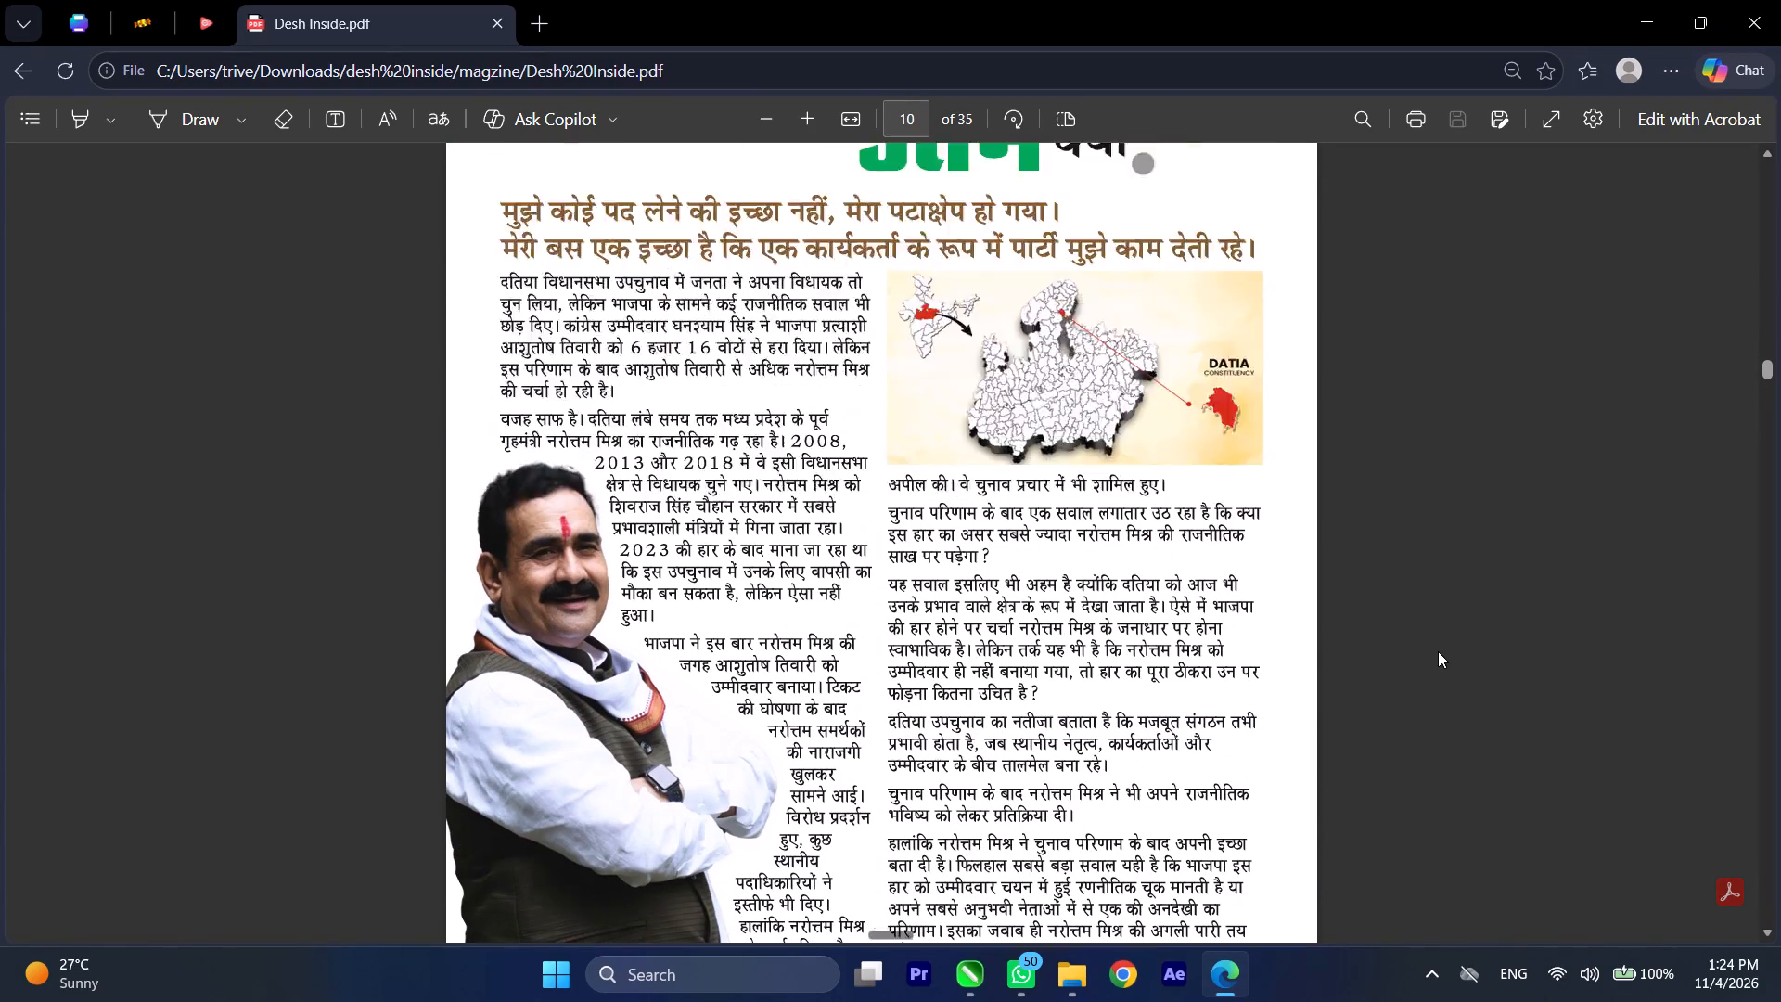
scroll(1438, 651, up, 1)
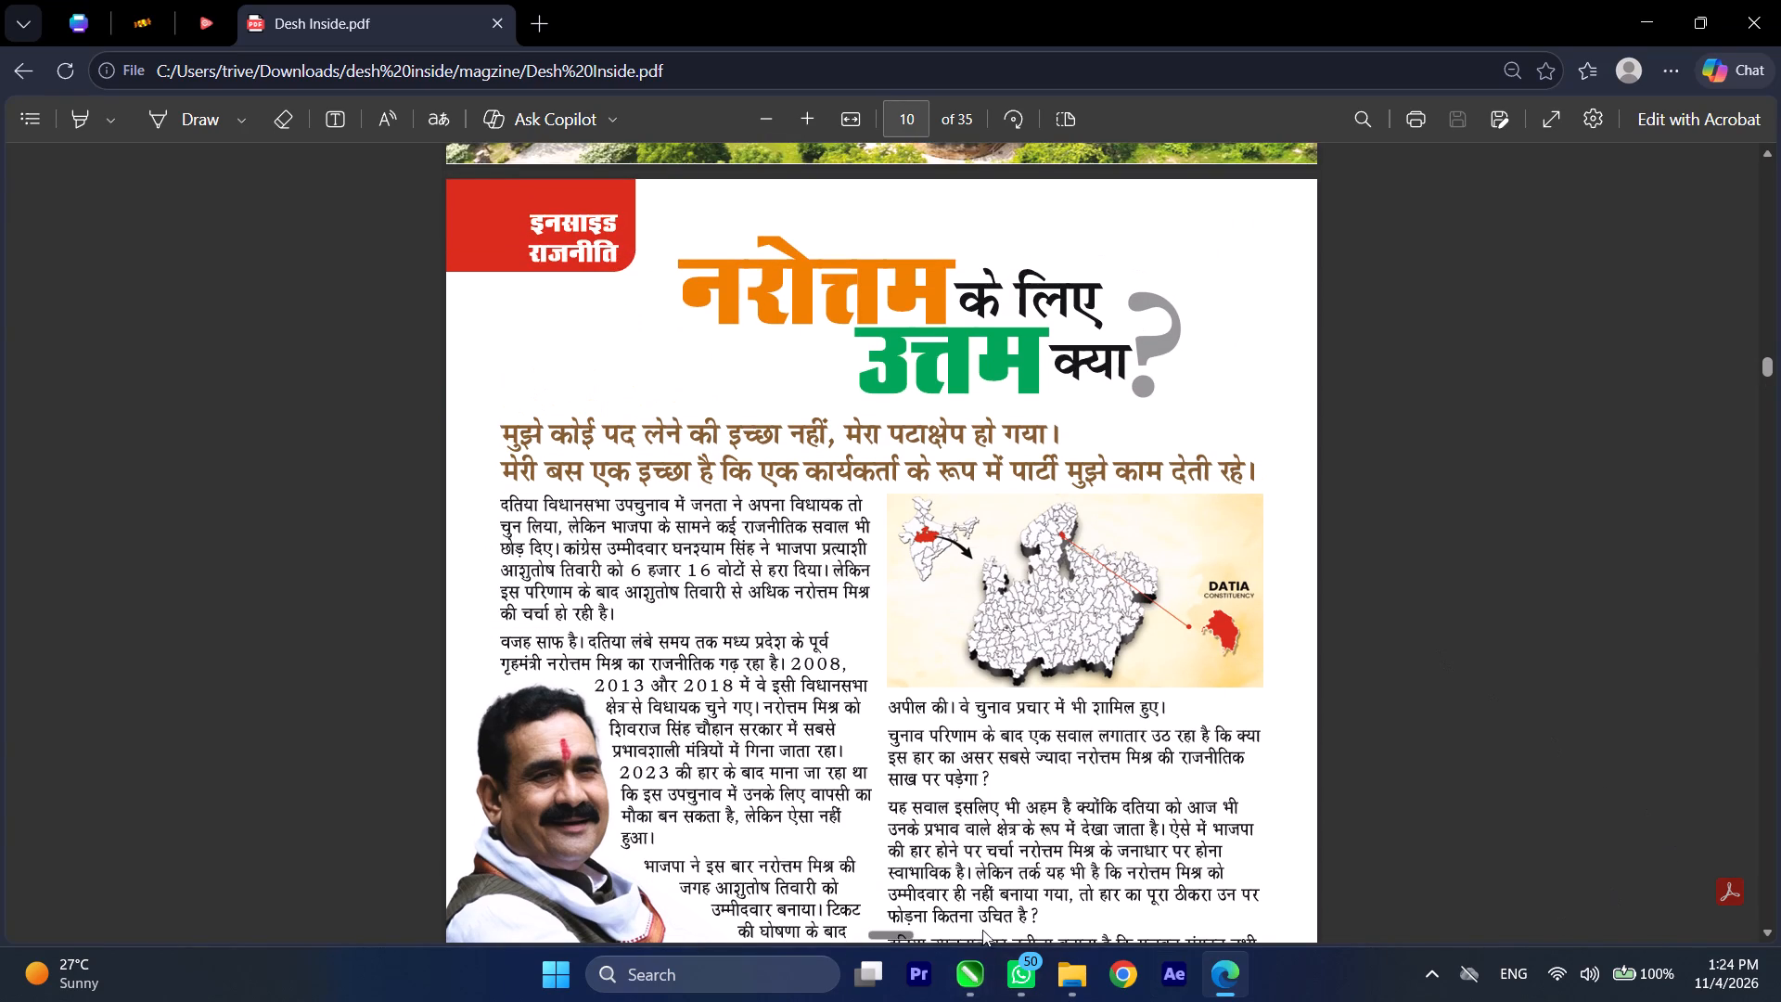
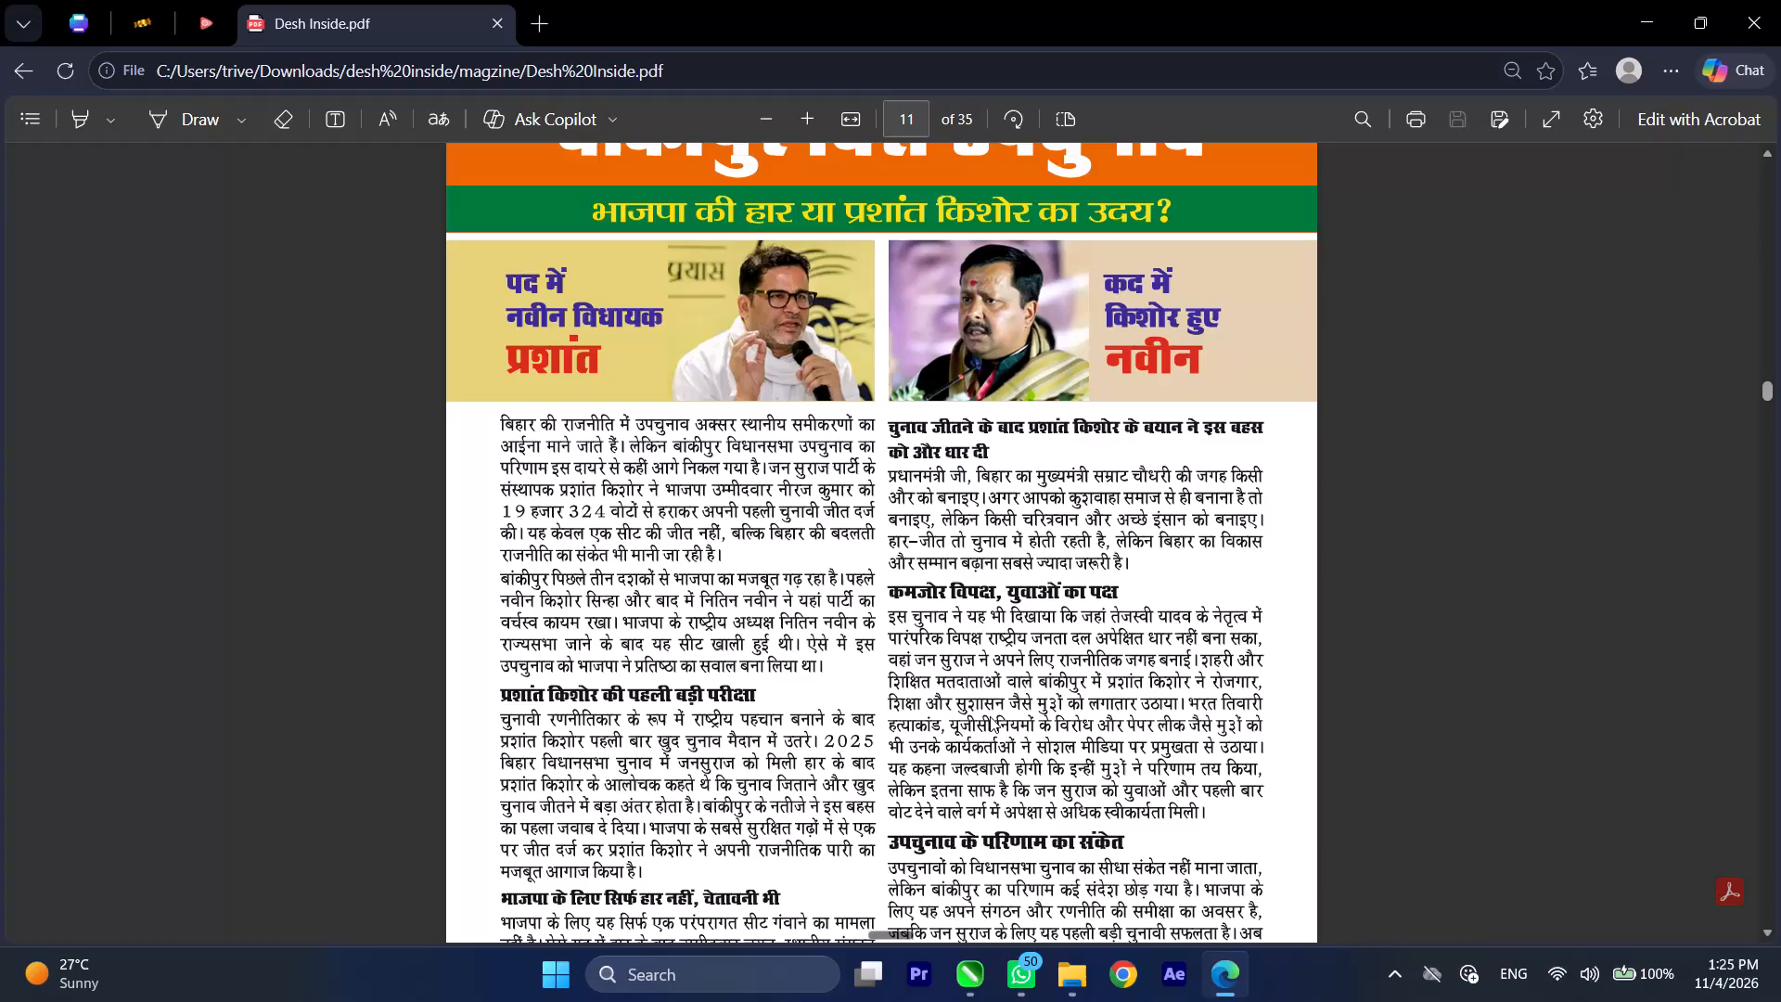
Look through the article layouts on pages 11 to 15, from the by-election story to the मखाना inside story.
scroll(990, 716, down, 6)
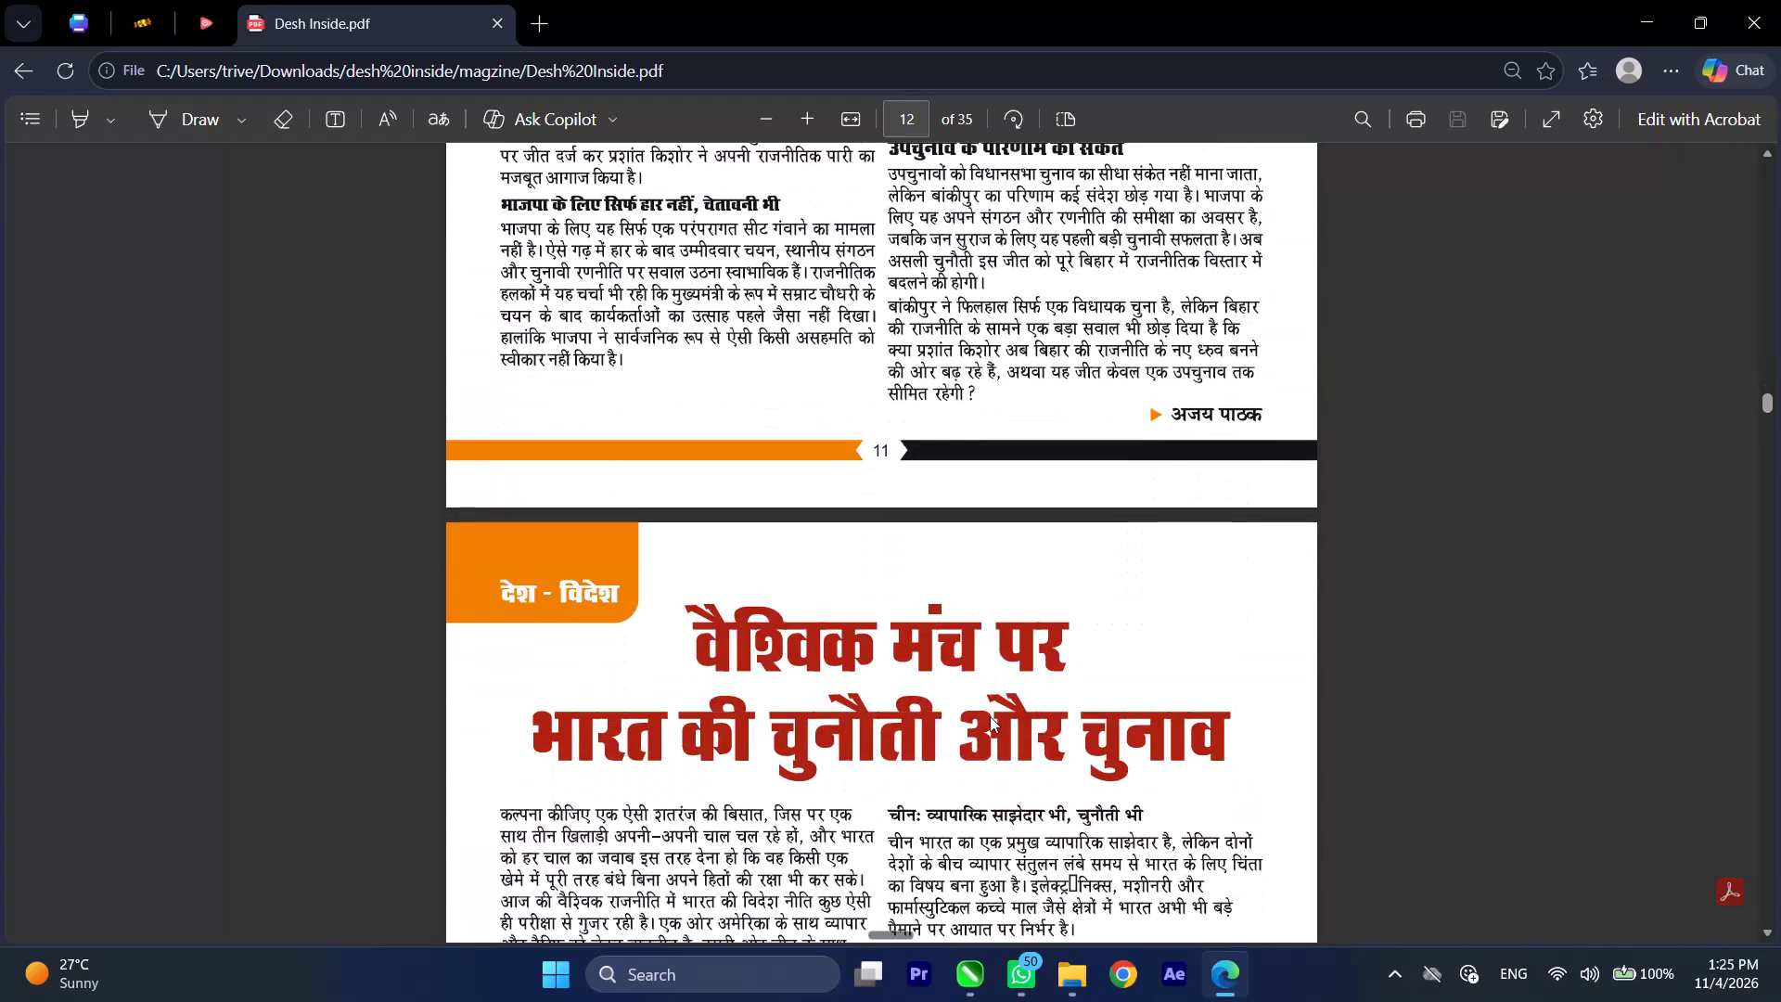
scroll(990, 716, down, 20)
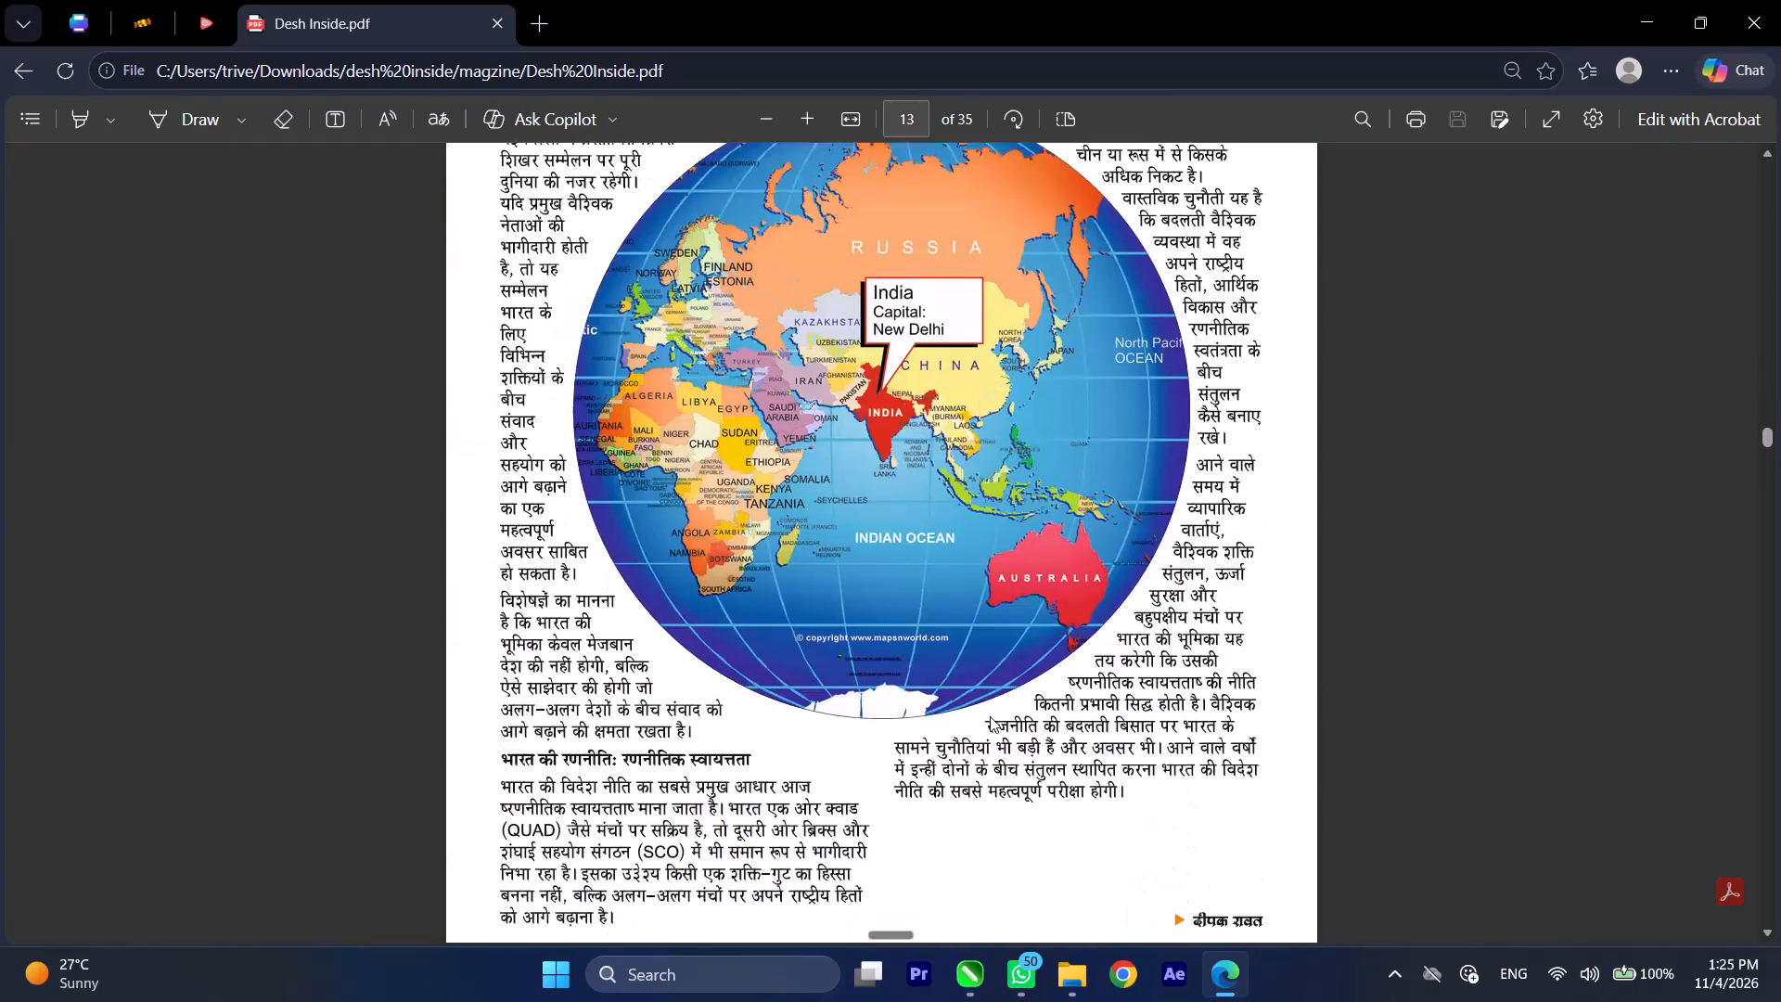
scroll(990, 716, down, 5)
scroll(990, 716, up, 3)
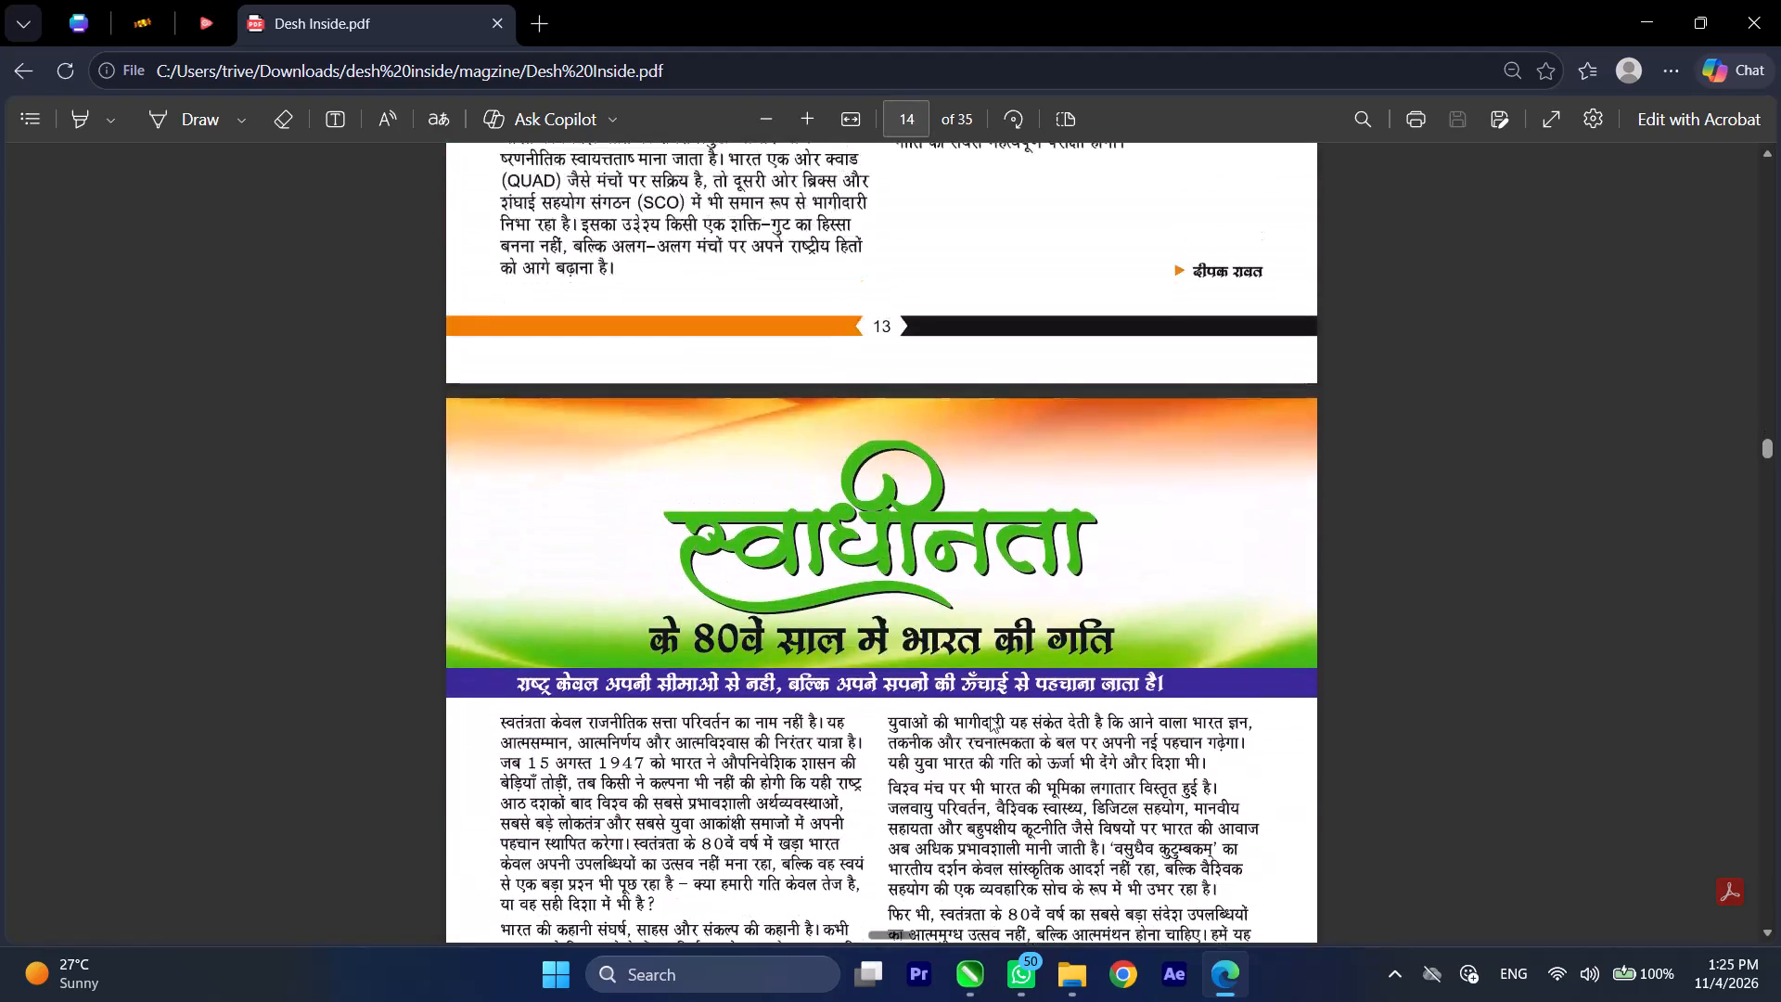
scroll(990, 716, down, 10)
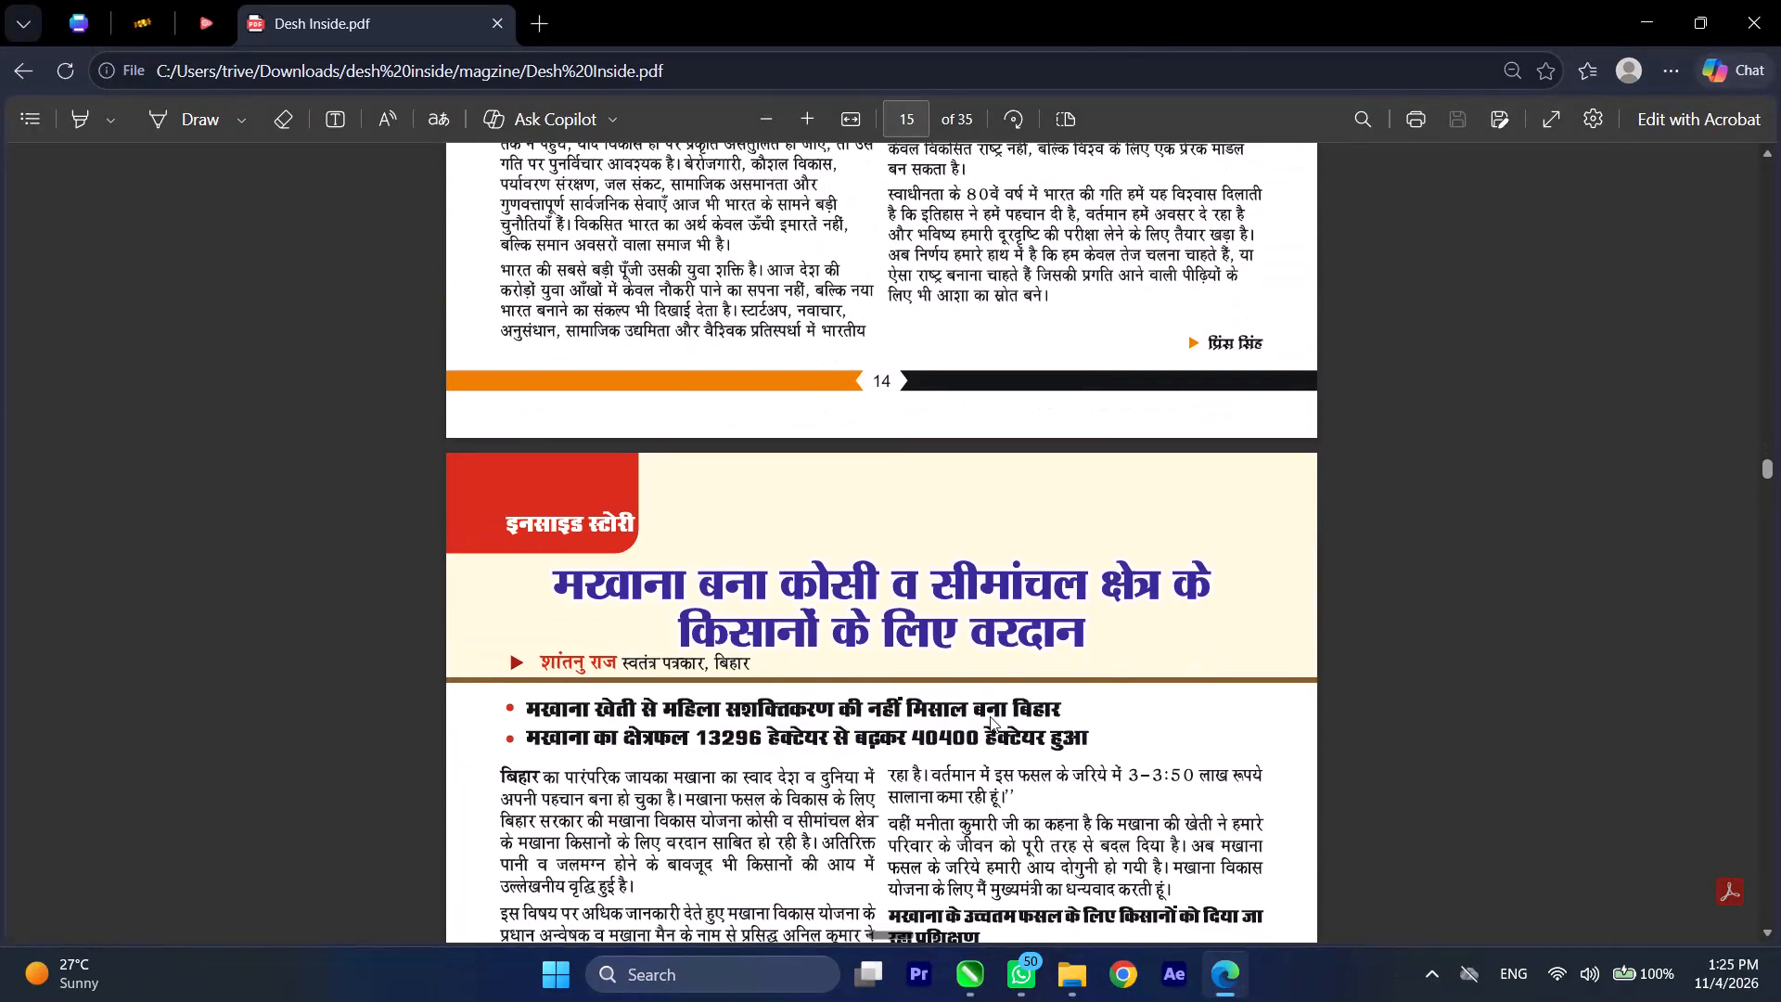
scroll(990, 716, down, 8)
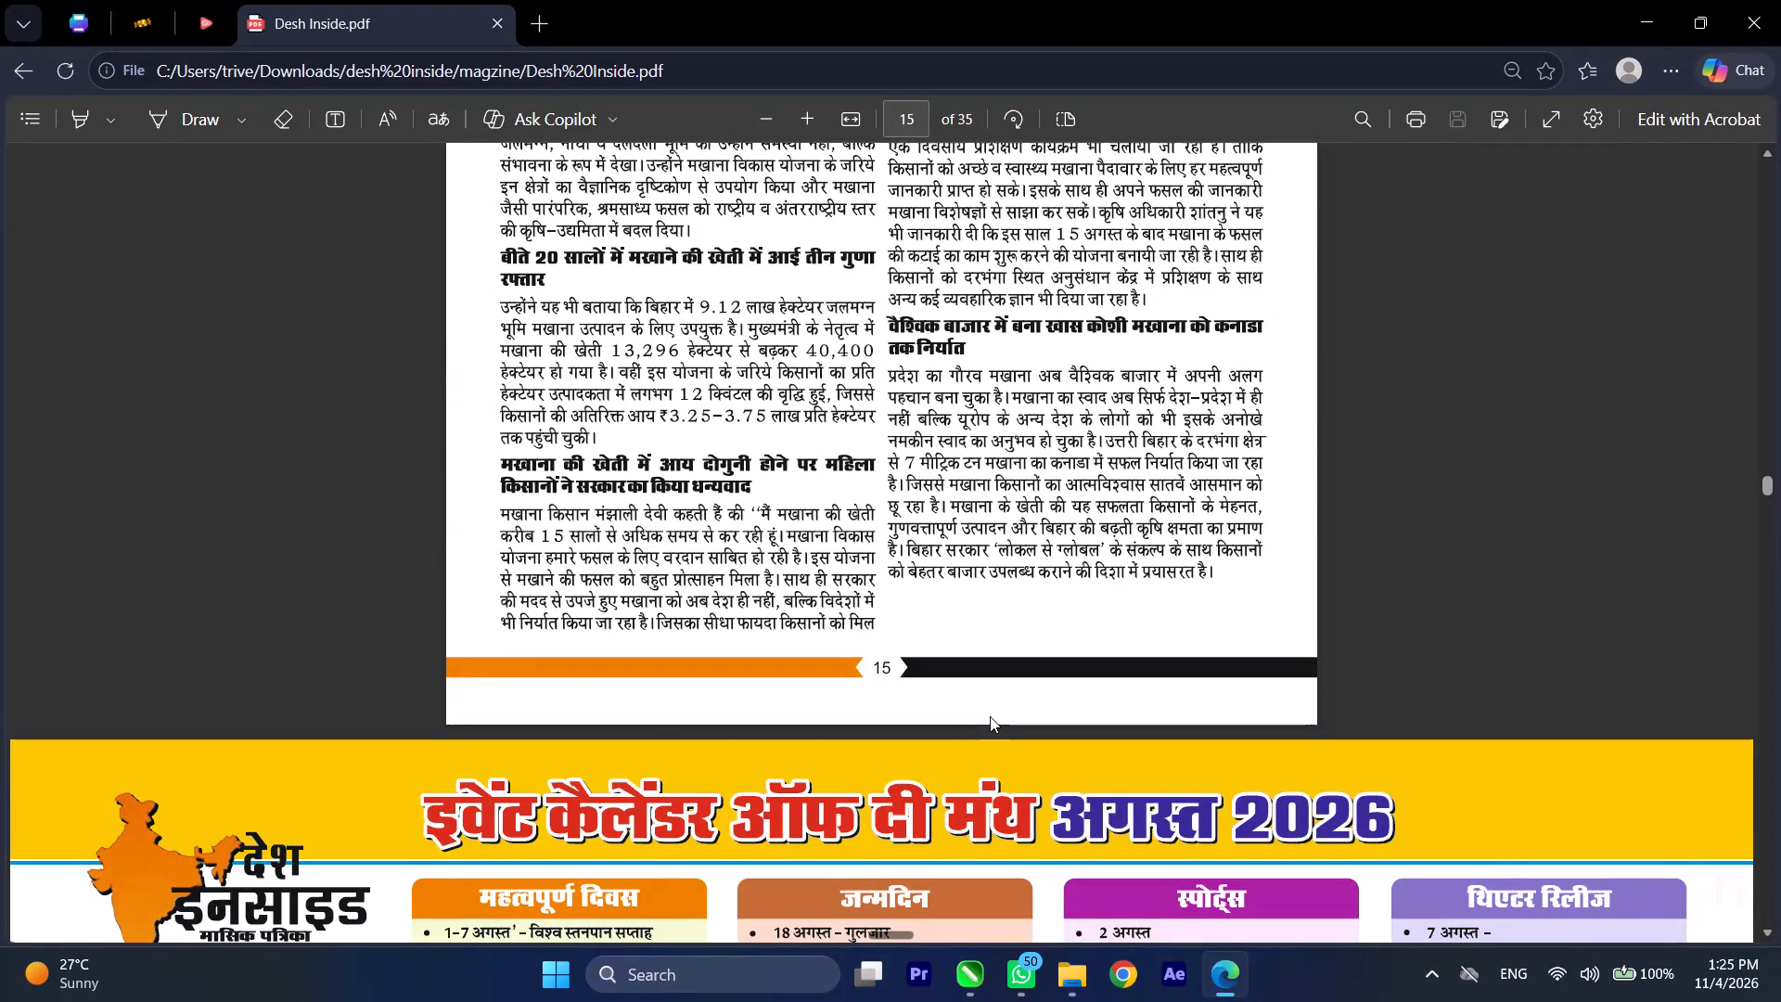
Look through the layouts from the August 2026 event calendar to the तकनीक article on artificial intelligence in media.
scroll(990, 716, down, 17)
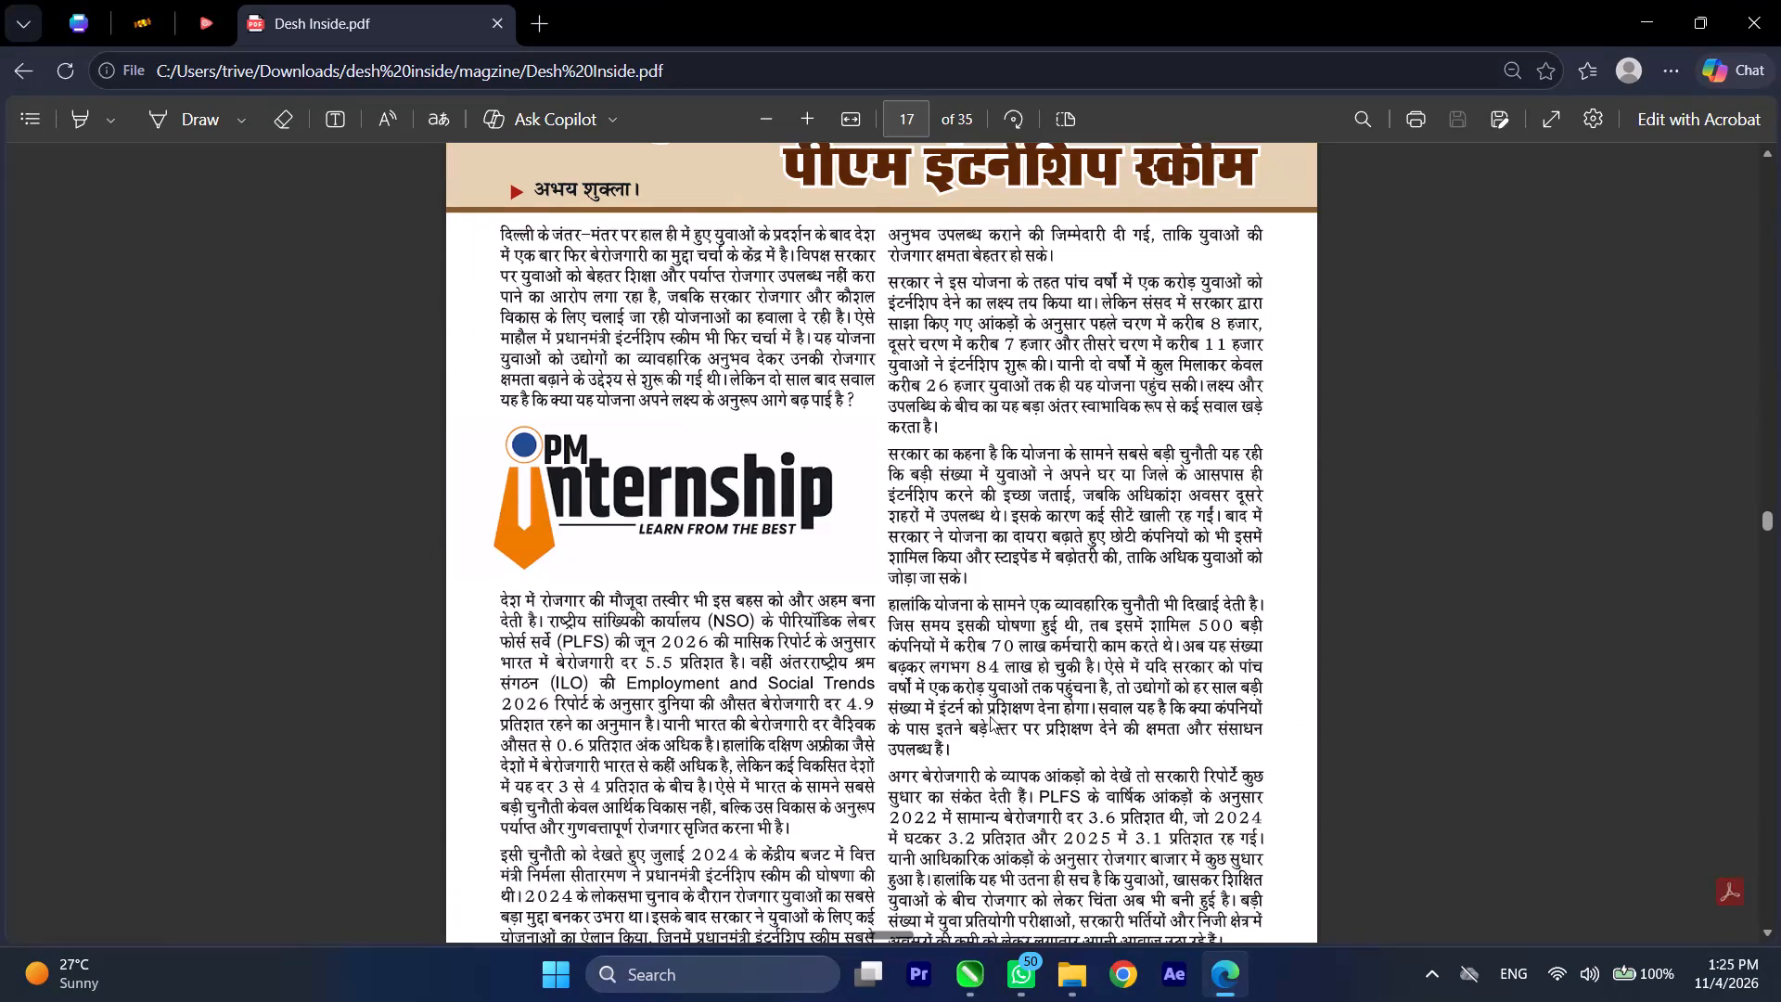
scroll(990, 716, up, 2)
scroll(990, 716, down, 10)
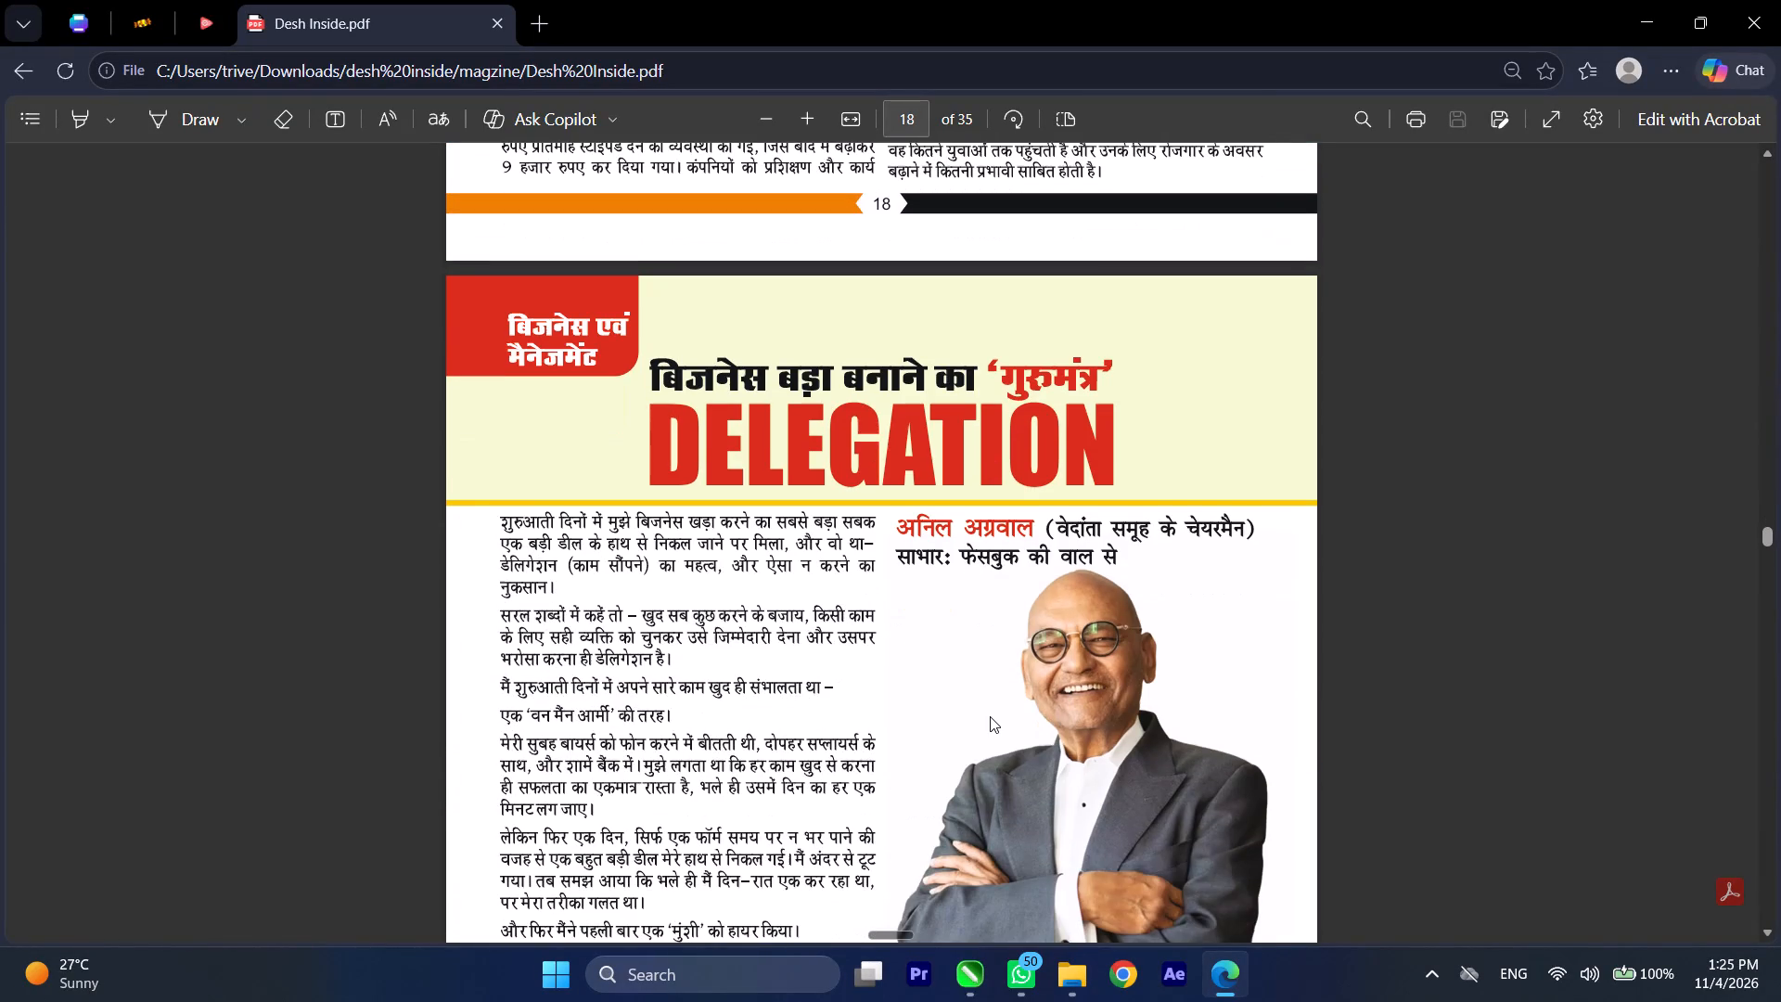
scroll(990, 716, down, 11)
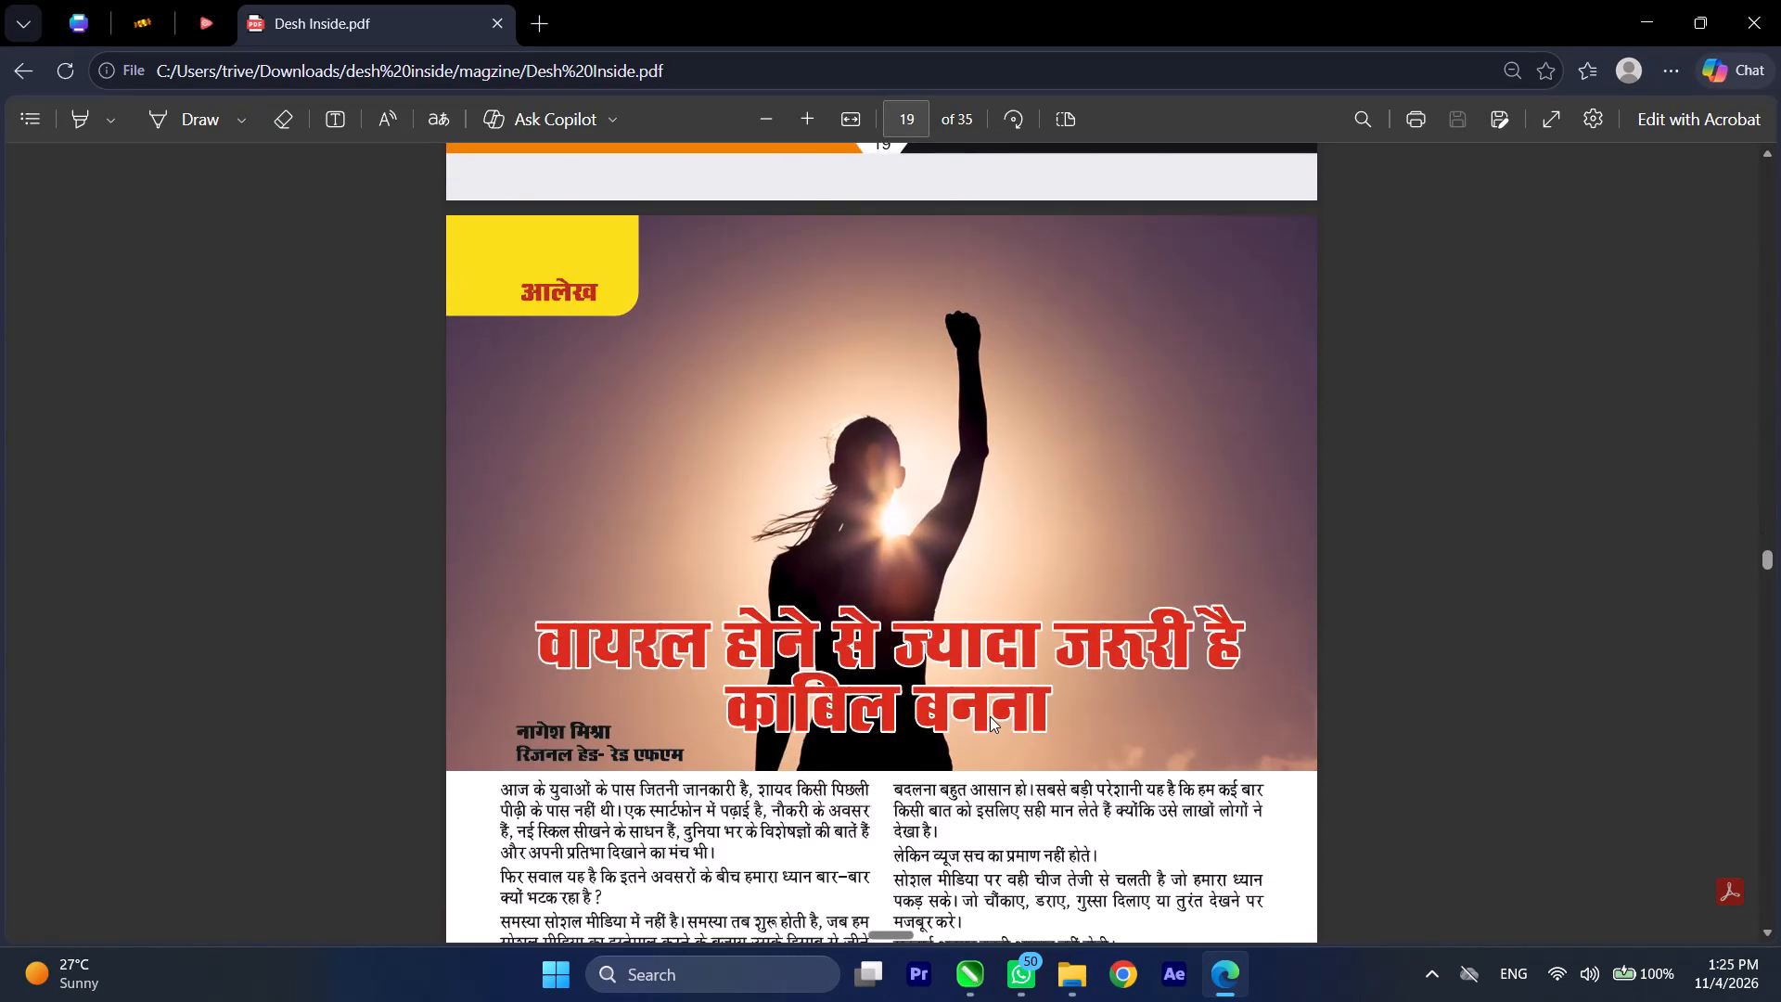
scroll(990, 716, down, 14)
scroll(990, 716, down, 7)
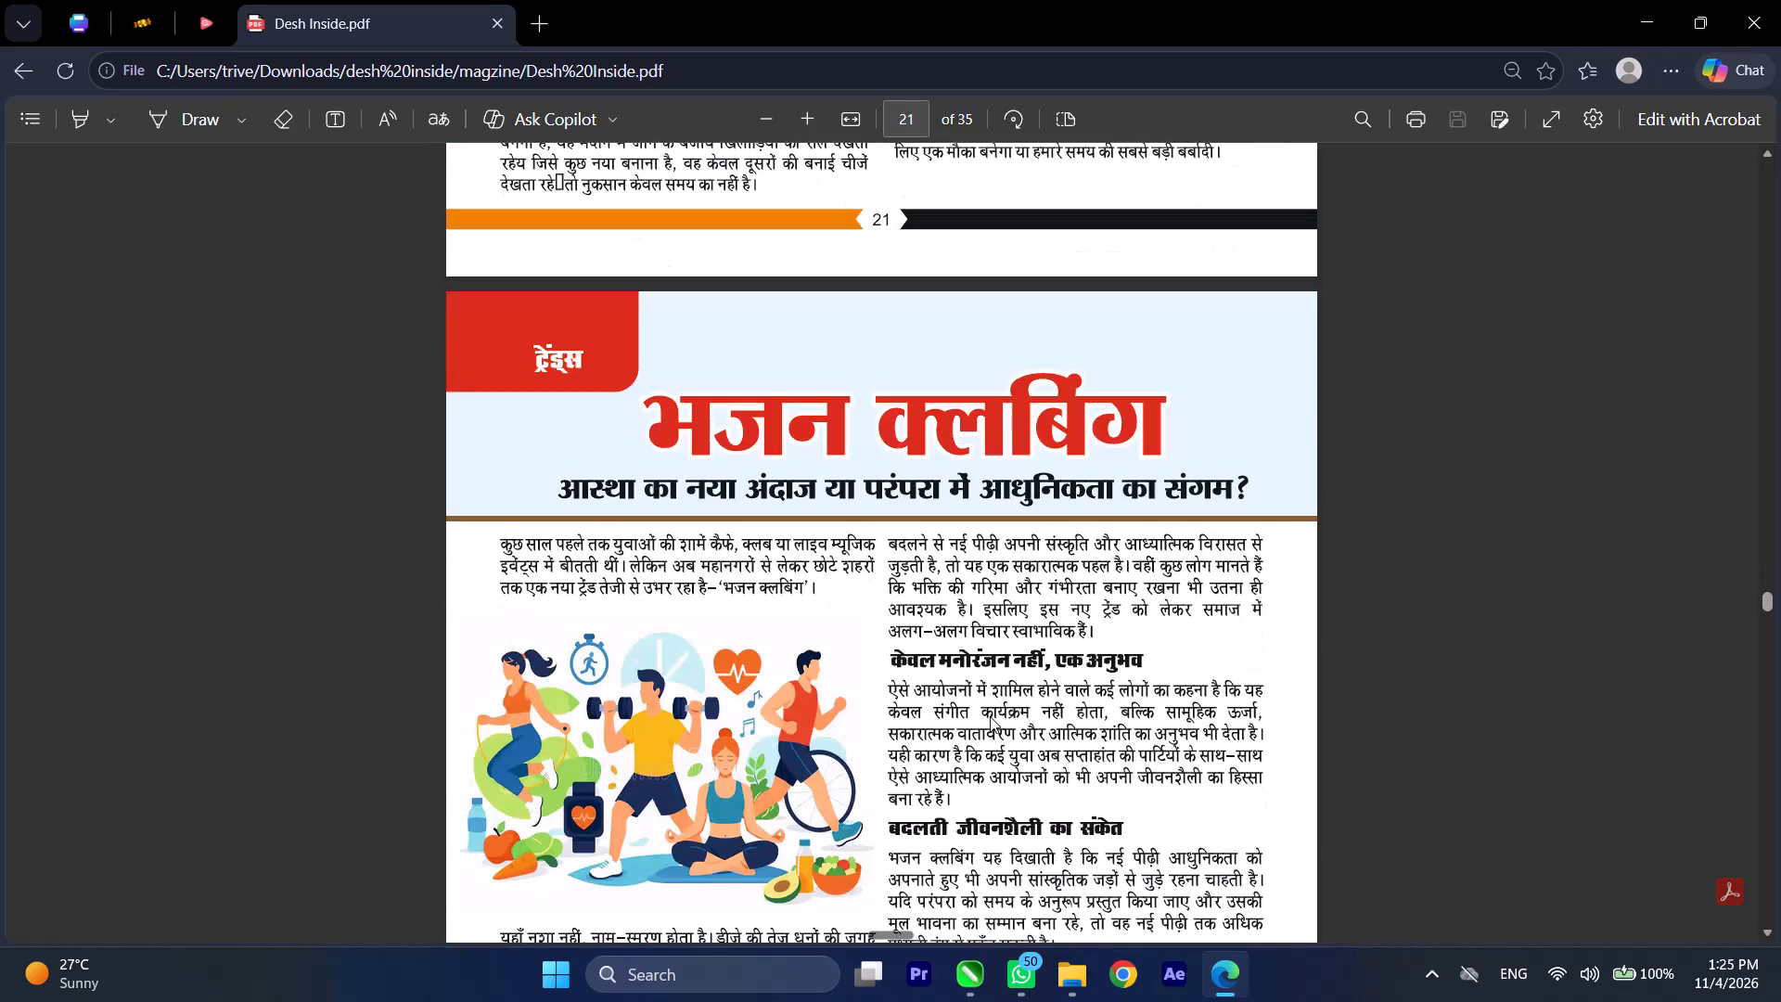
scroll(990, 716, down, 18)
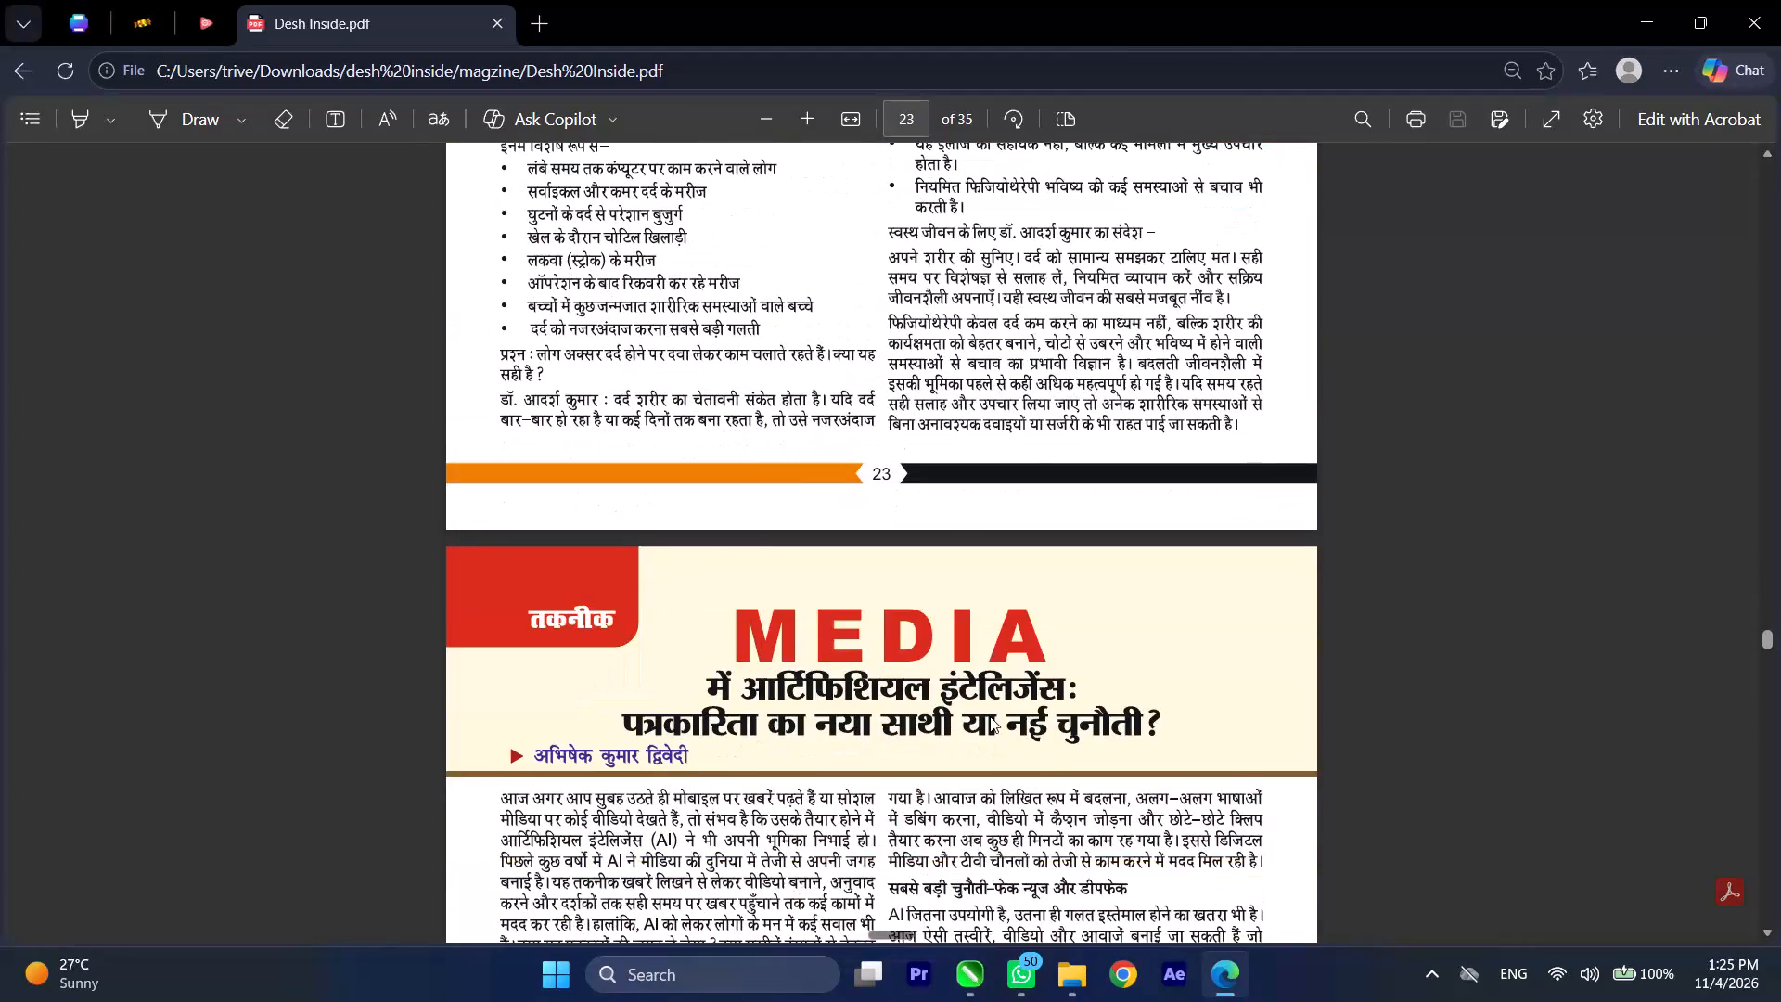
Look through the धर्म/समाज/संस्था article, the environment feature and the radio interview page layouts.
scroll(990, 716, down, 14)
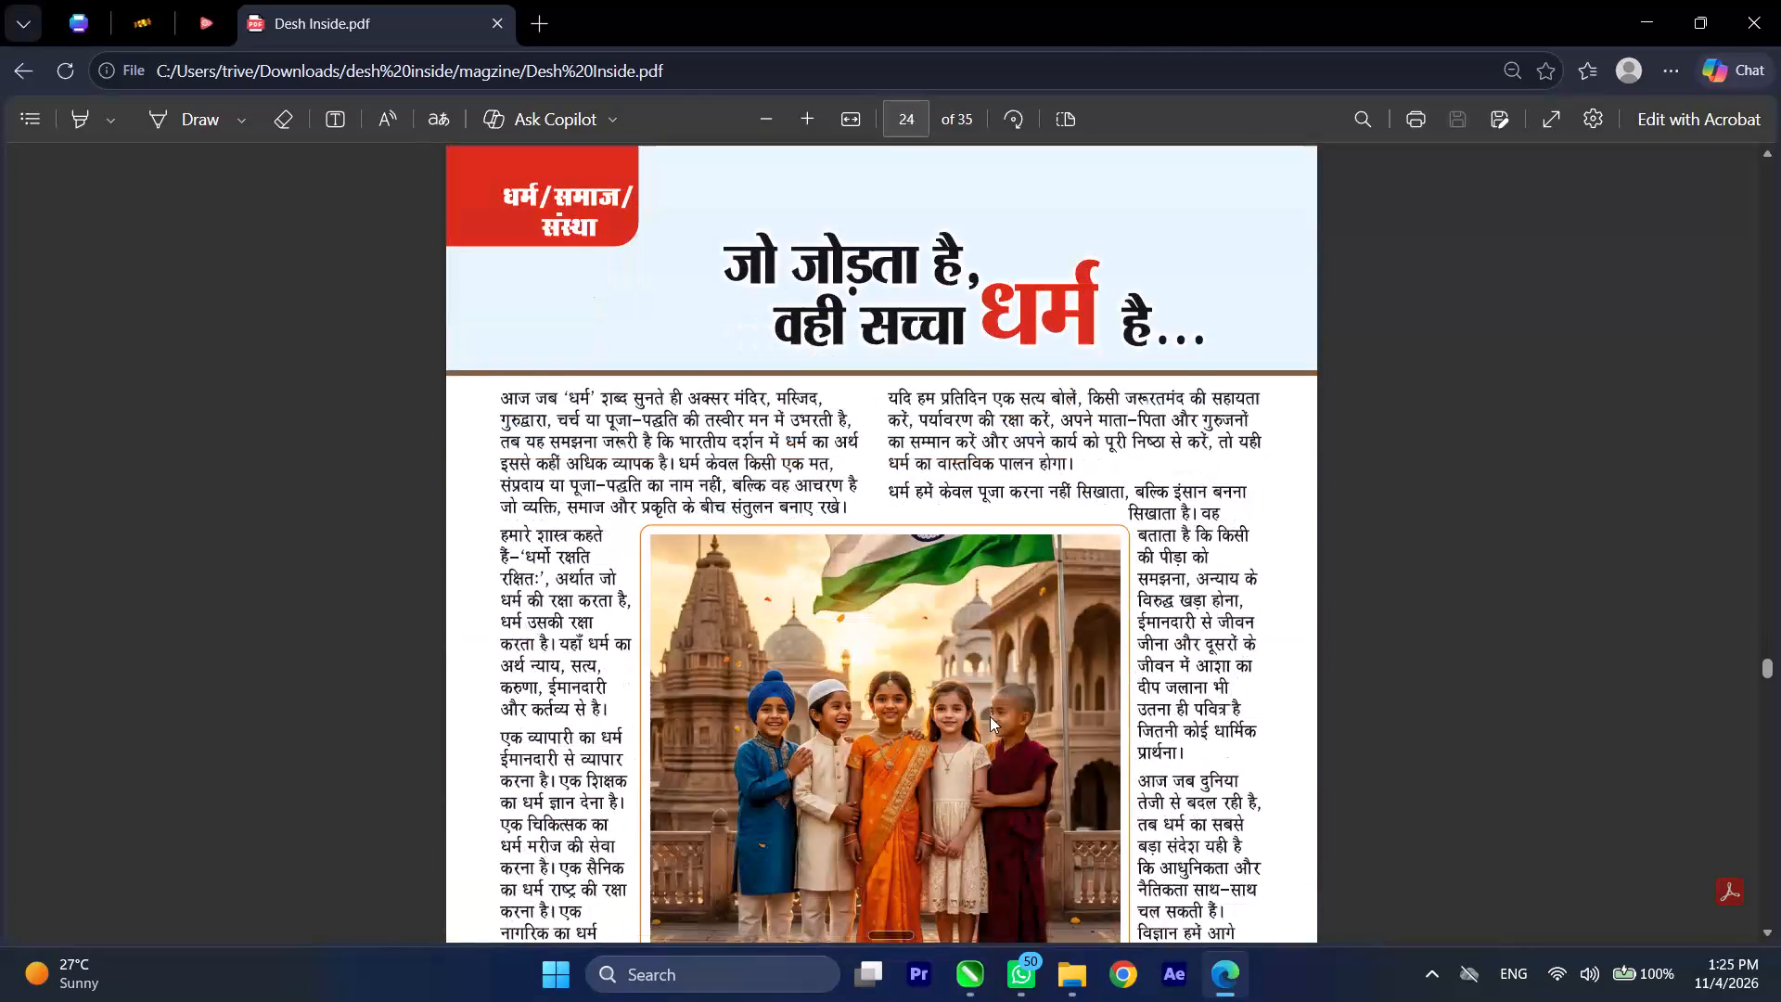
scroll(990, 716, down, 15)
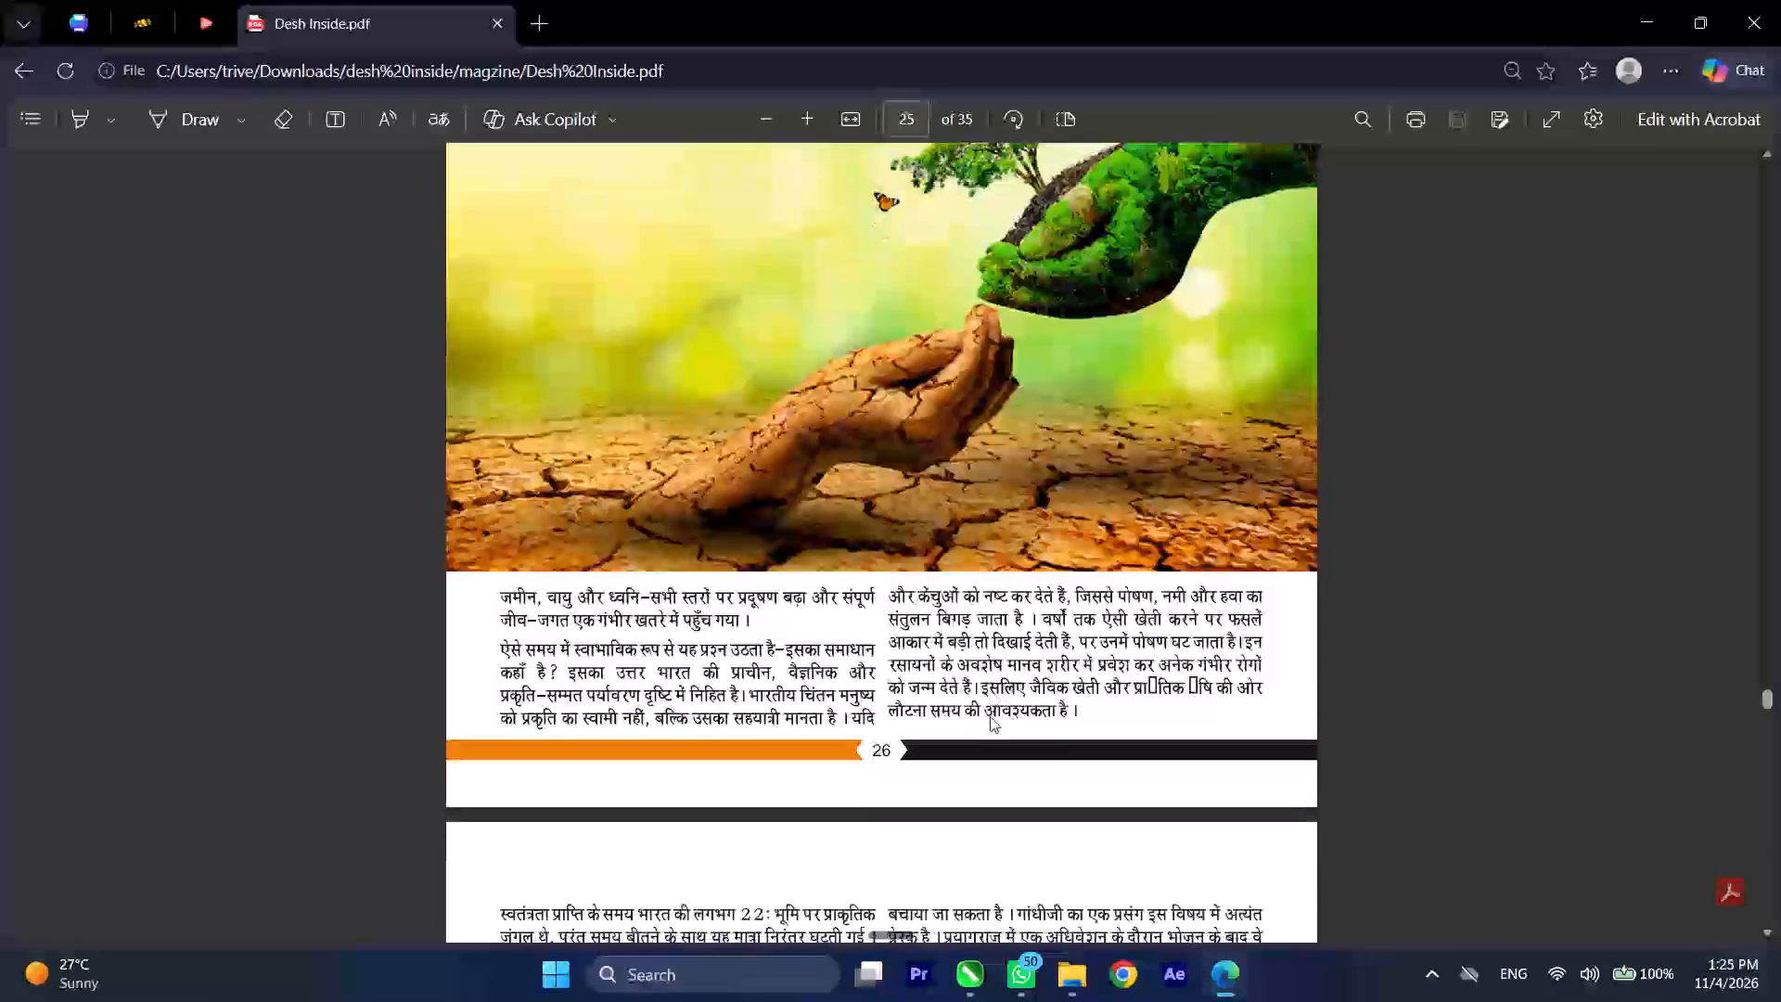
scroll(990, 716, down, 14)
scroll(990, 716, down, 7)
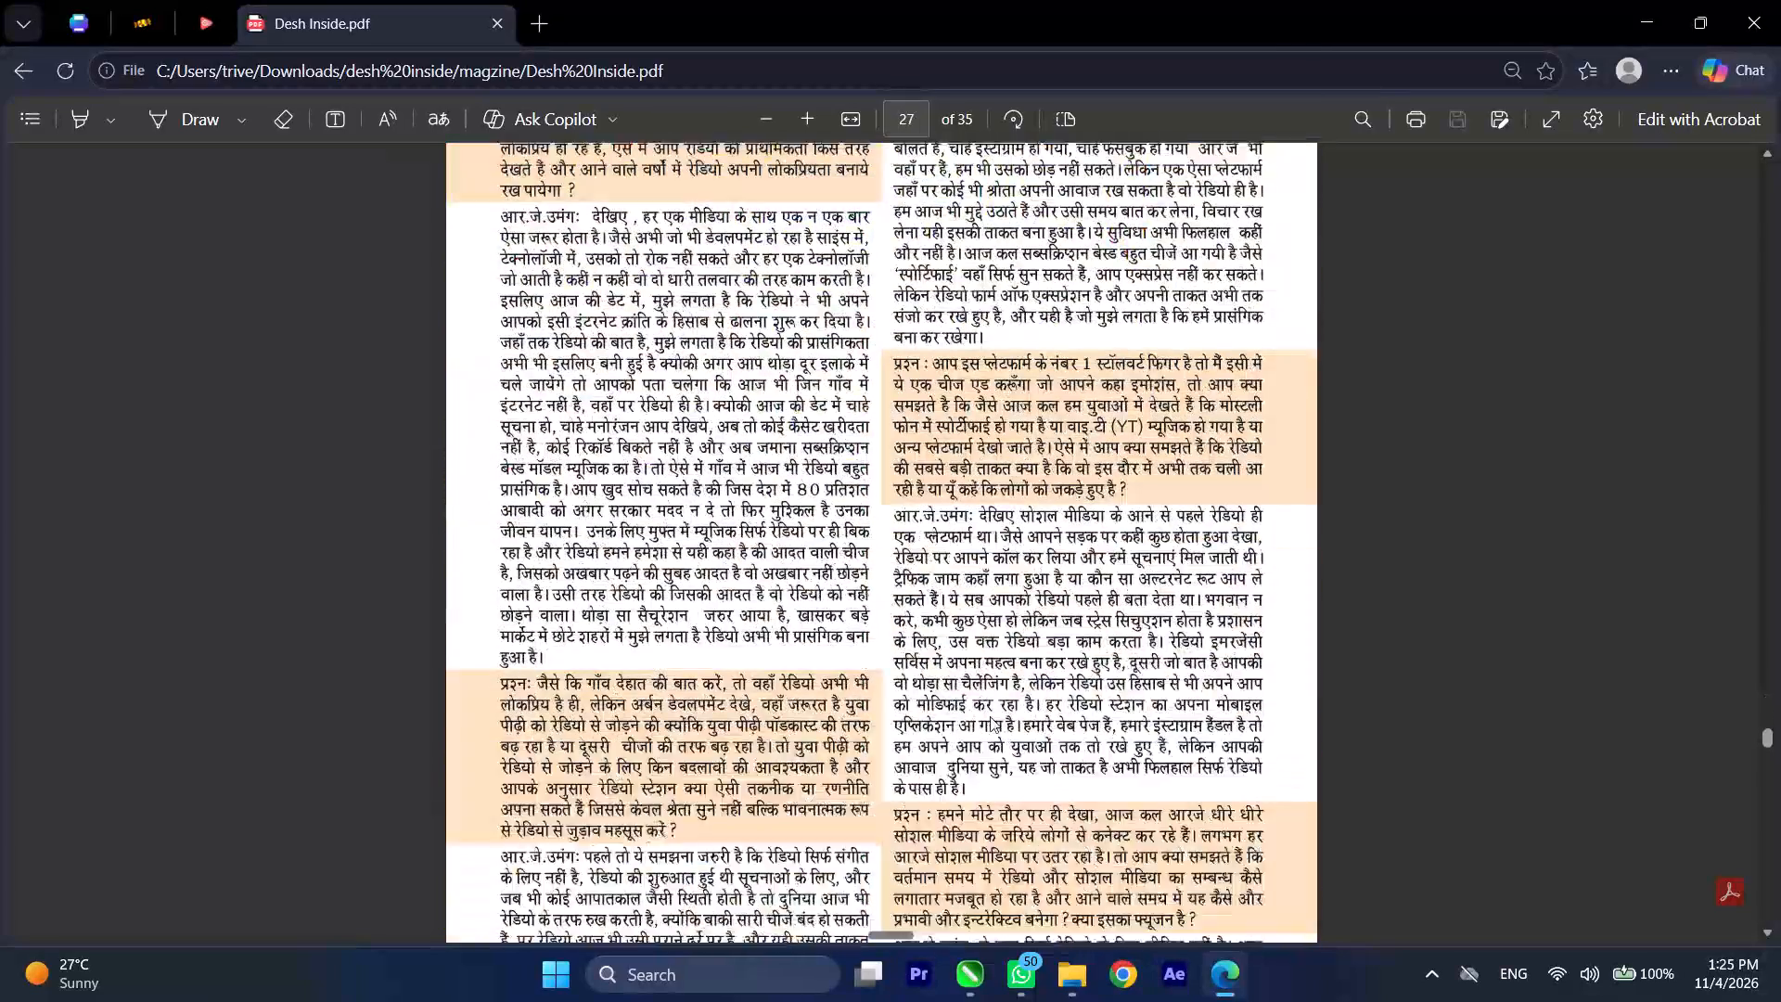
scroll(990, 716, down, 20)
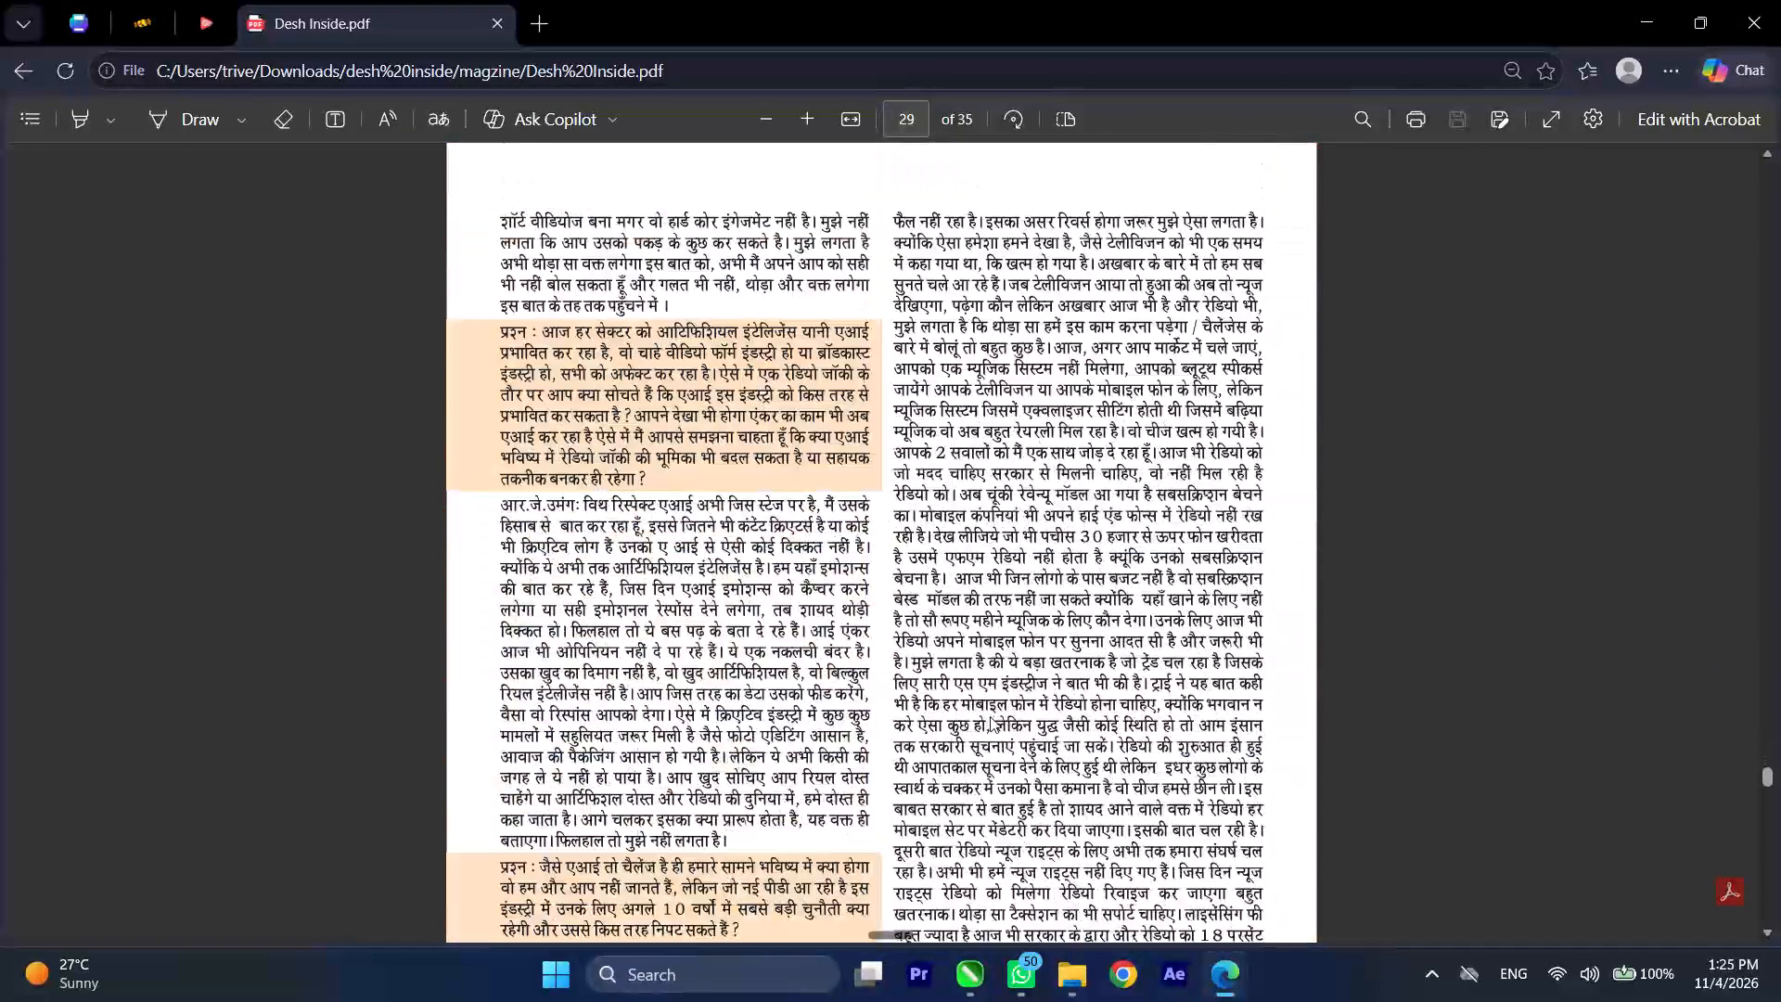
Look through the closing pages, covering the local history book feature, मनोरंजन, the सावन greeting and the स्वतंत्रता दिवस back page.
scroll(990, 716, down, 19)
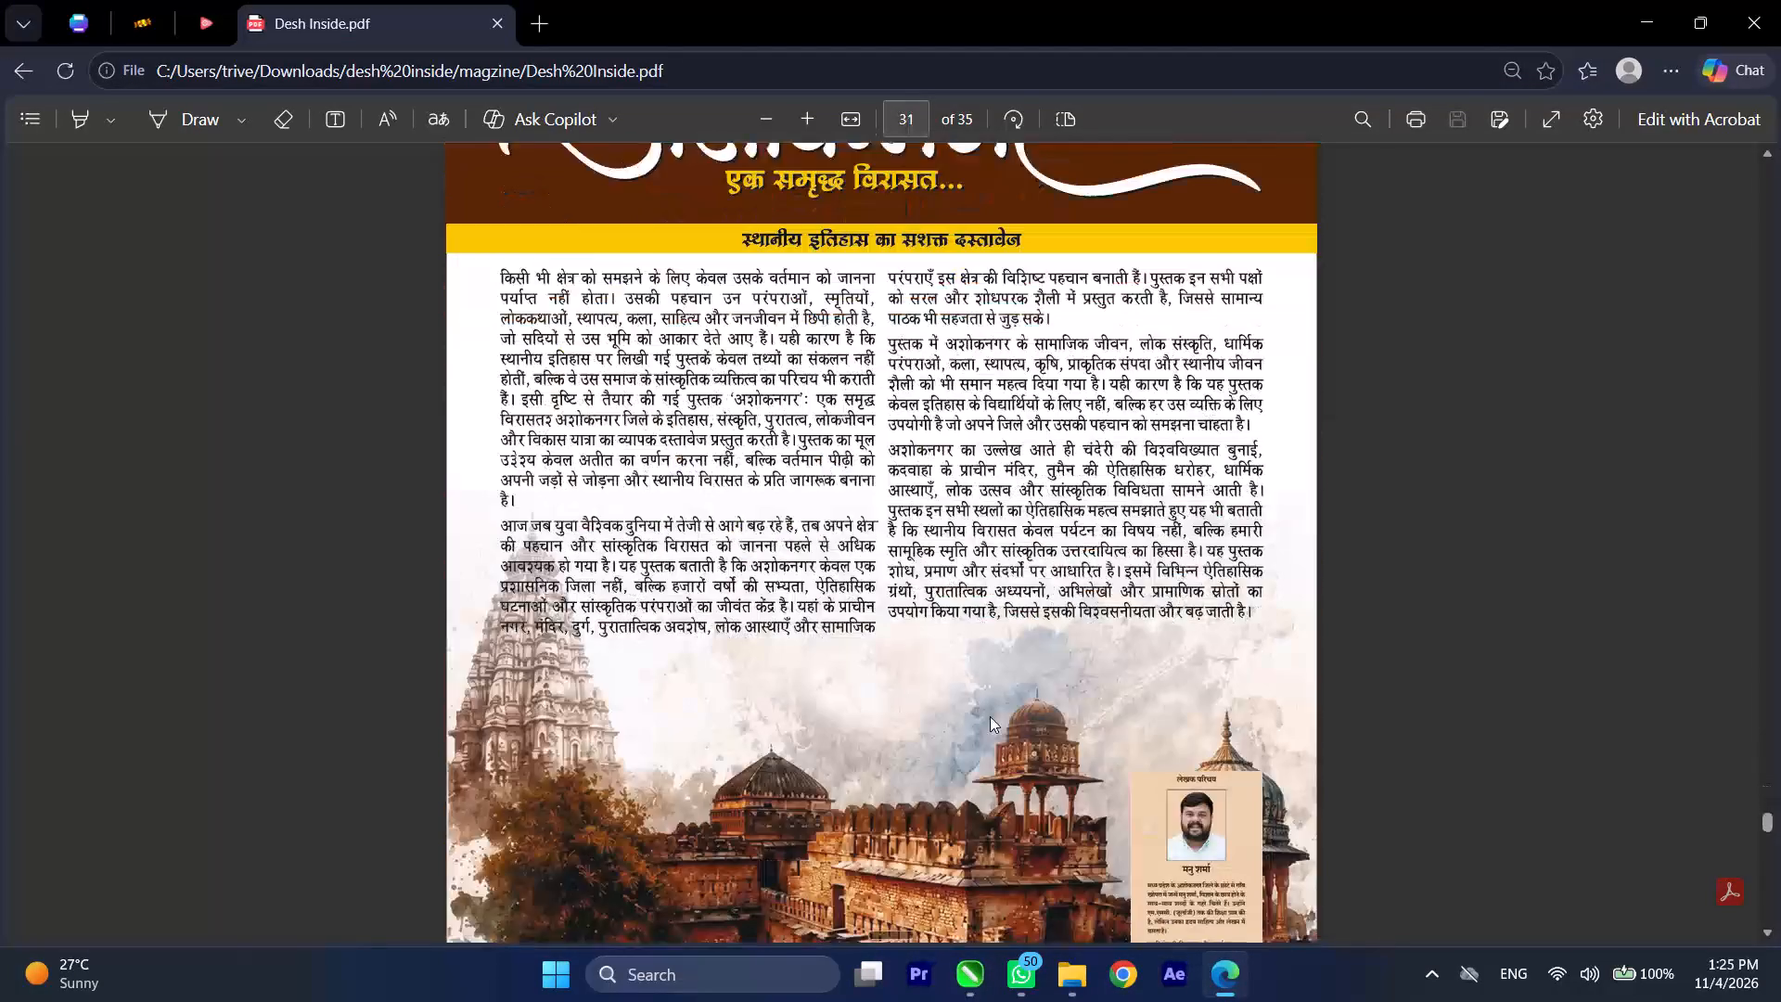
scroll(990, 716, down, 18)
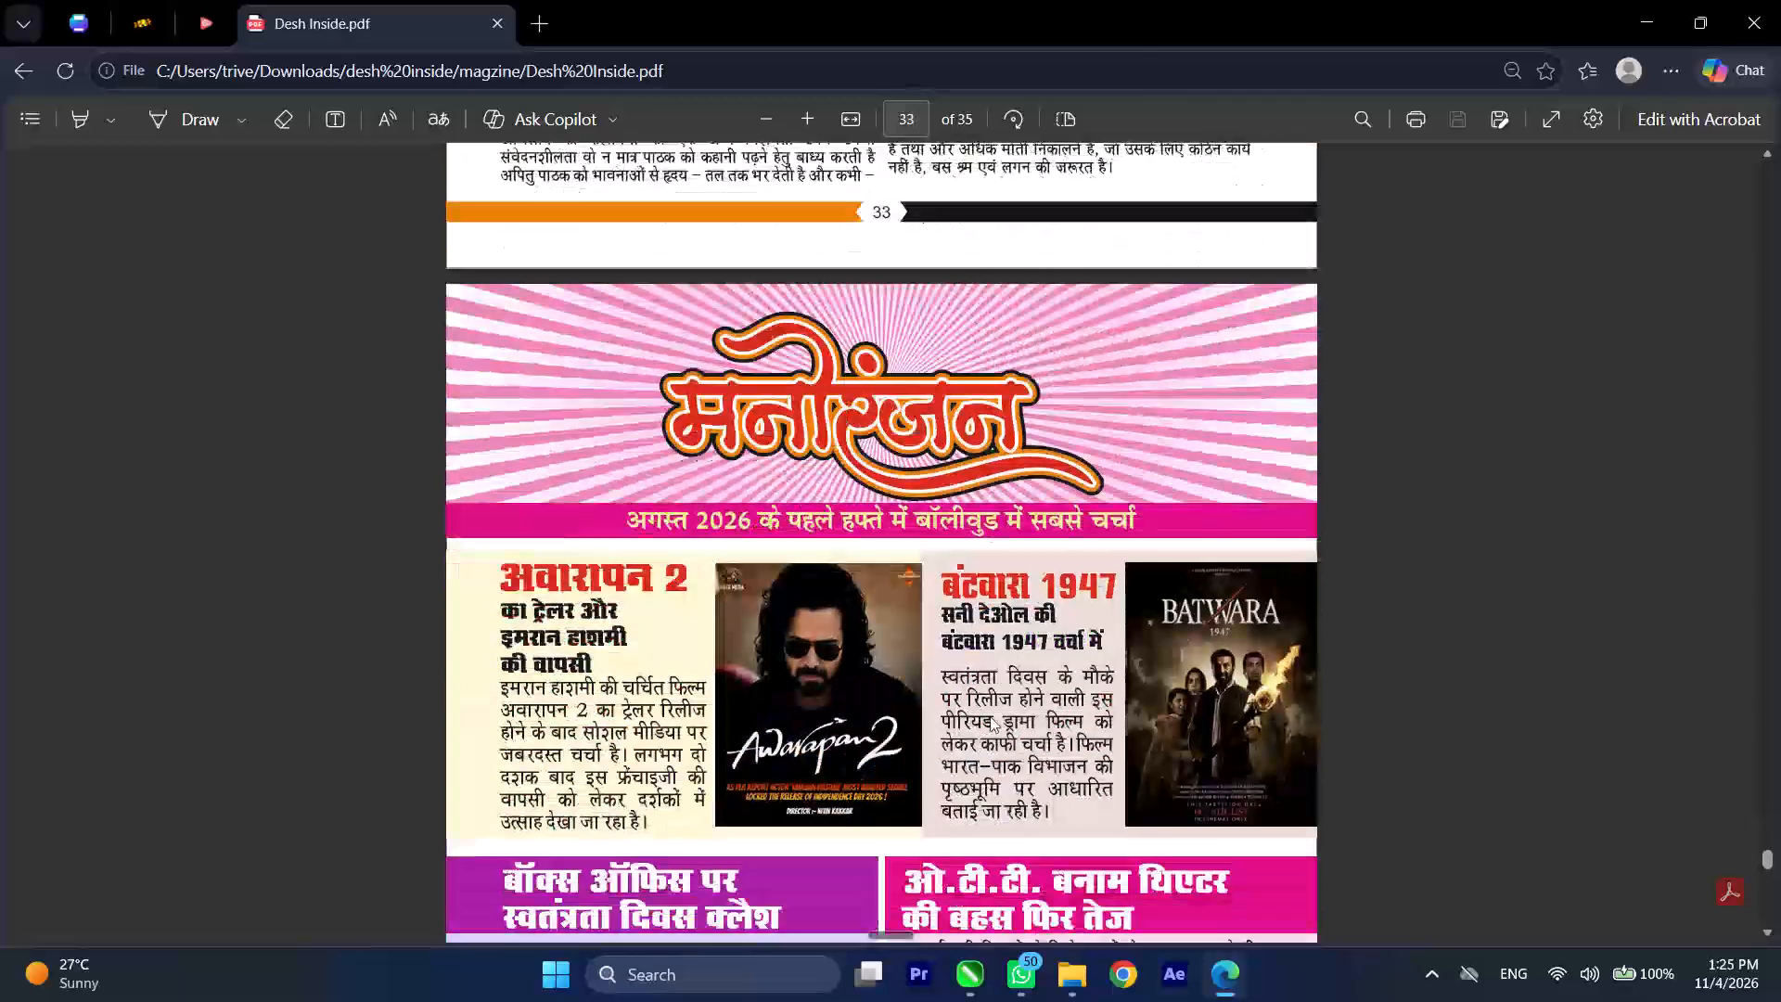
scroll(990, 716, down, 14)
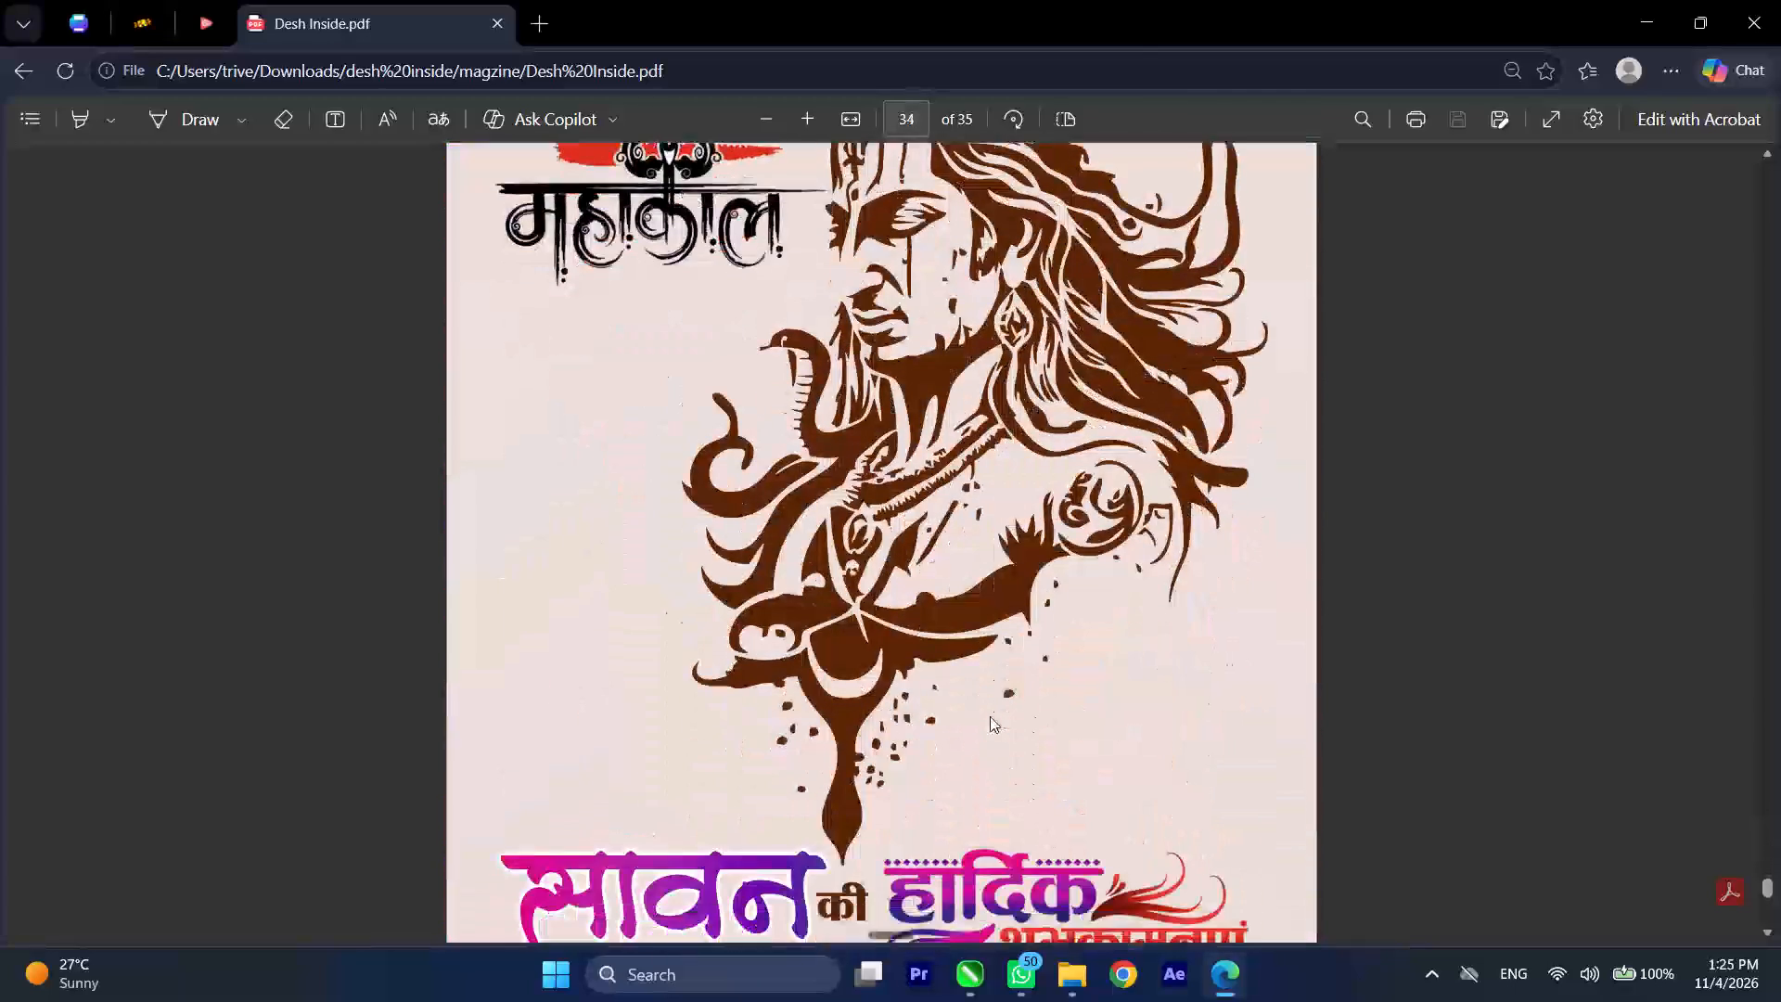
scroll(990, 716, down, 18)
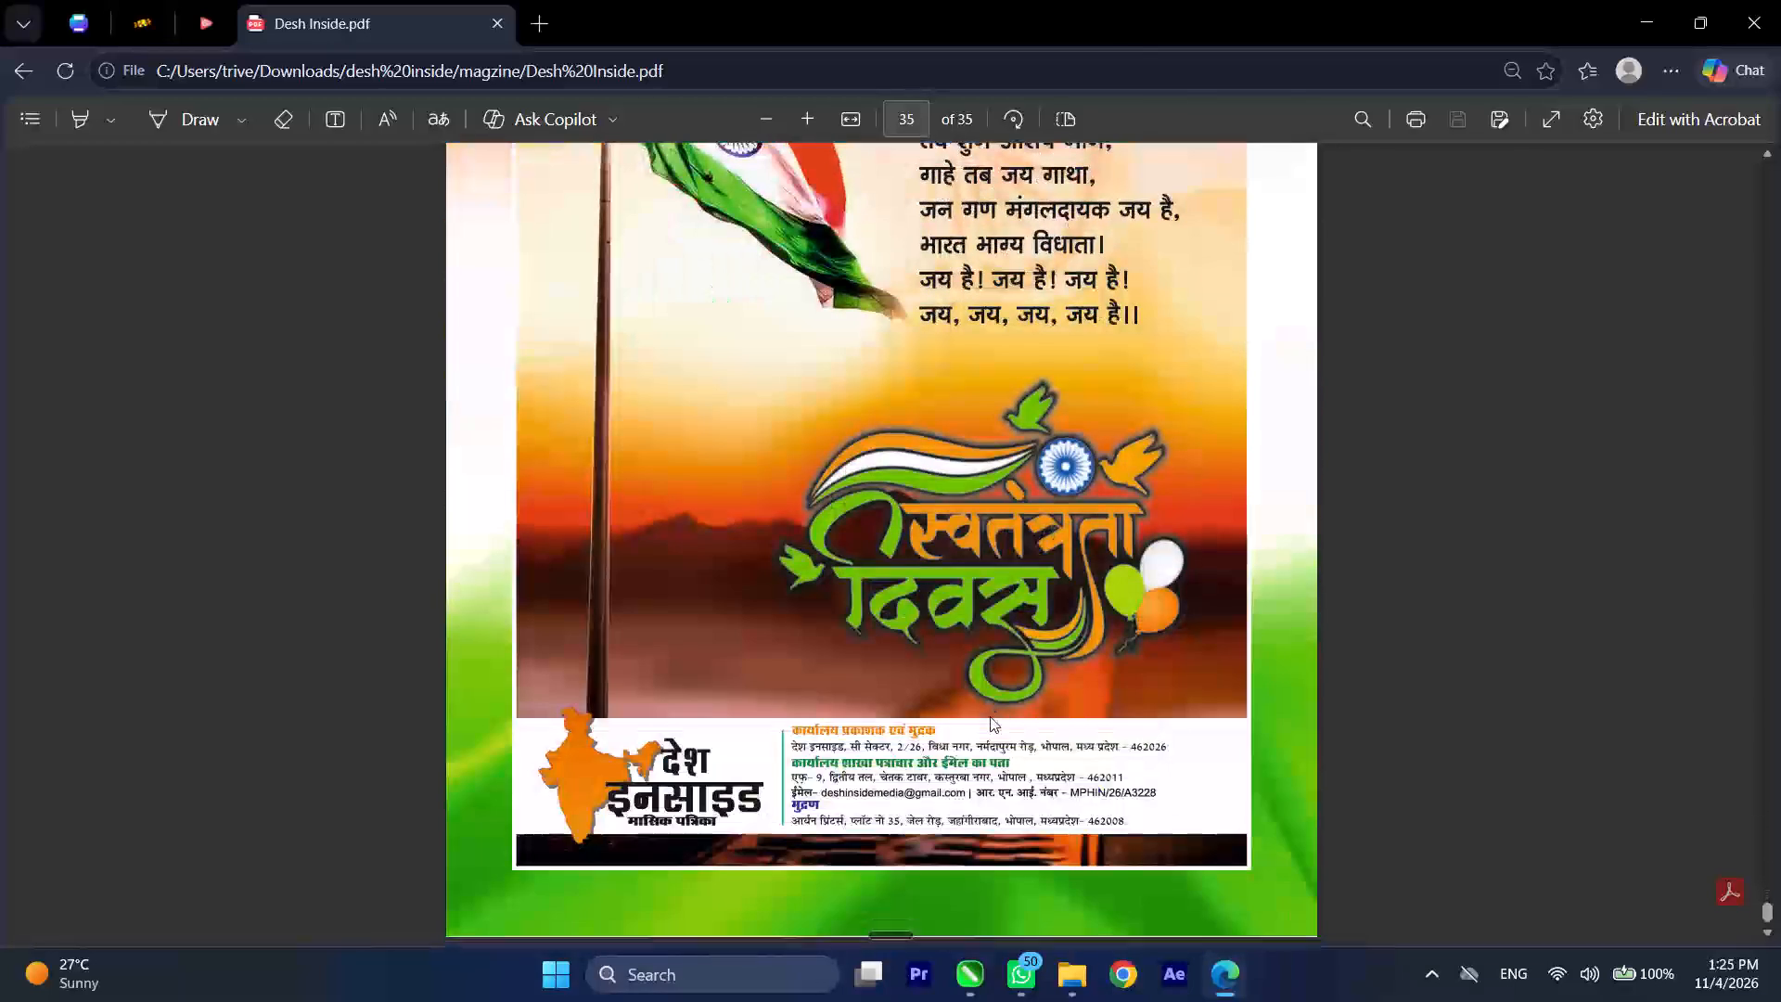
Return to the beginning of the PDF and re-examine the page 4 editorial's heading, greeting, text columns and editor sign-off.
drag(1767, 913, 1780, 151)
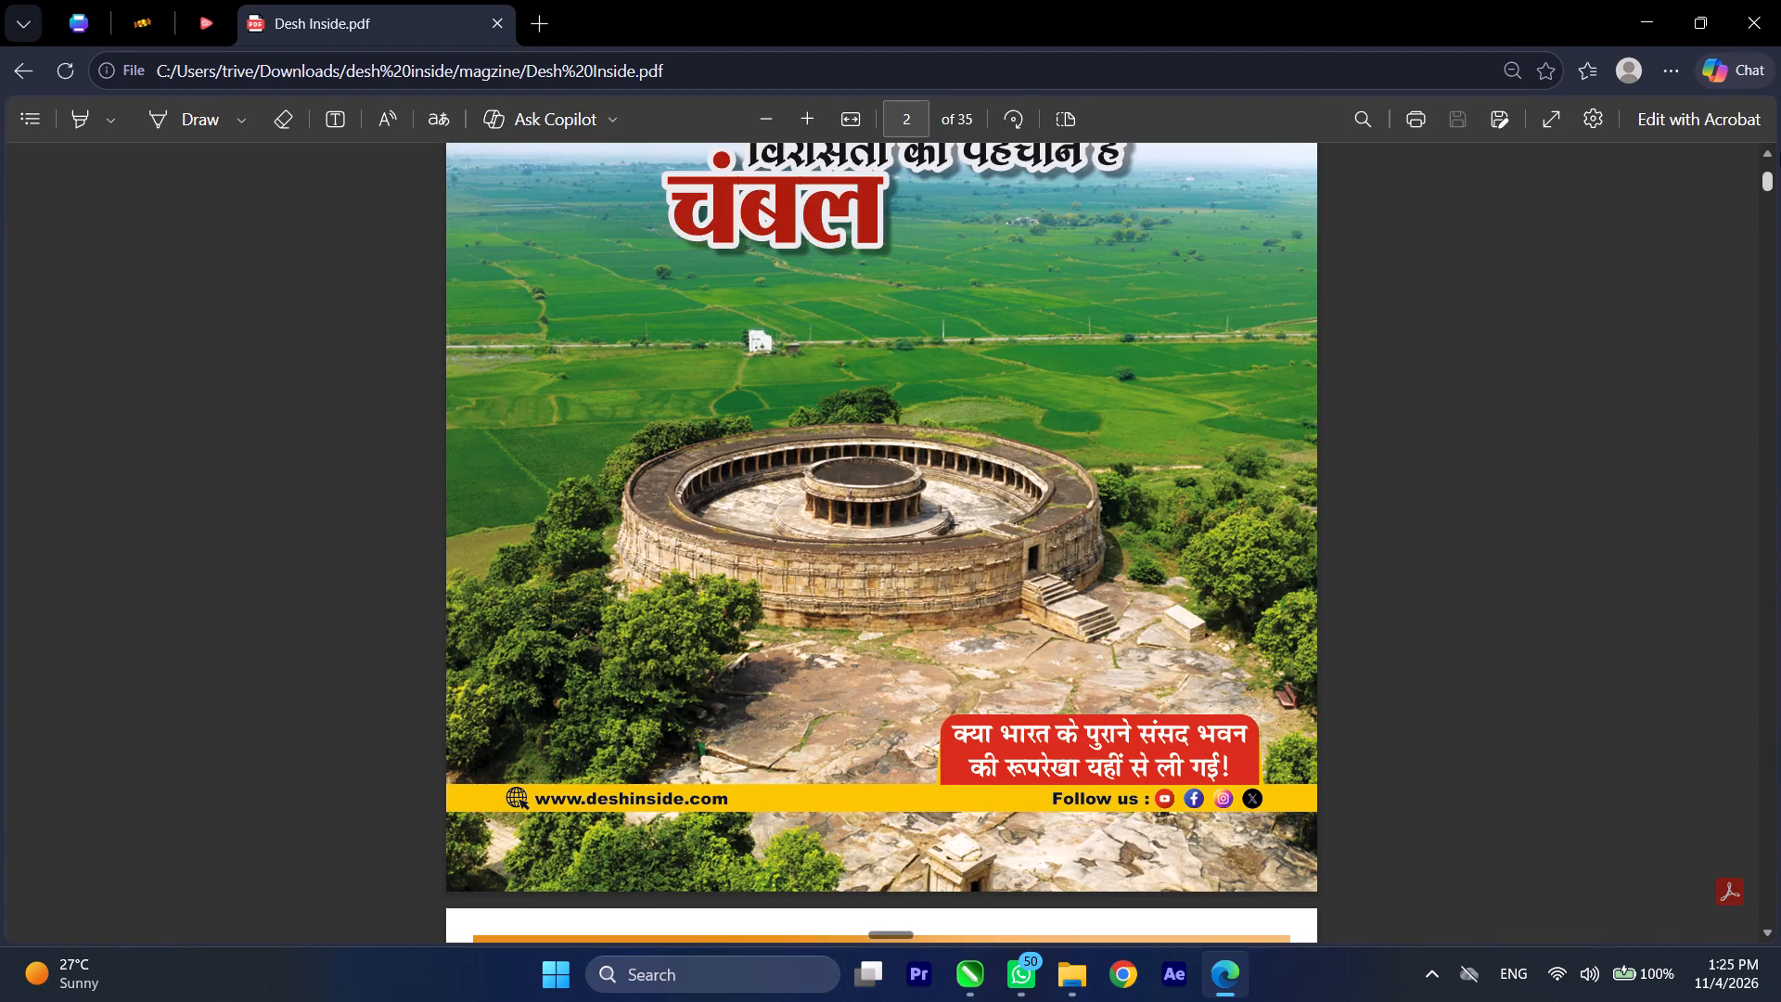
drag(1780, 151, 1780, 91)
scroll(1396, 475, down, 13)
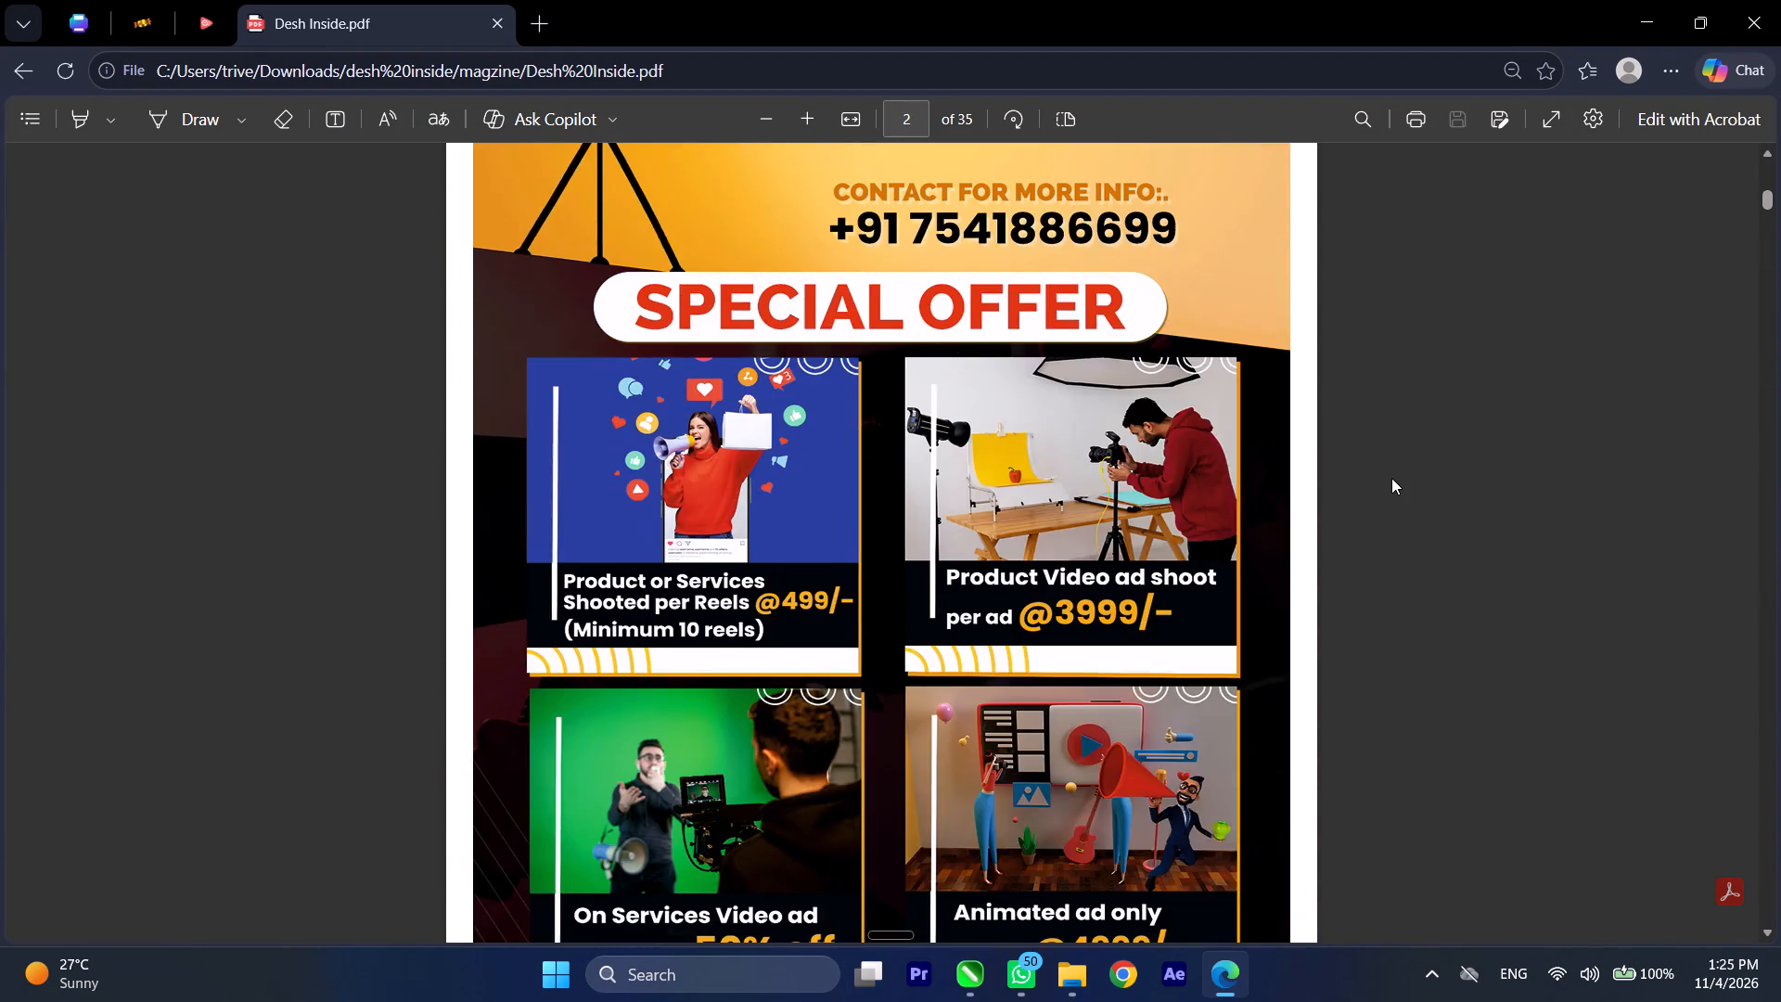
scroll(1391, 478, down, 19)
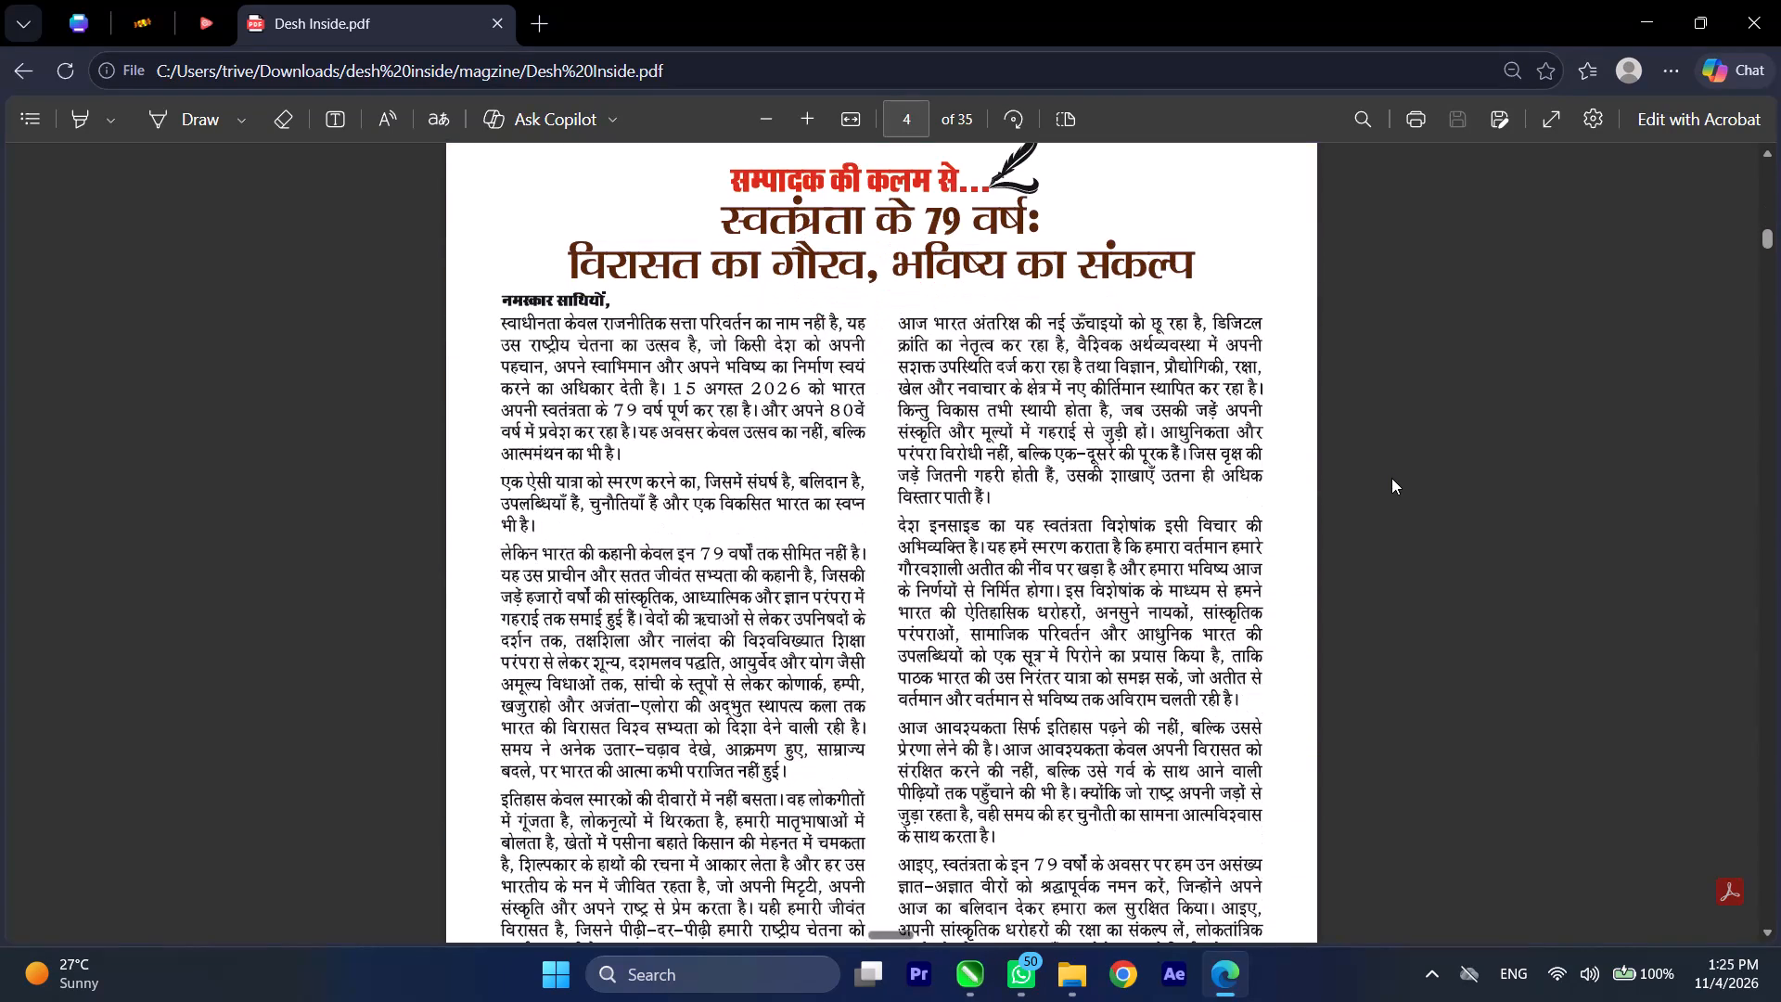
scroll(1391, 478, down, 1)
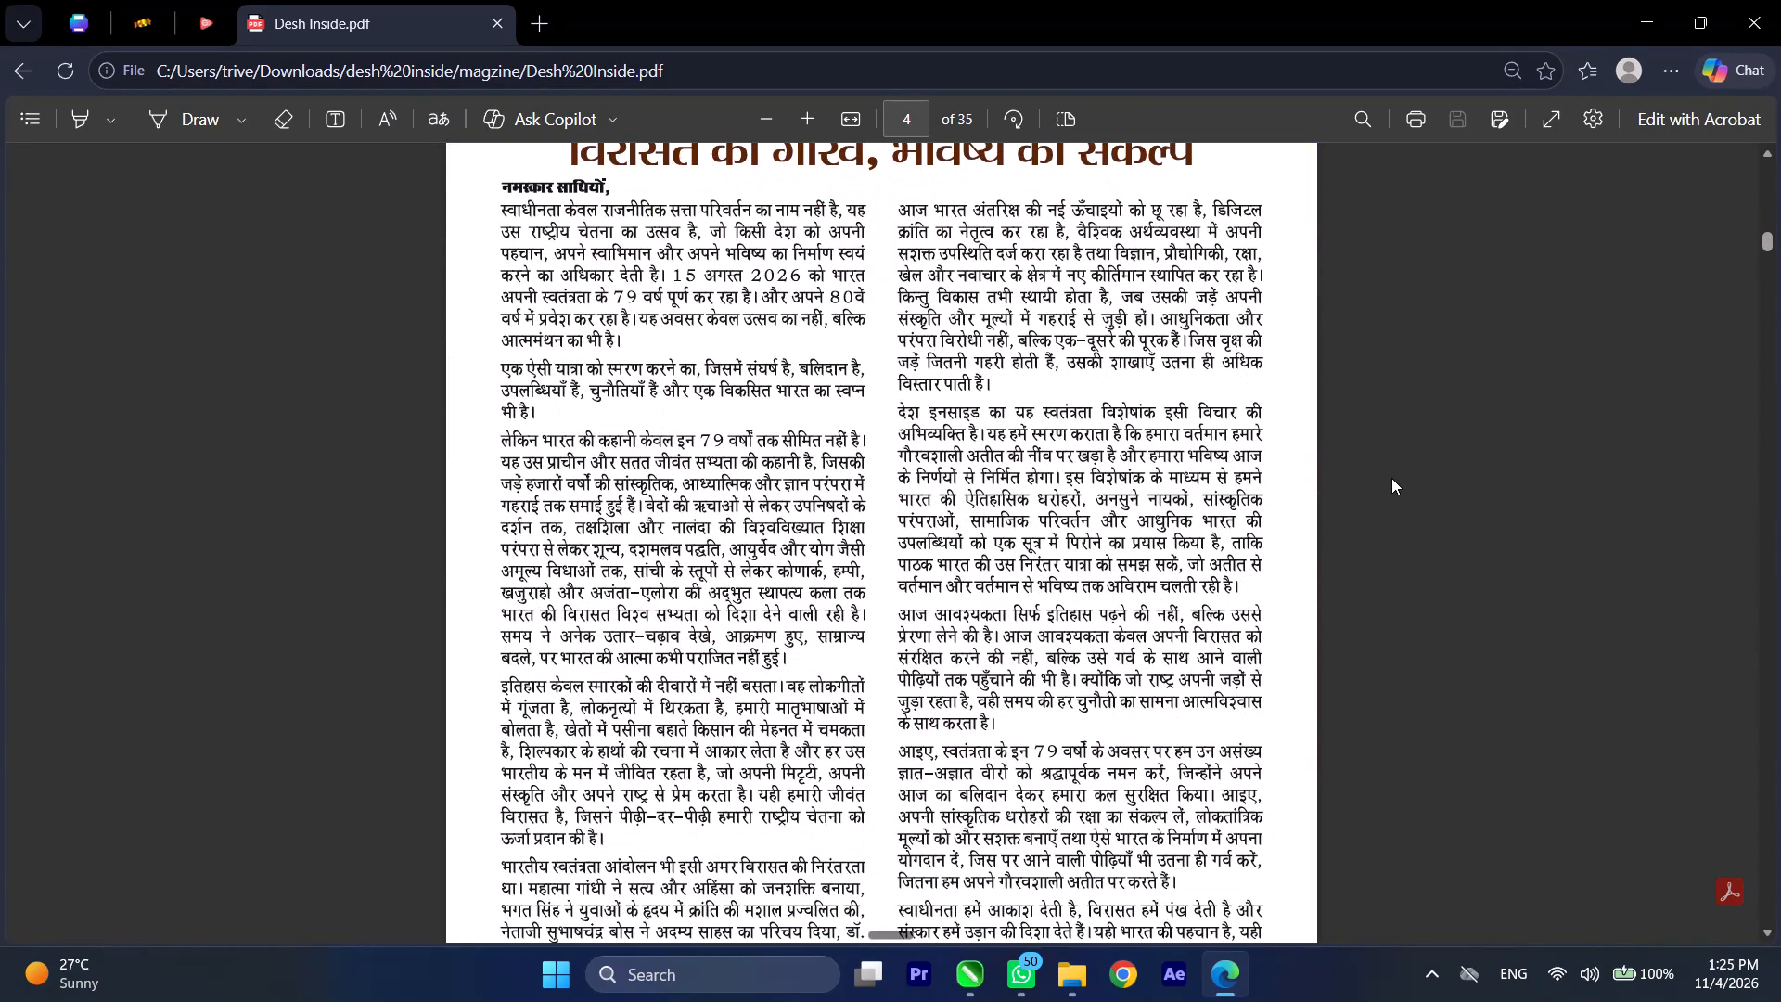
scroll(1391, 478, down, 3)
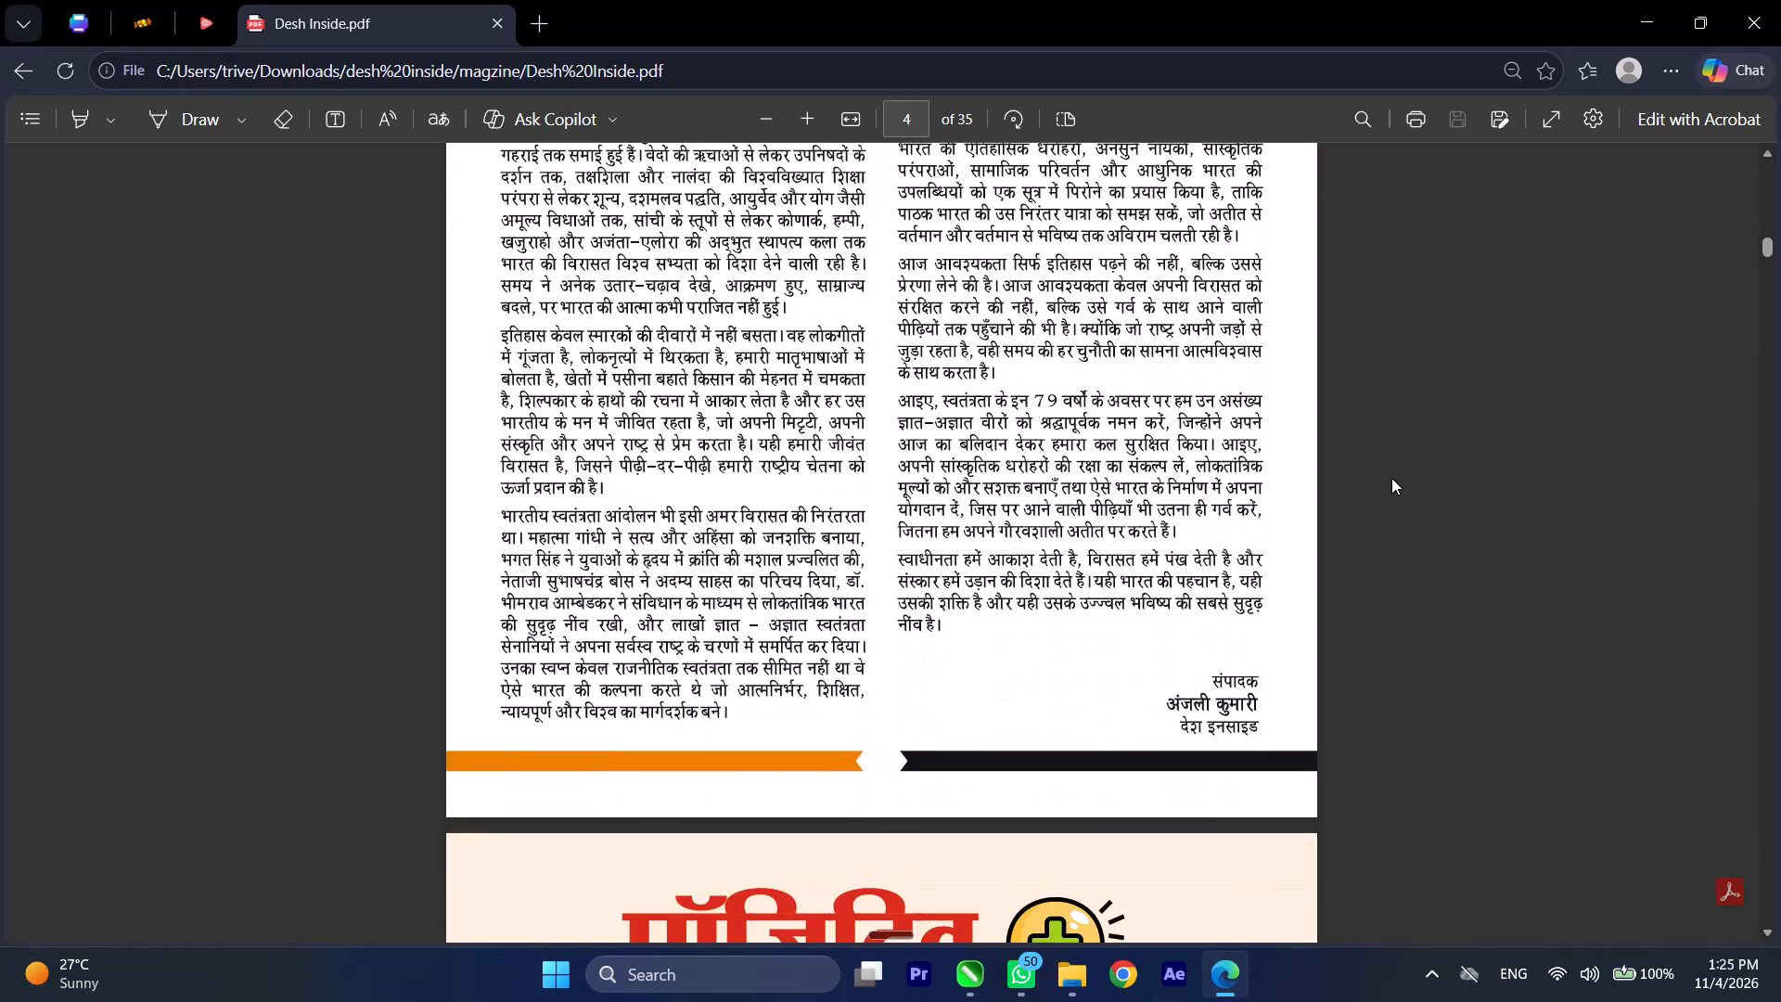
scroll(1391, 478, up, 5)
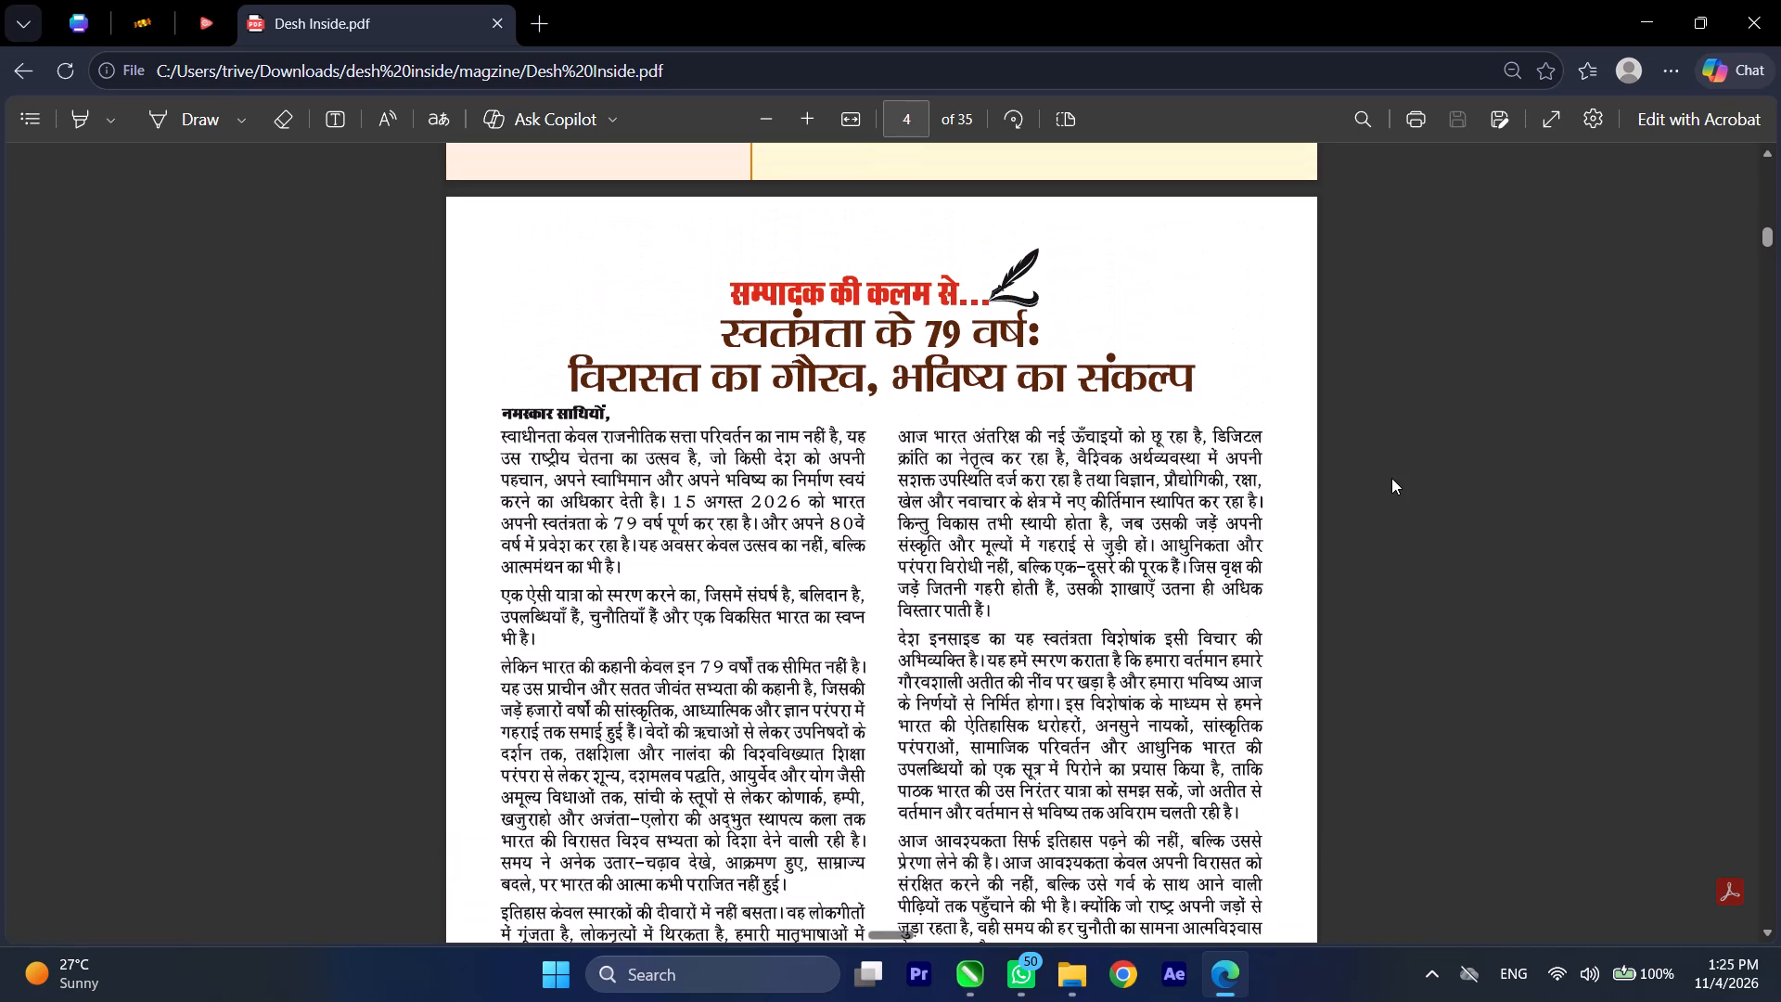
Switch to CorelDRAW and ungroup all objects on the संपादकीय page.
click(973, 970)
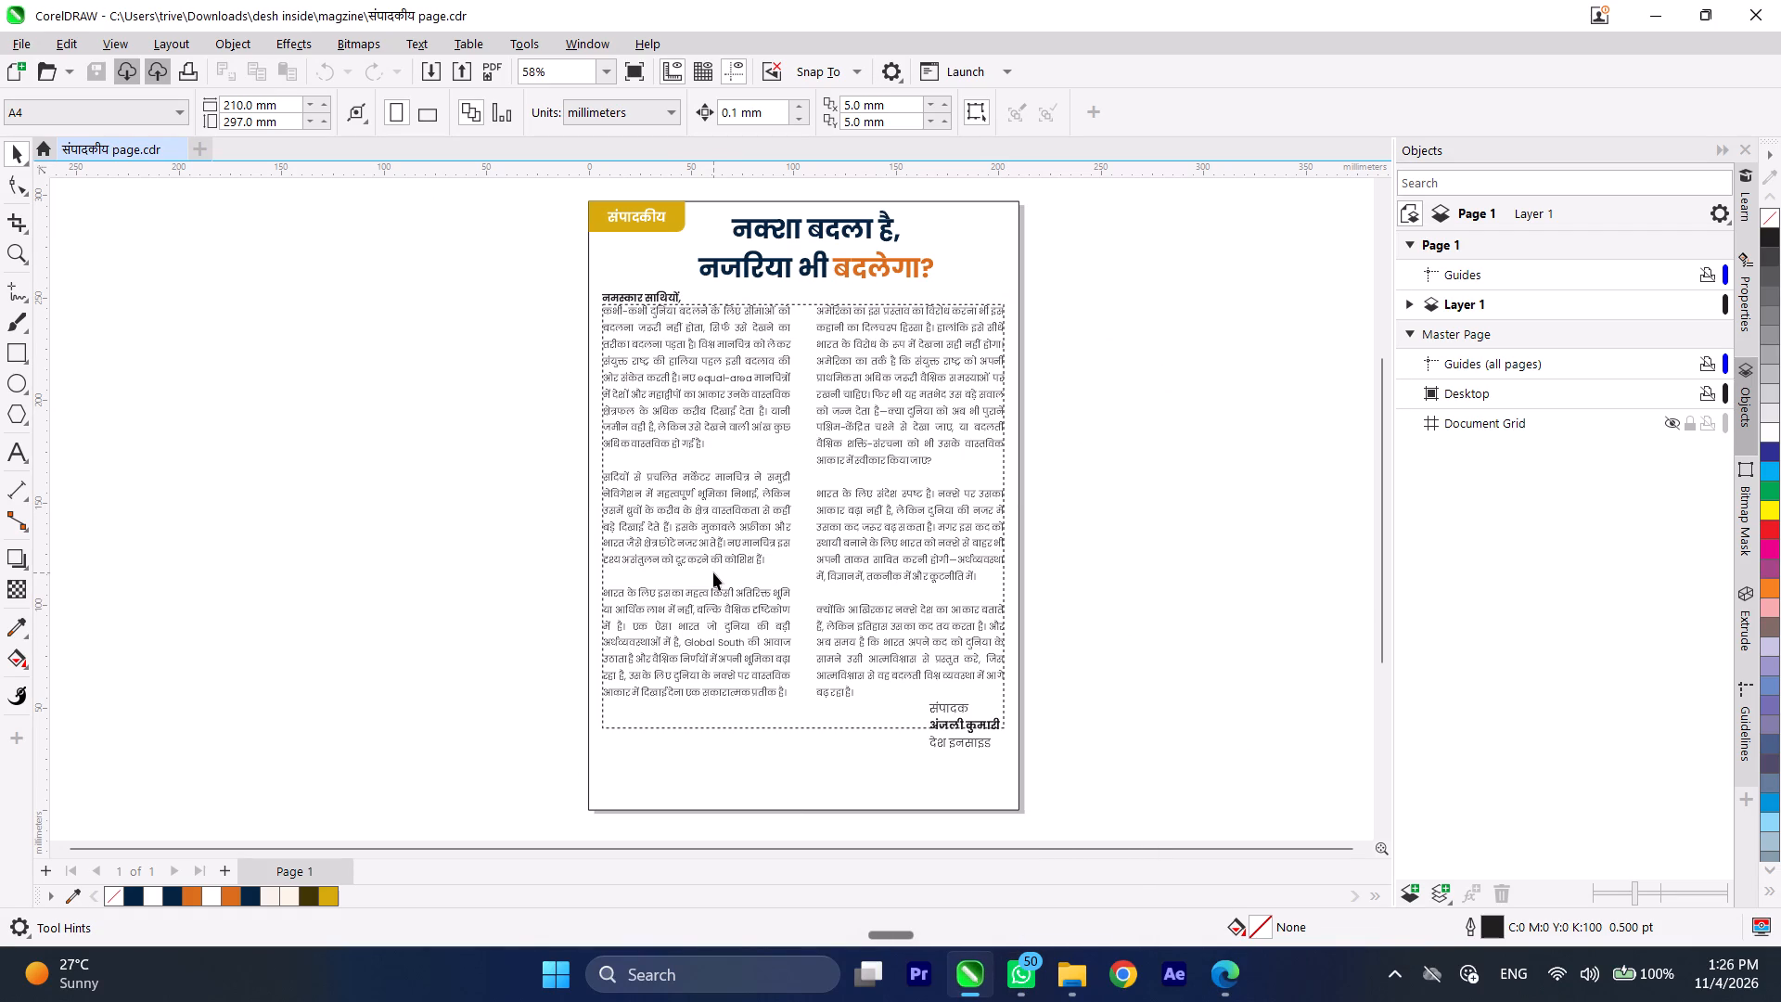
click(752, 228)
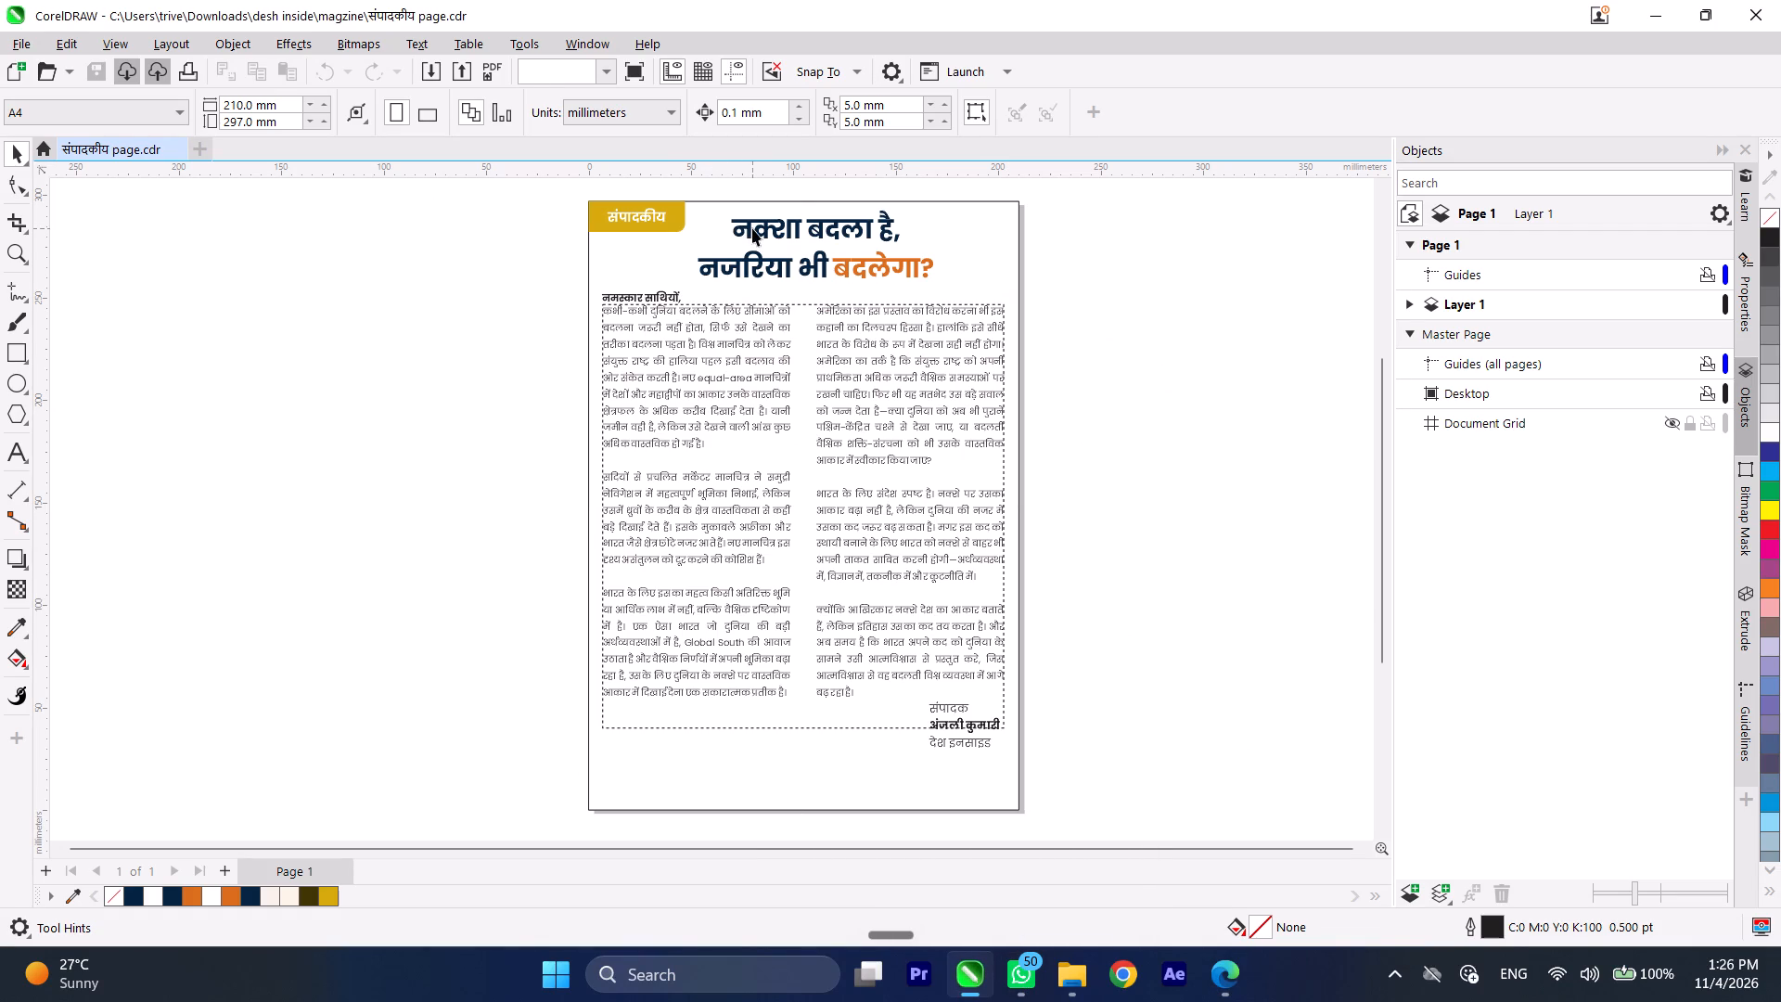
right_click(752, 228)
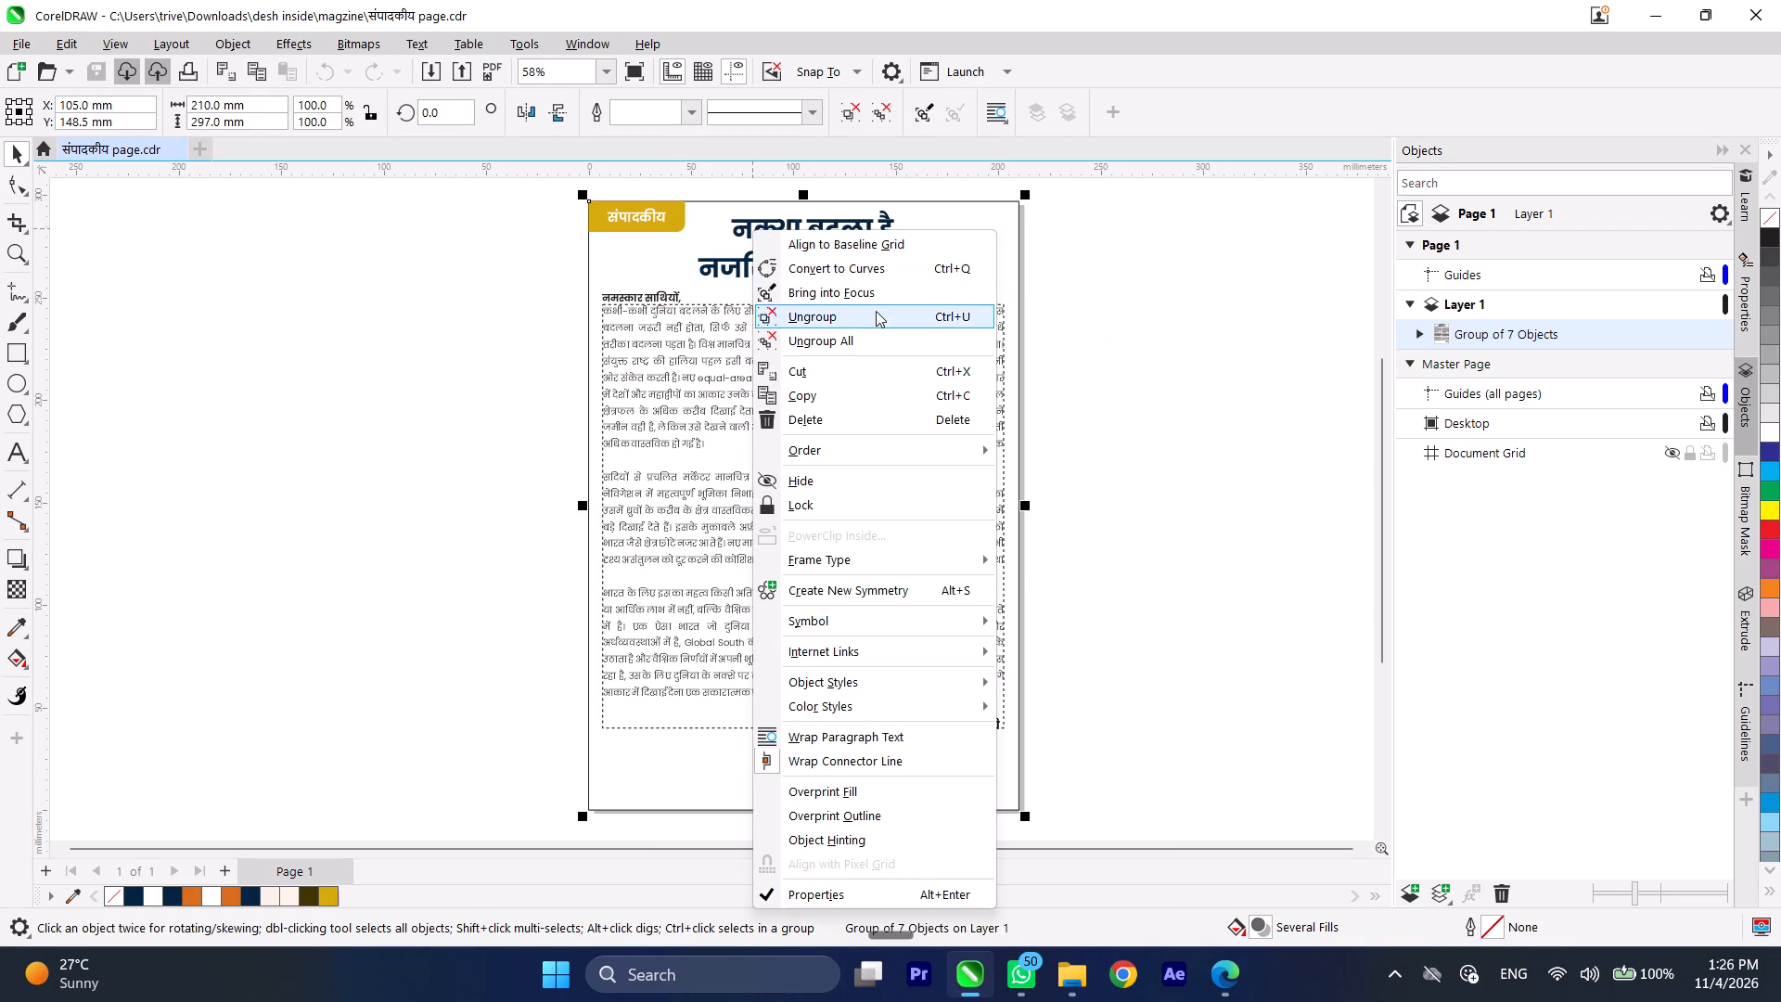
click(872, 337)
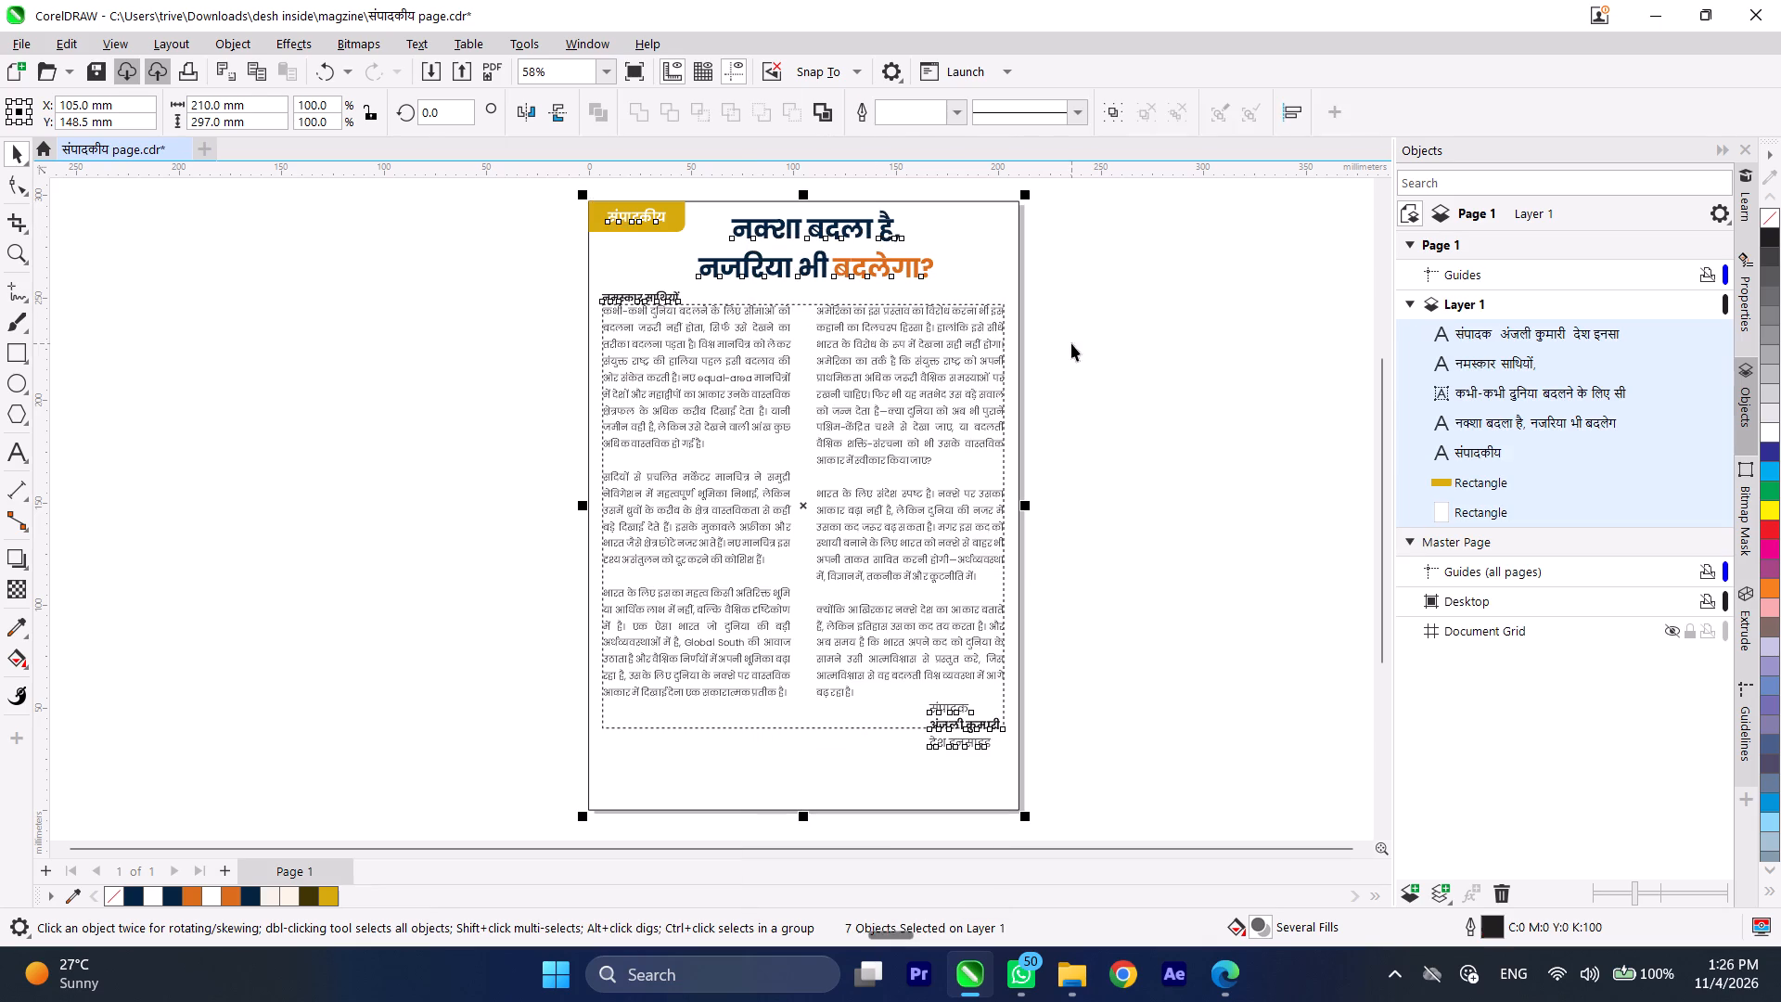
click(1071, 343)
Delete the two-line headline नक्शा बदला है, नजरिया भी बदलेगा? from the page.
click(826, 263)
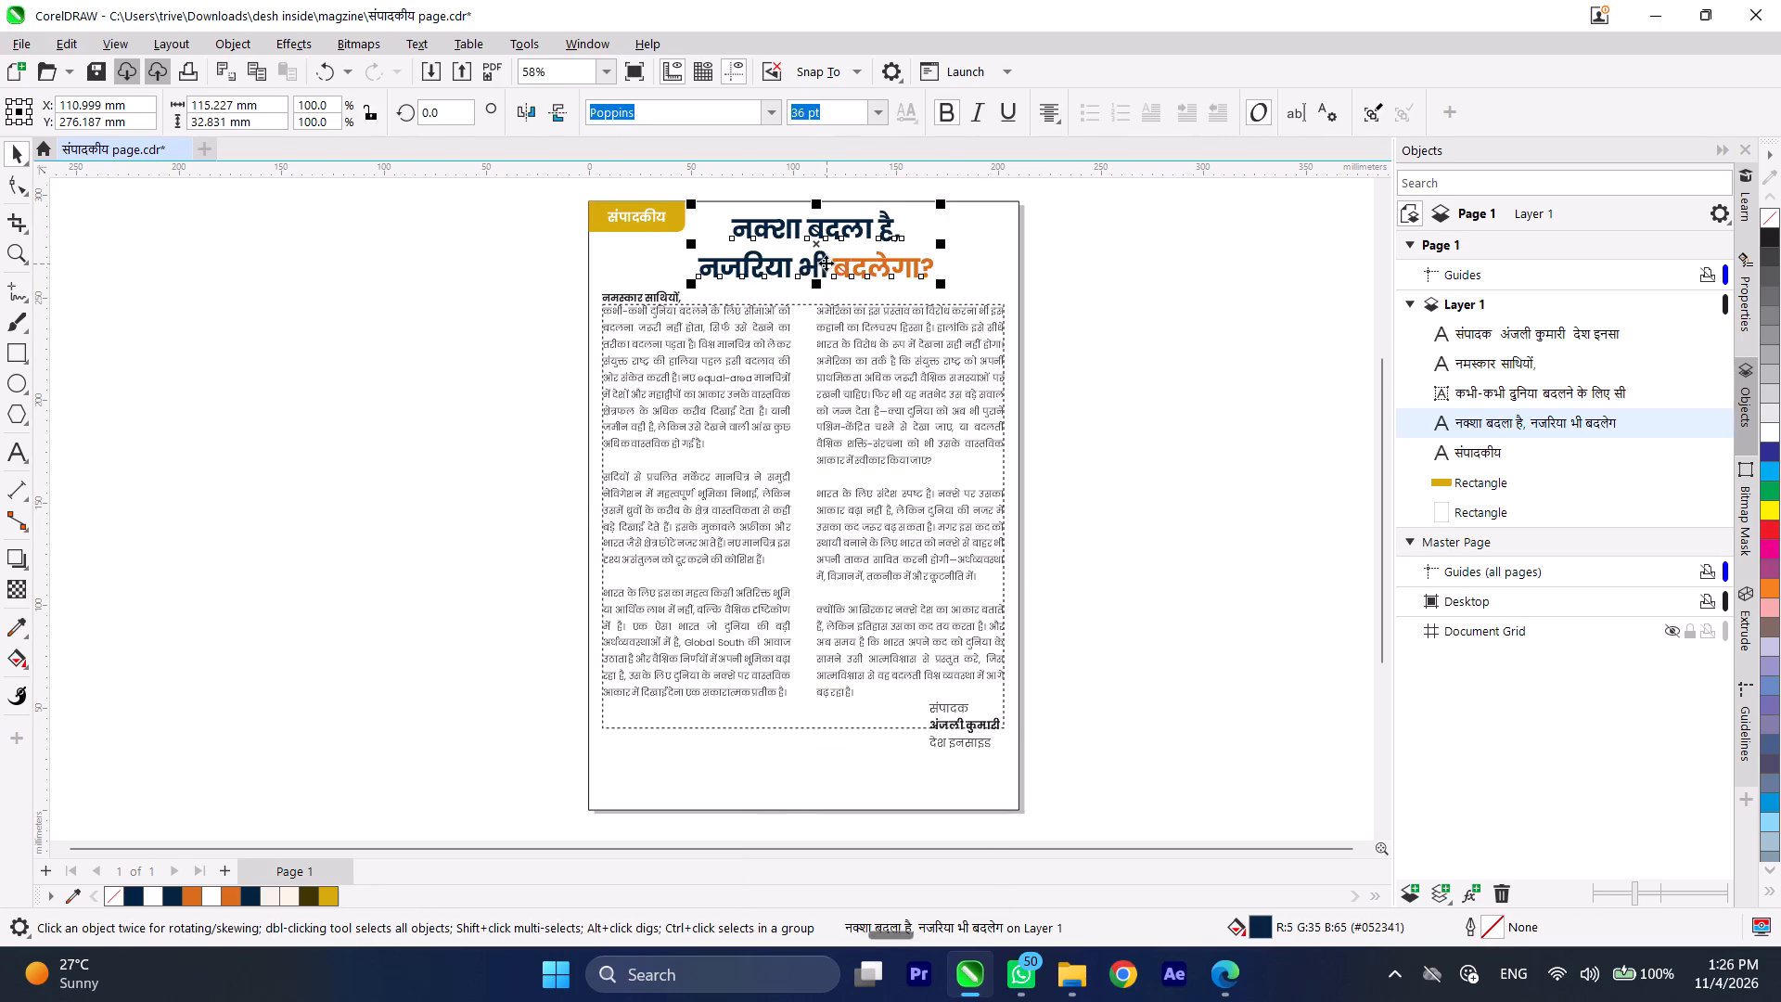
key(BackSpace)
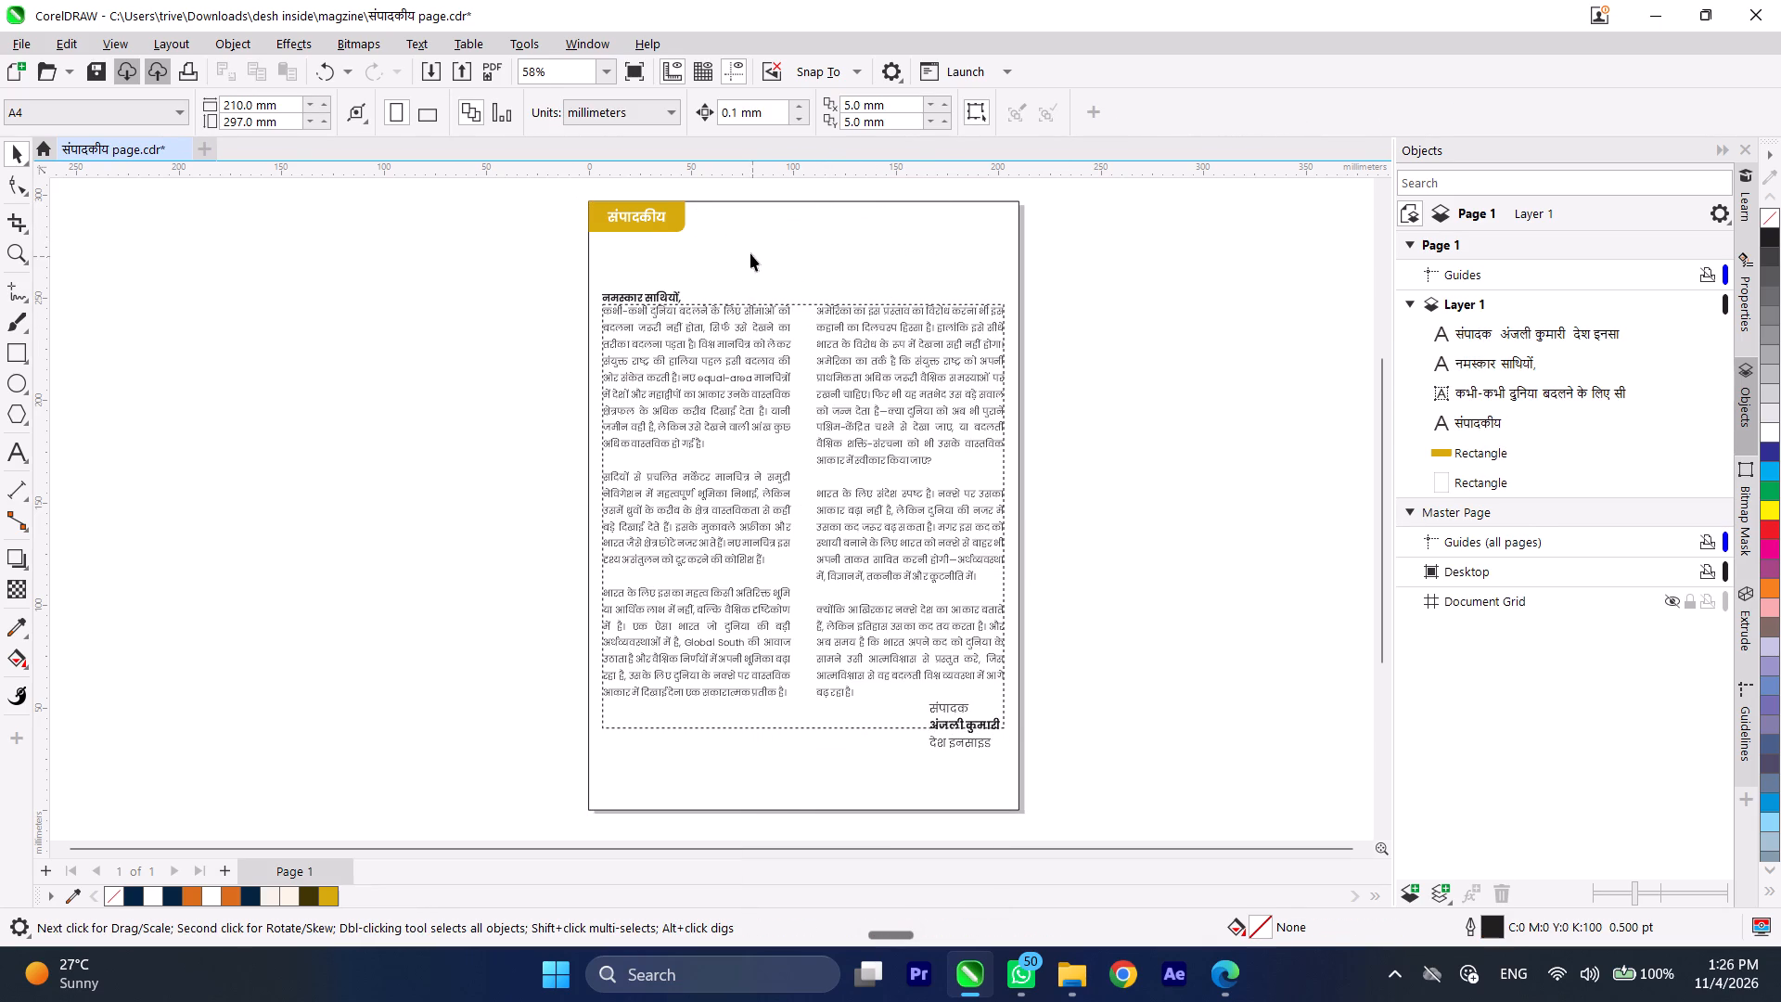
Change the uniform fill of the rectangle behind the संपादकीय label to dark brown #735400.
click(605, 221)
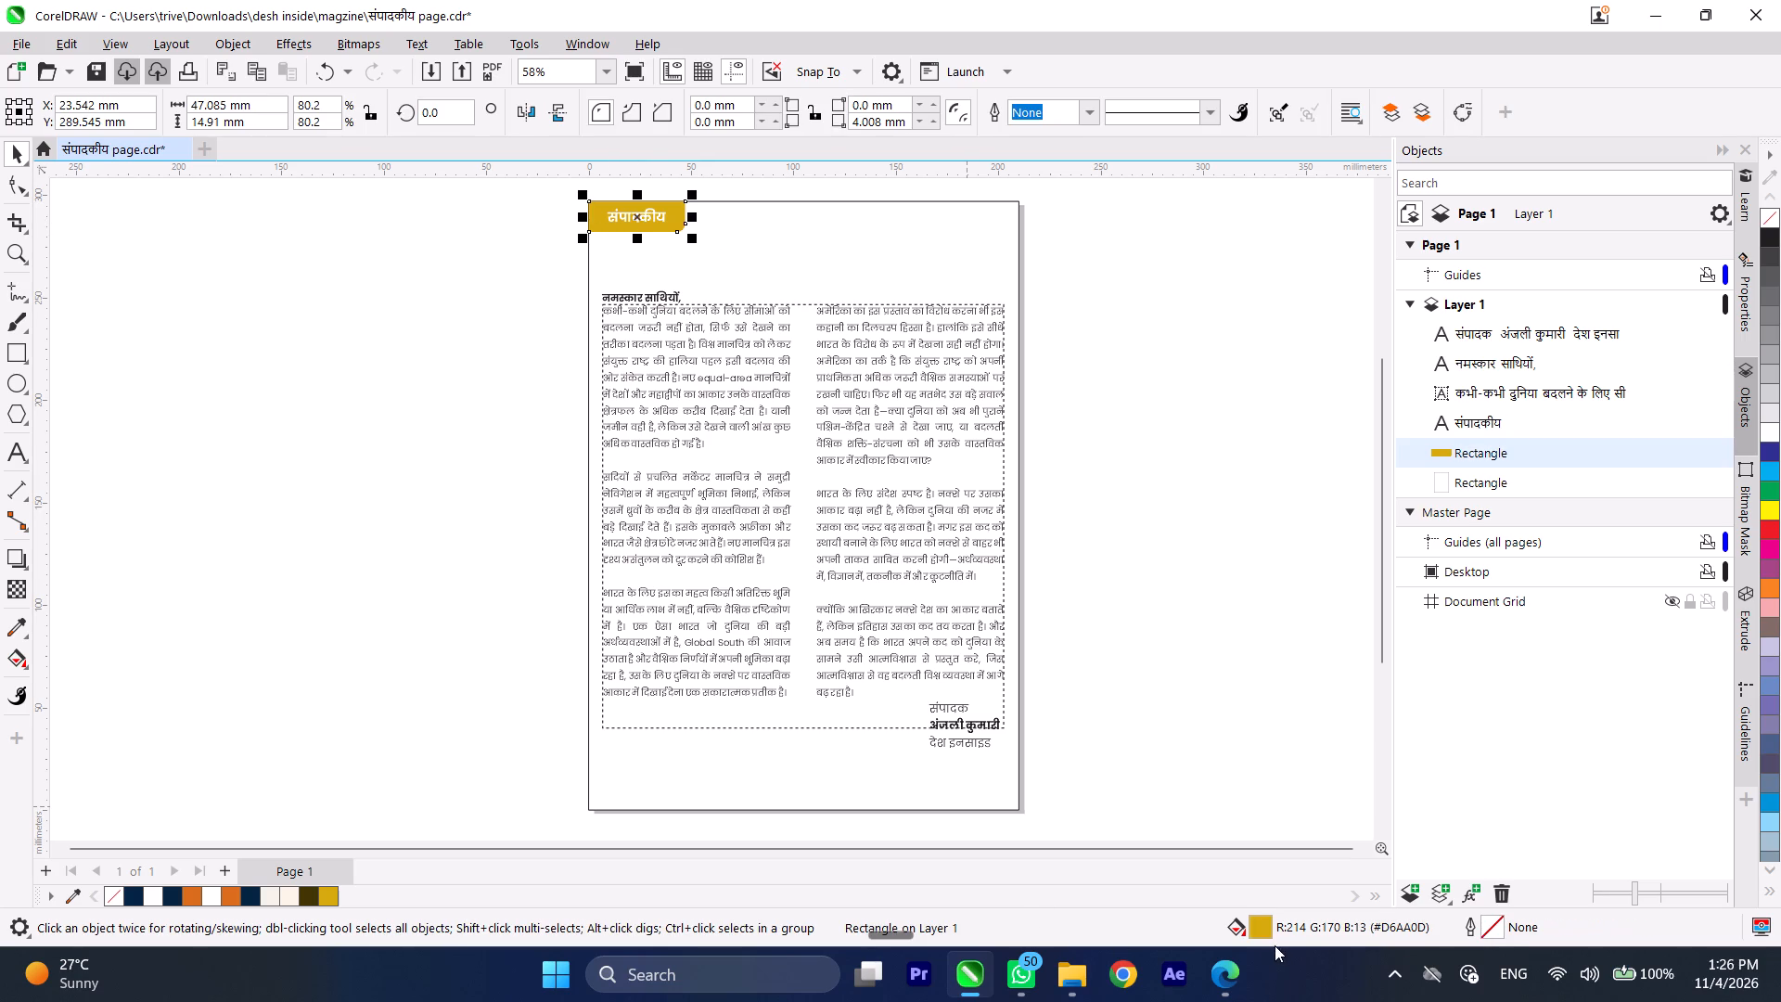
double_click(1261, 928)
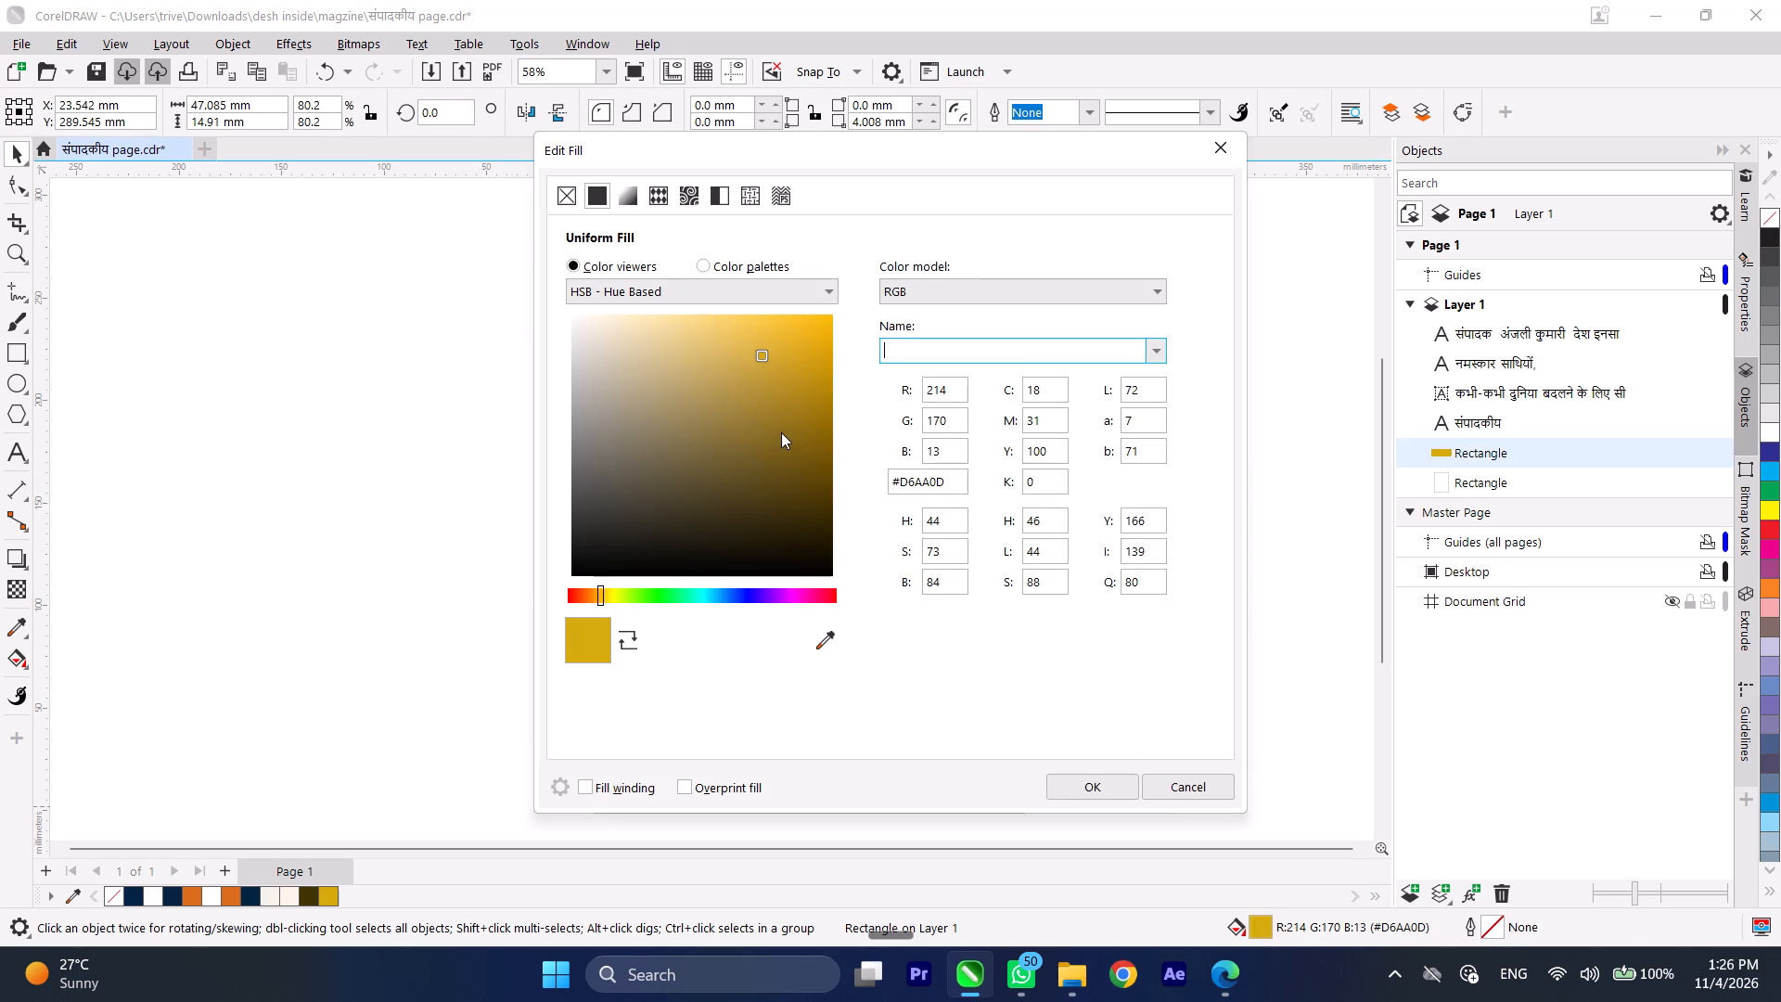
drag(788, 438, 878, 458)
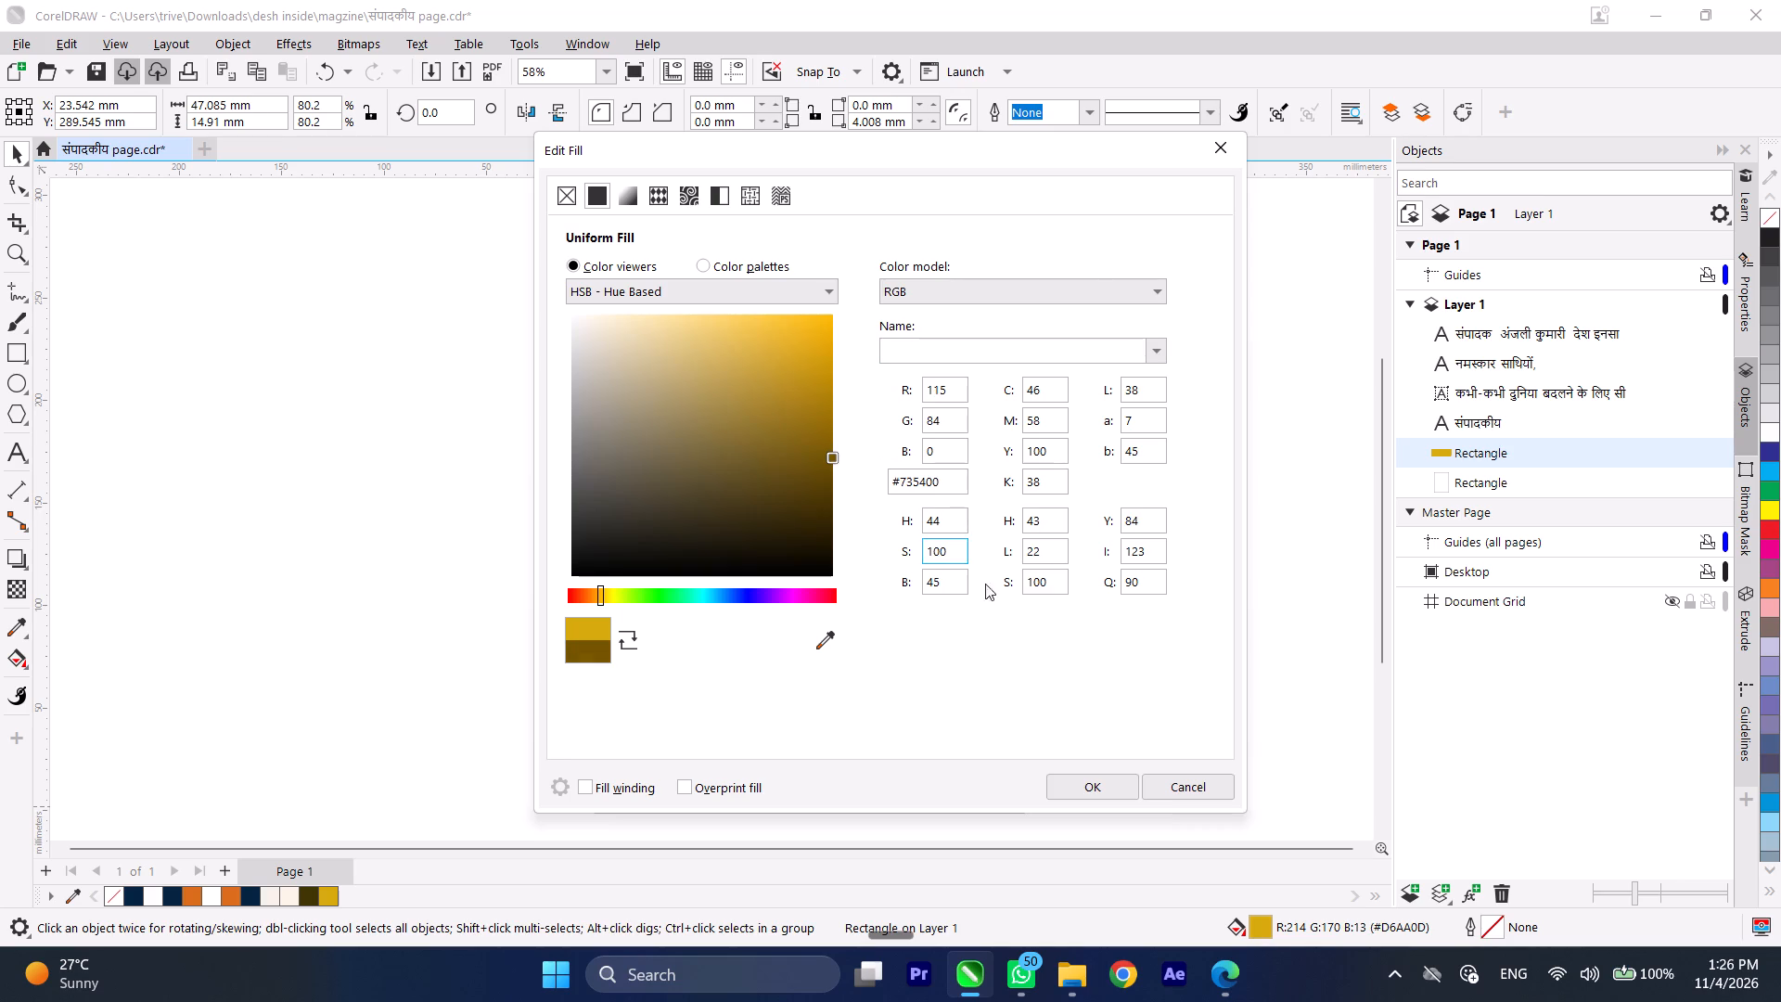
click(1106, 783)
click(506, 488)
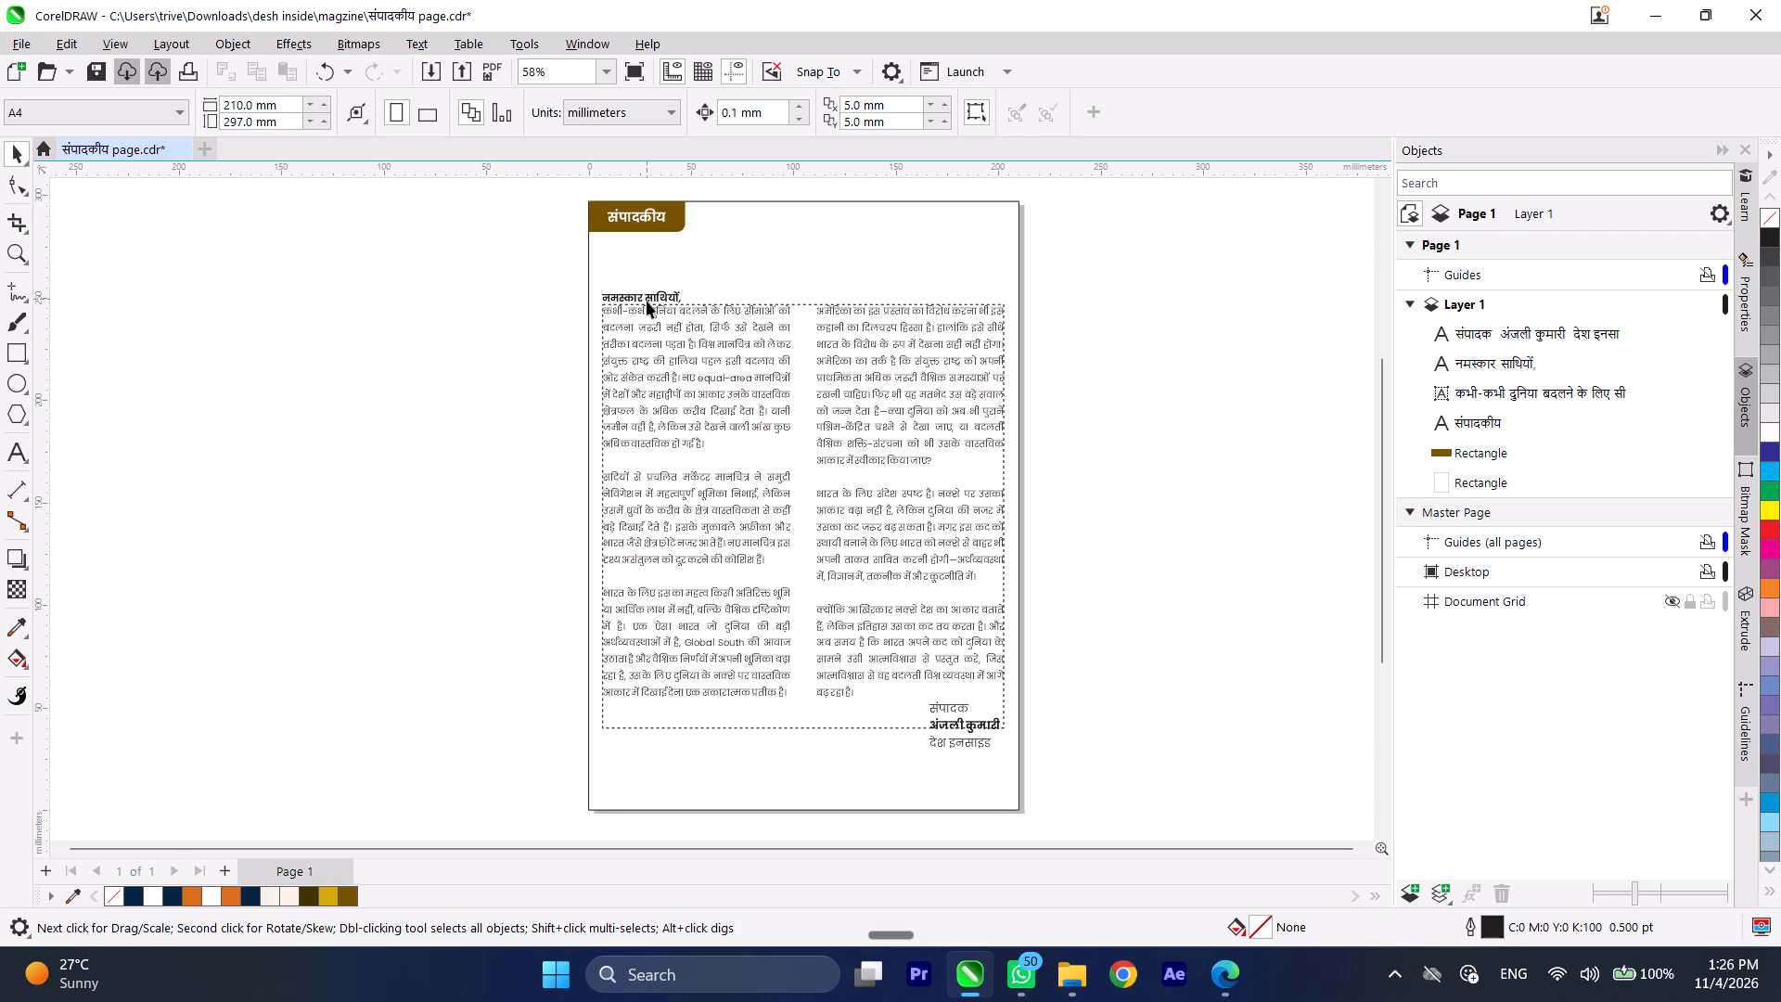
Delete the greeting line नमस्कार साथियों, above the body text.
scroll(647, 301, up, 2)
scroll(647, 301, down, 2)
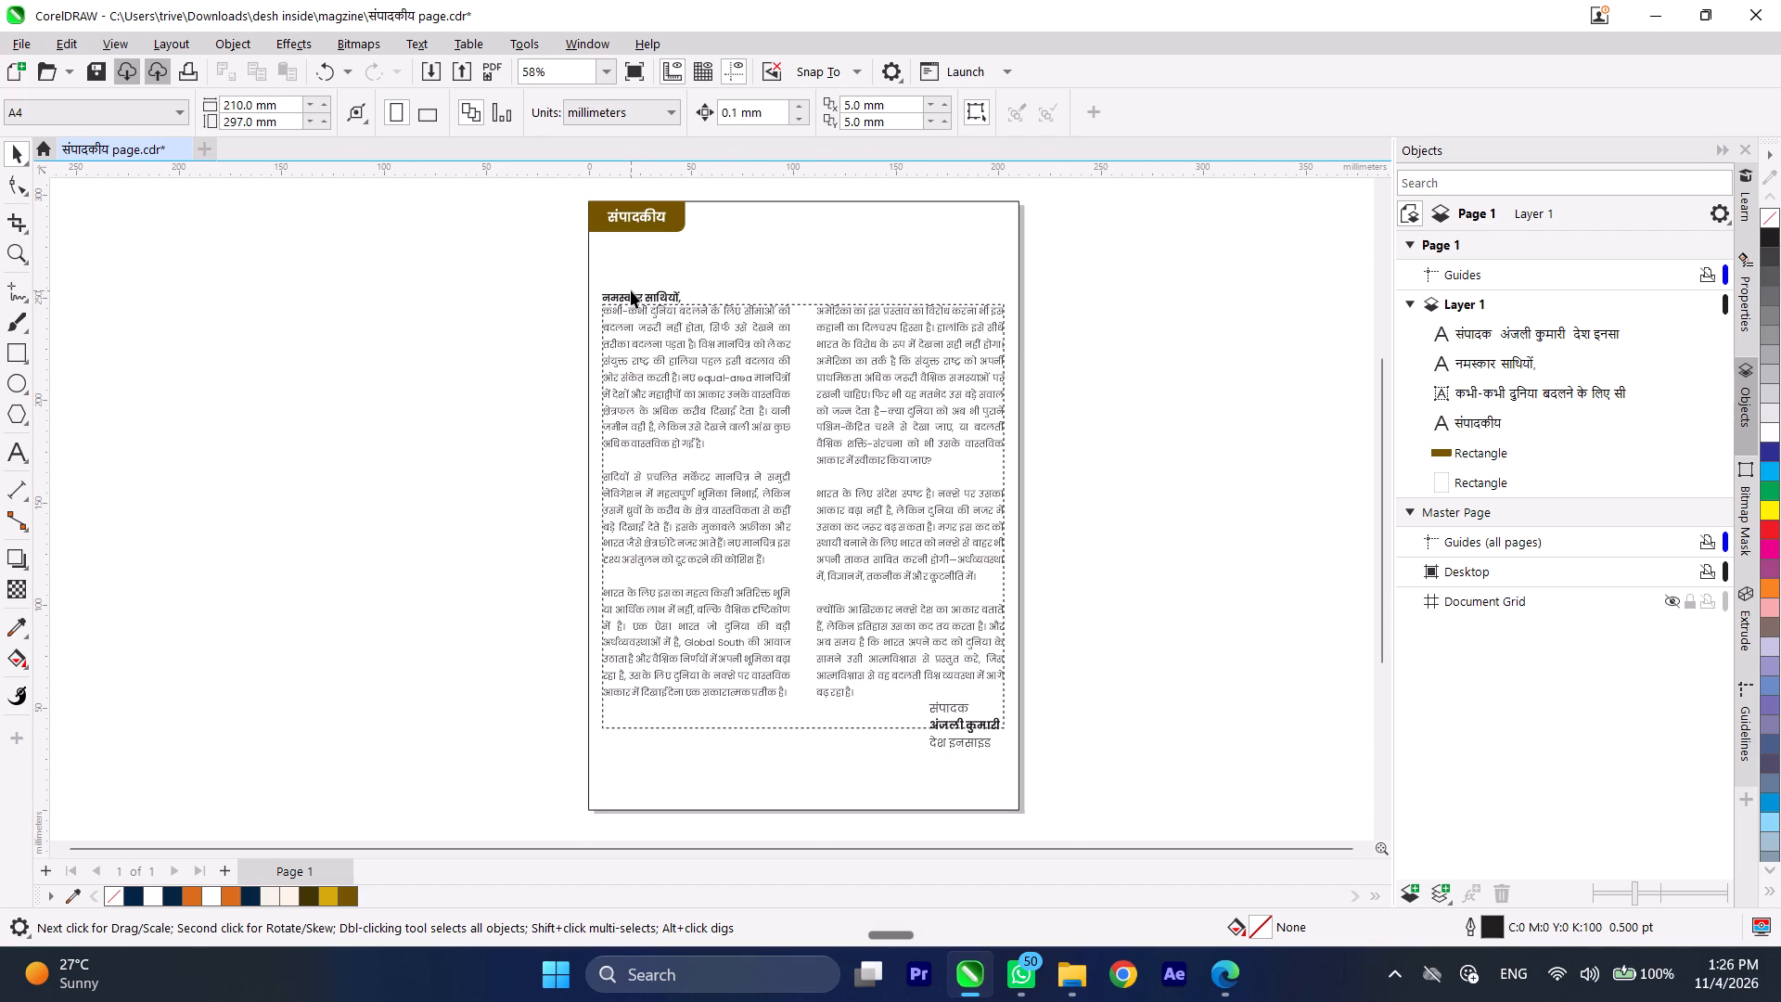
click(630, 294)
key(BackSpace)
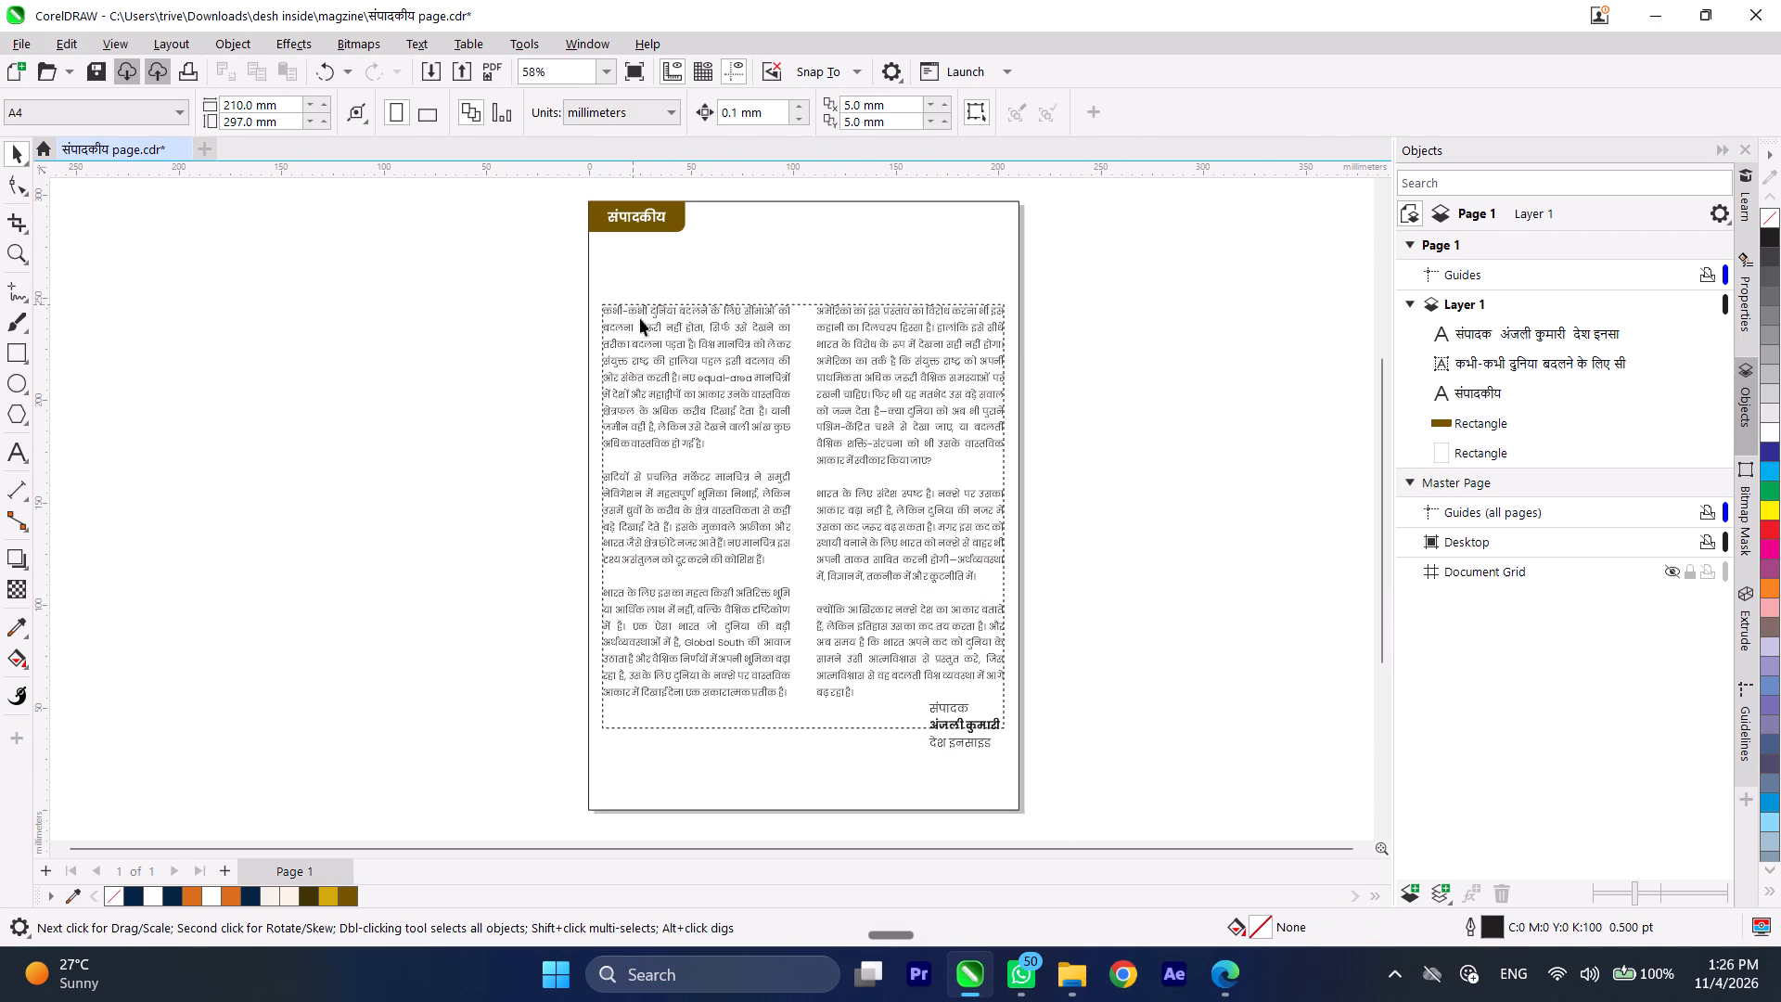
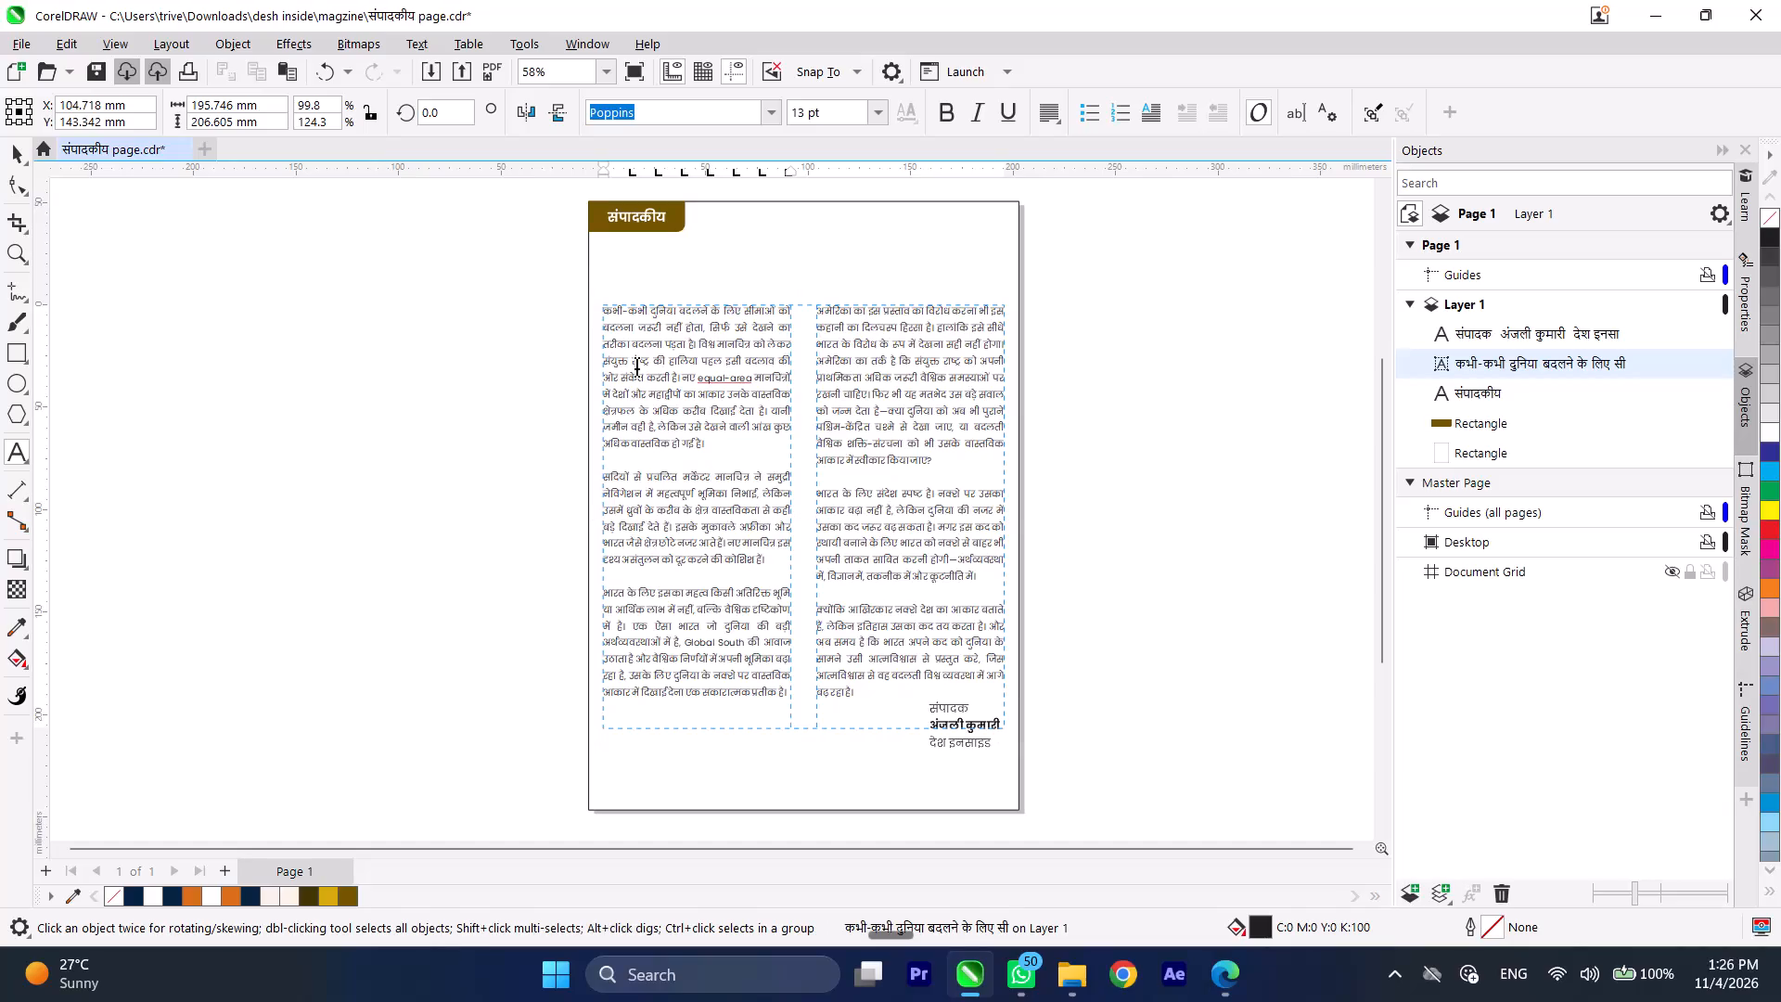
Replace the entire two-column body text with the copied November editorial beginning नवंबर का महीना अपने साथ बदलते मौसम की ठंडक.
key(ctrl+a)
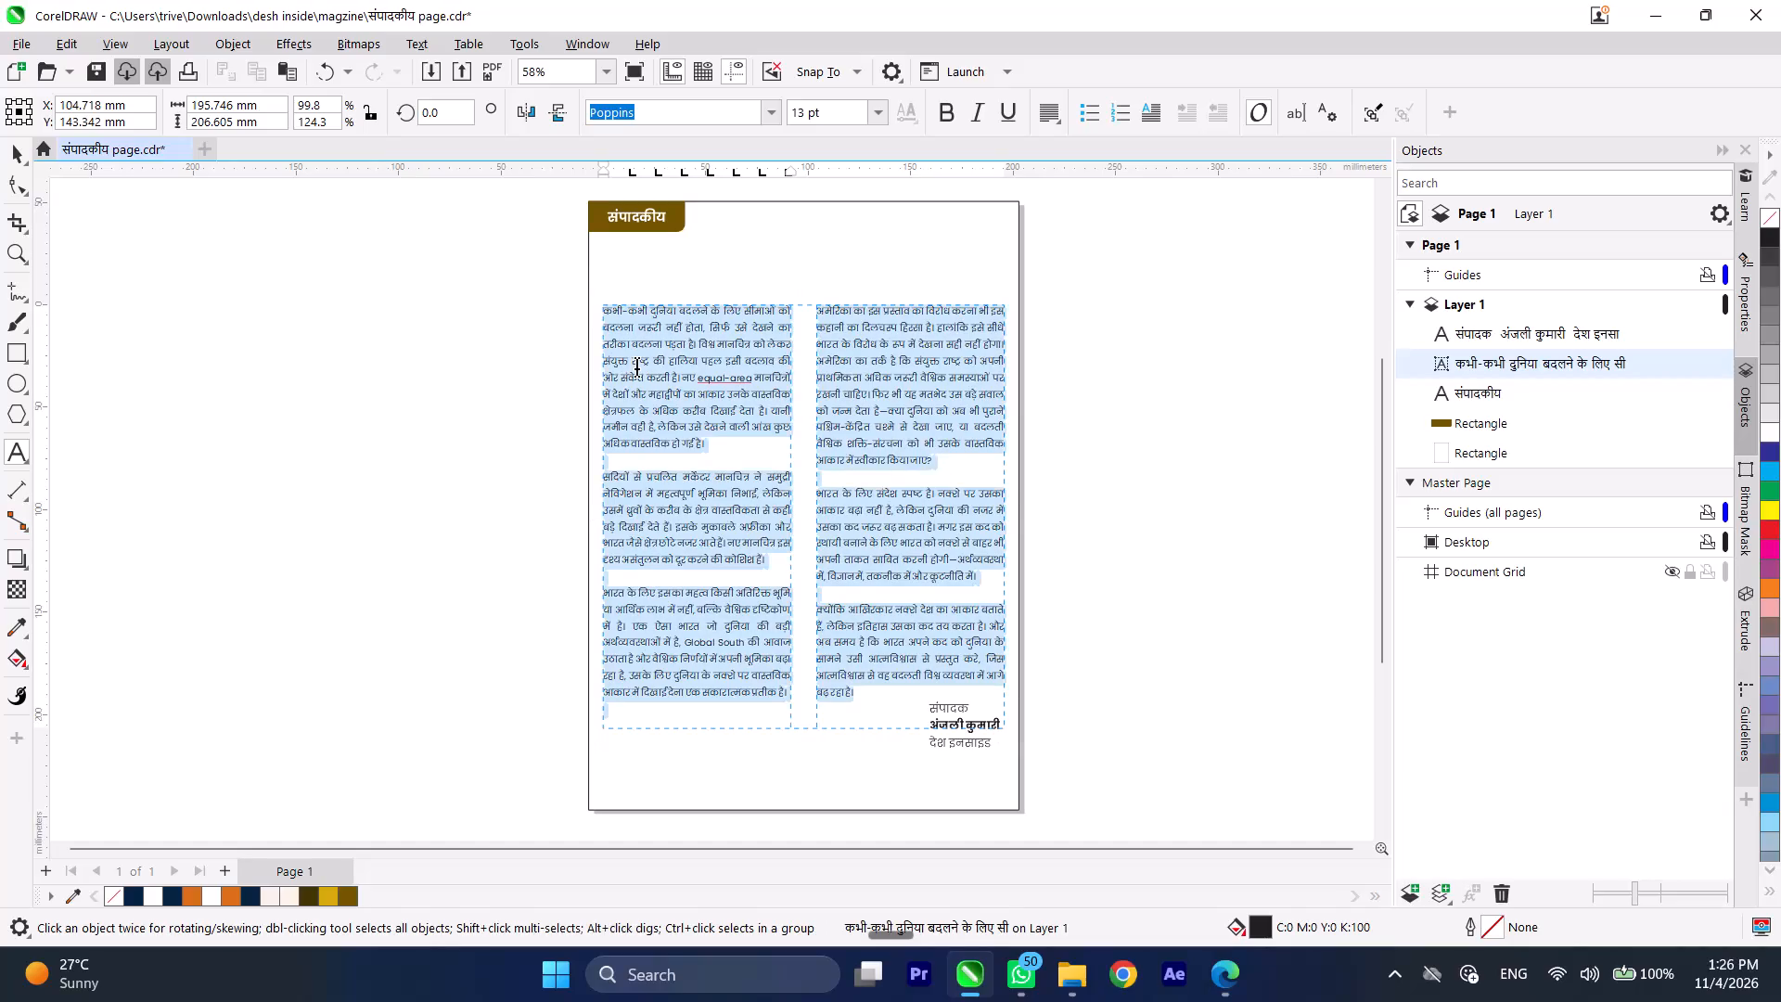
key(ctrl+v)
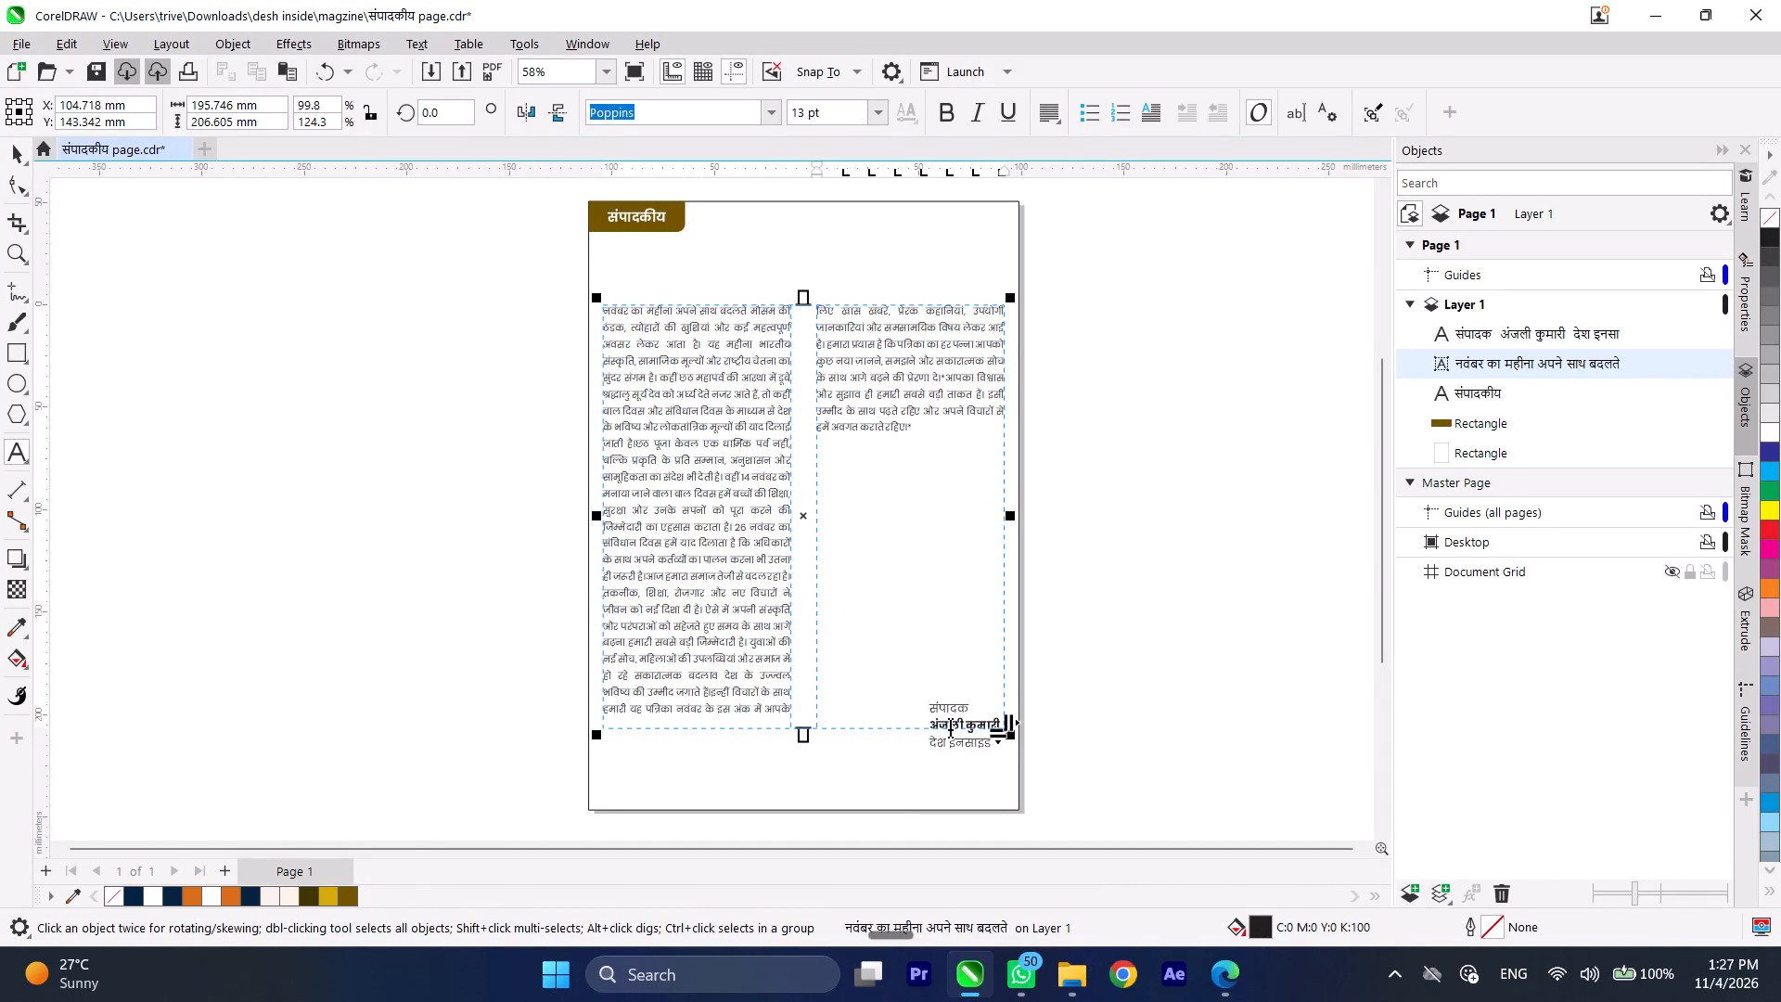
scroll(625, 307, up, 3)
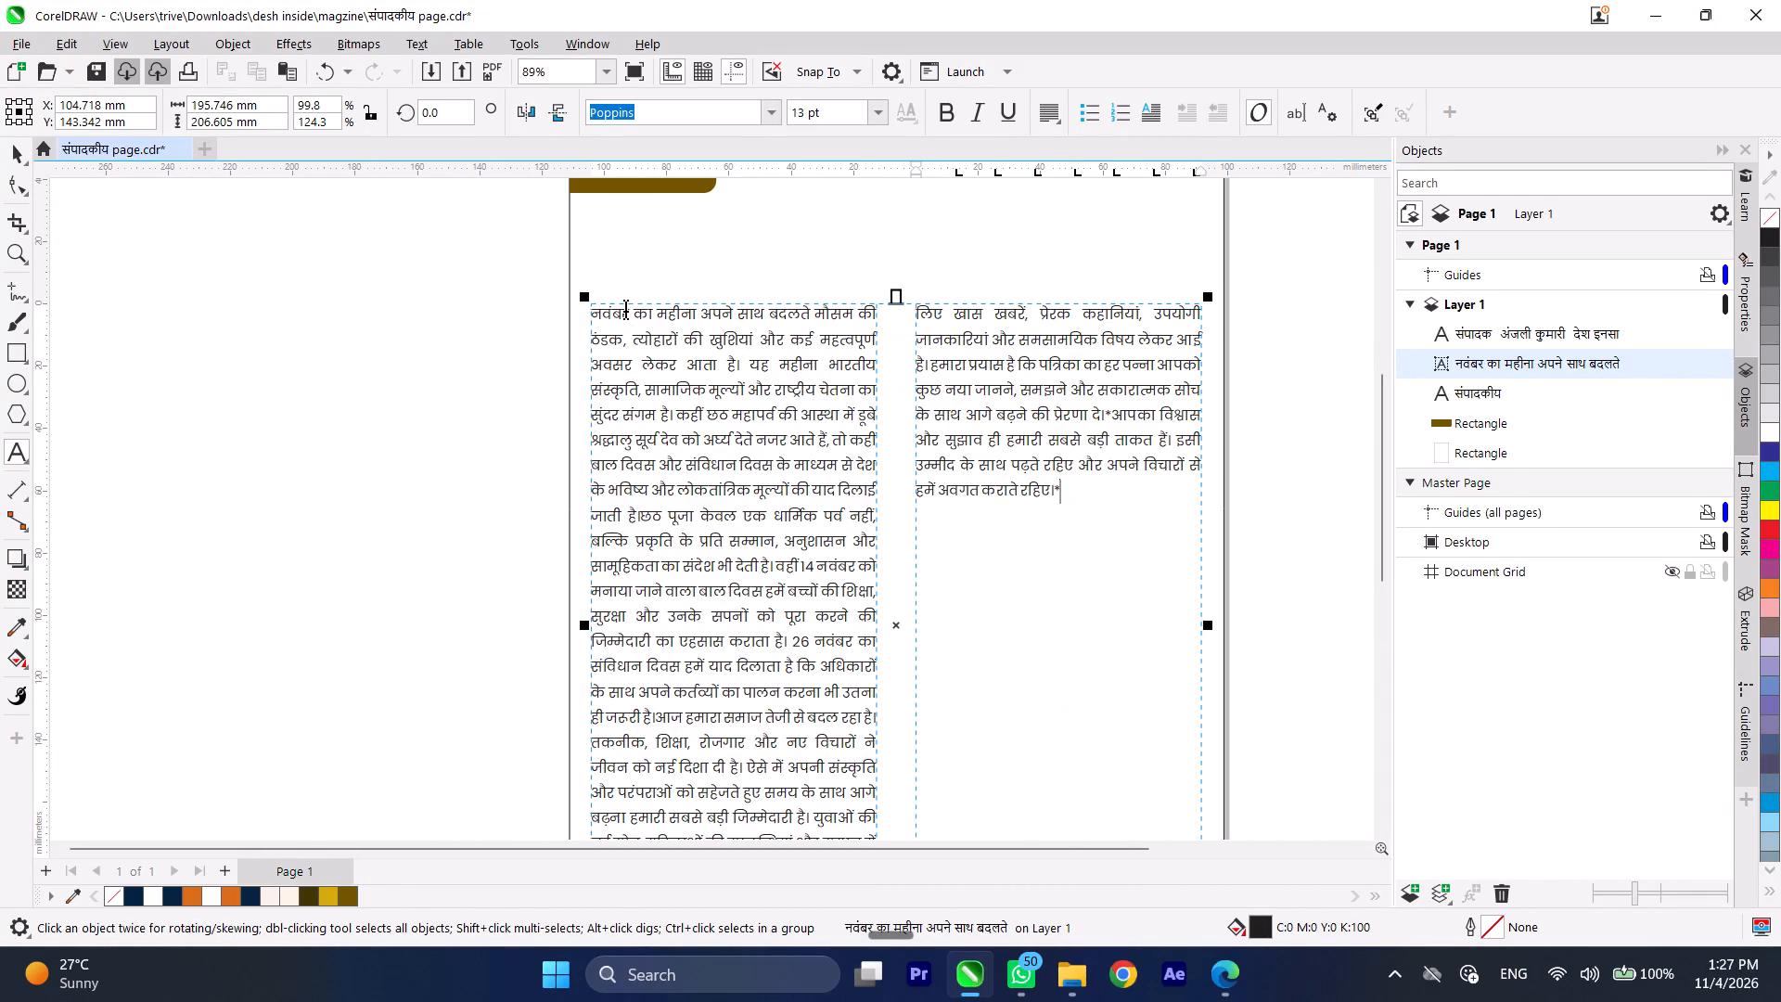
scroll(729, 358, up, 4)
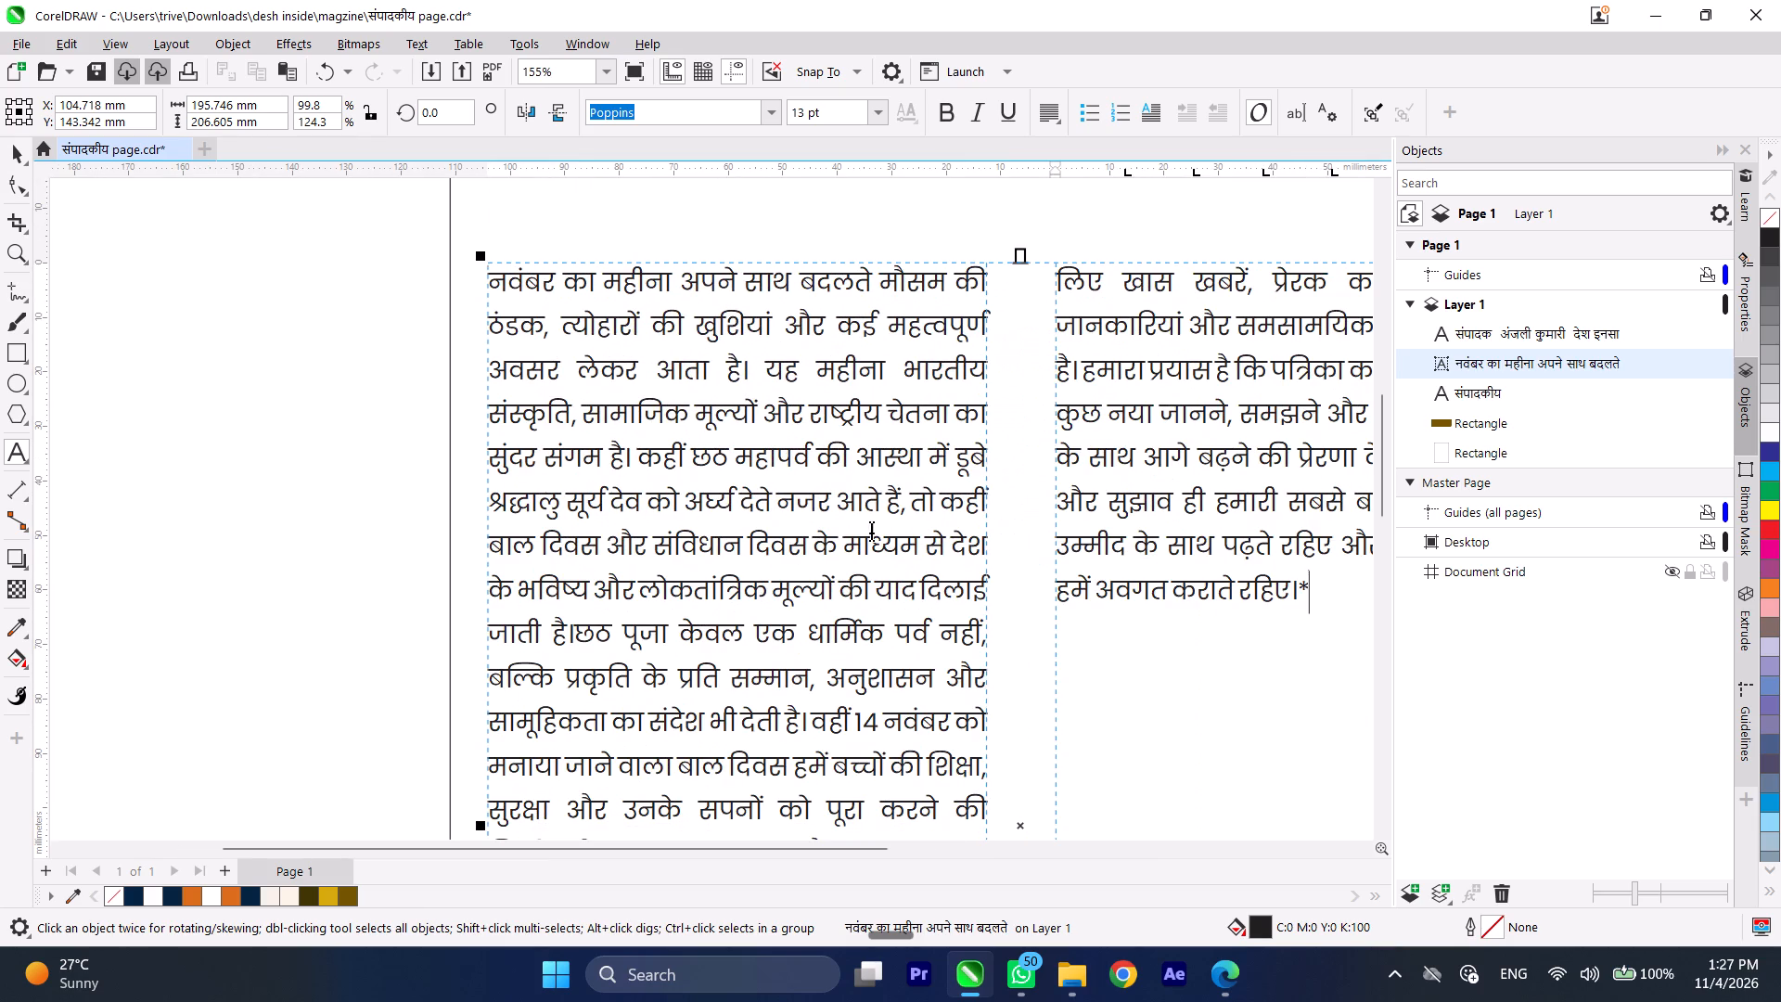
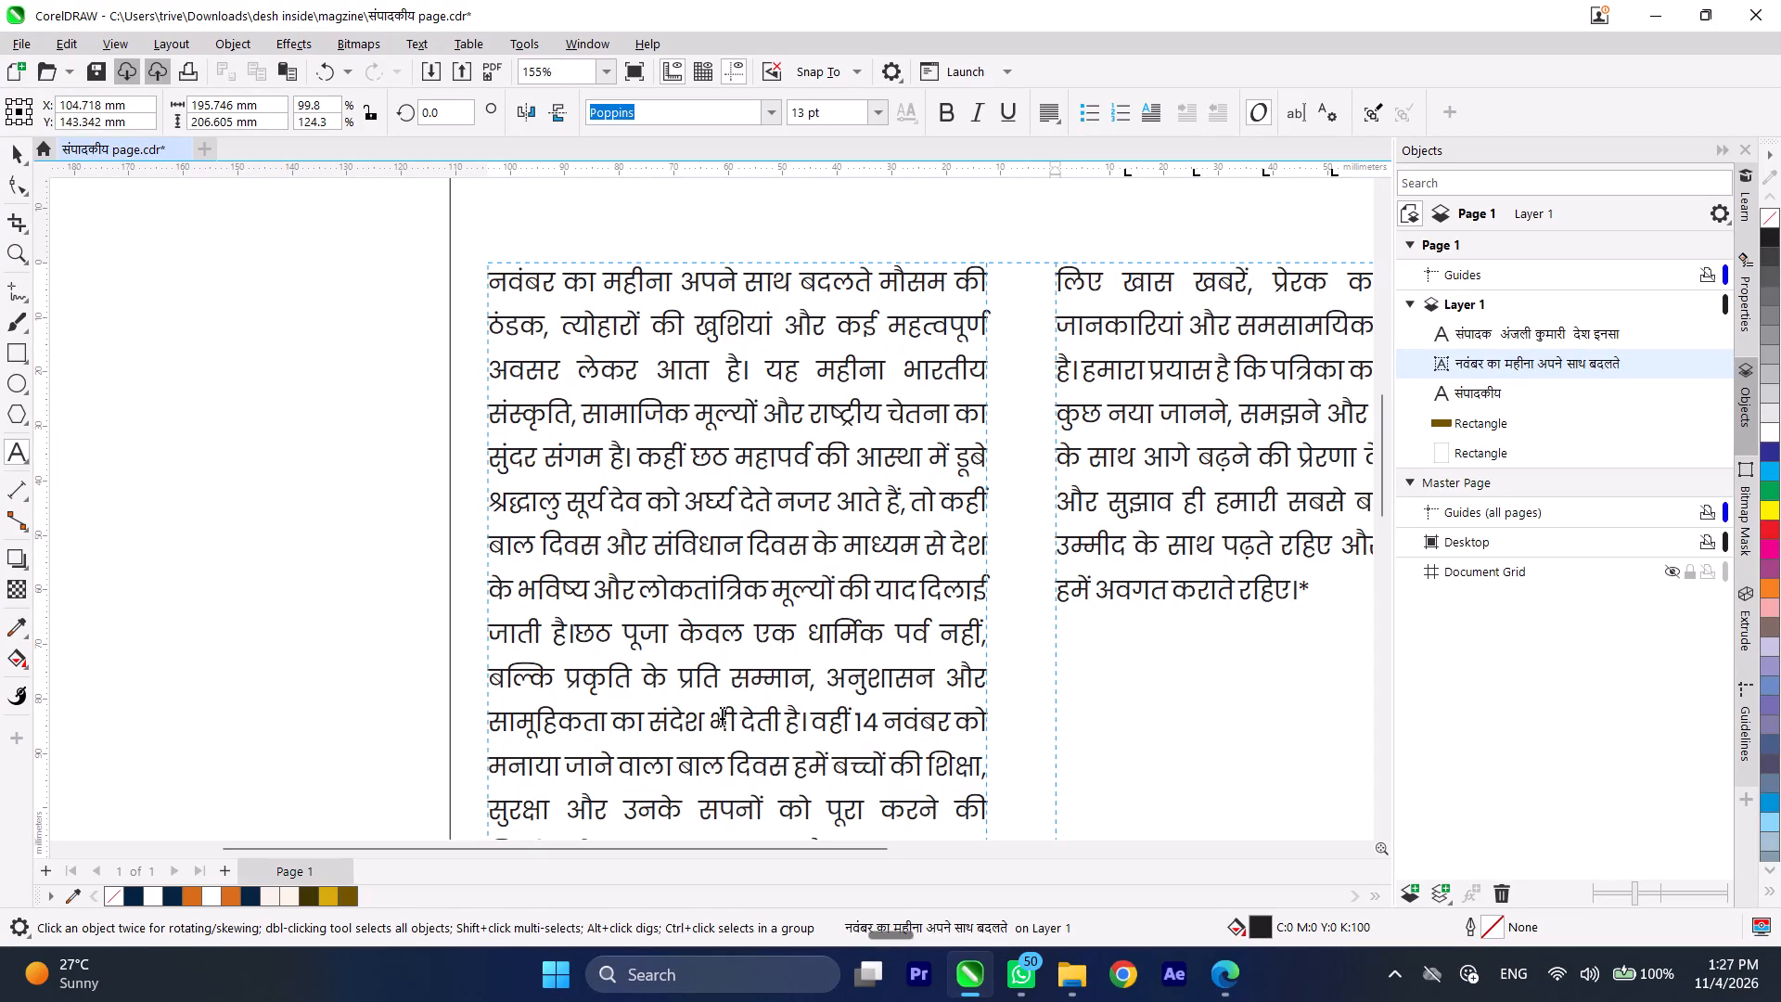
Start a new paragraph at छठ पूजा केवल एक धार्मिक पर्व नहीं in the editorial's first column, leaving one blank line above it.
click(575, 627)
key(Return)
key(Return)
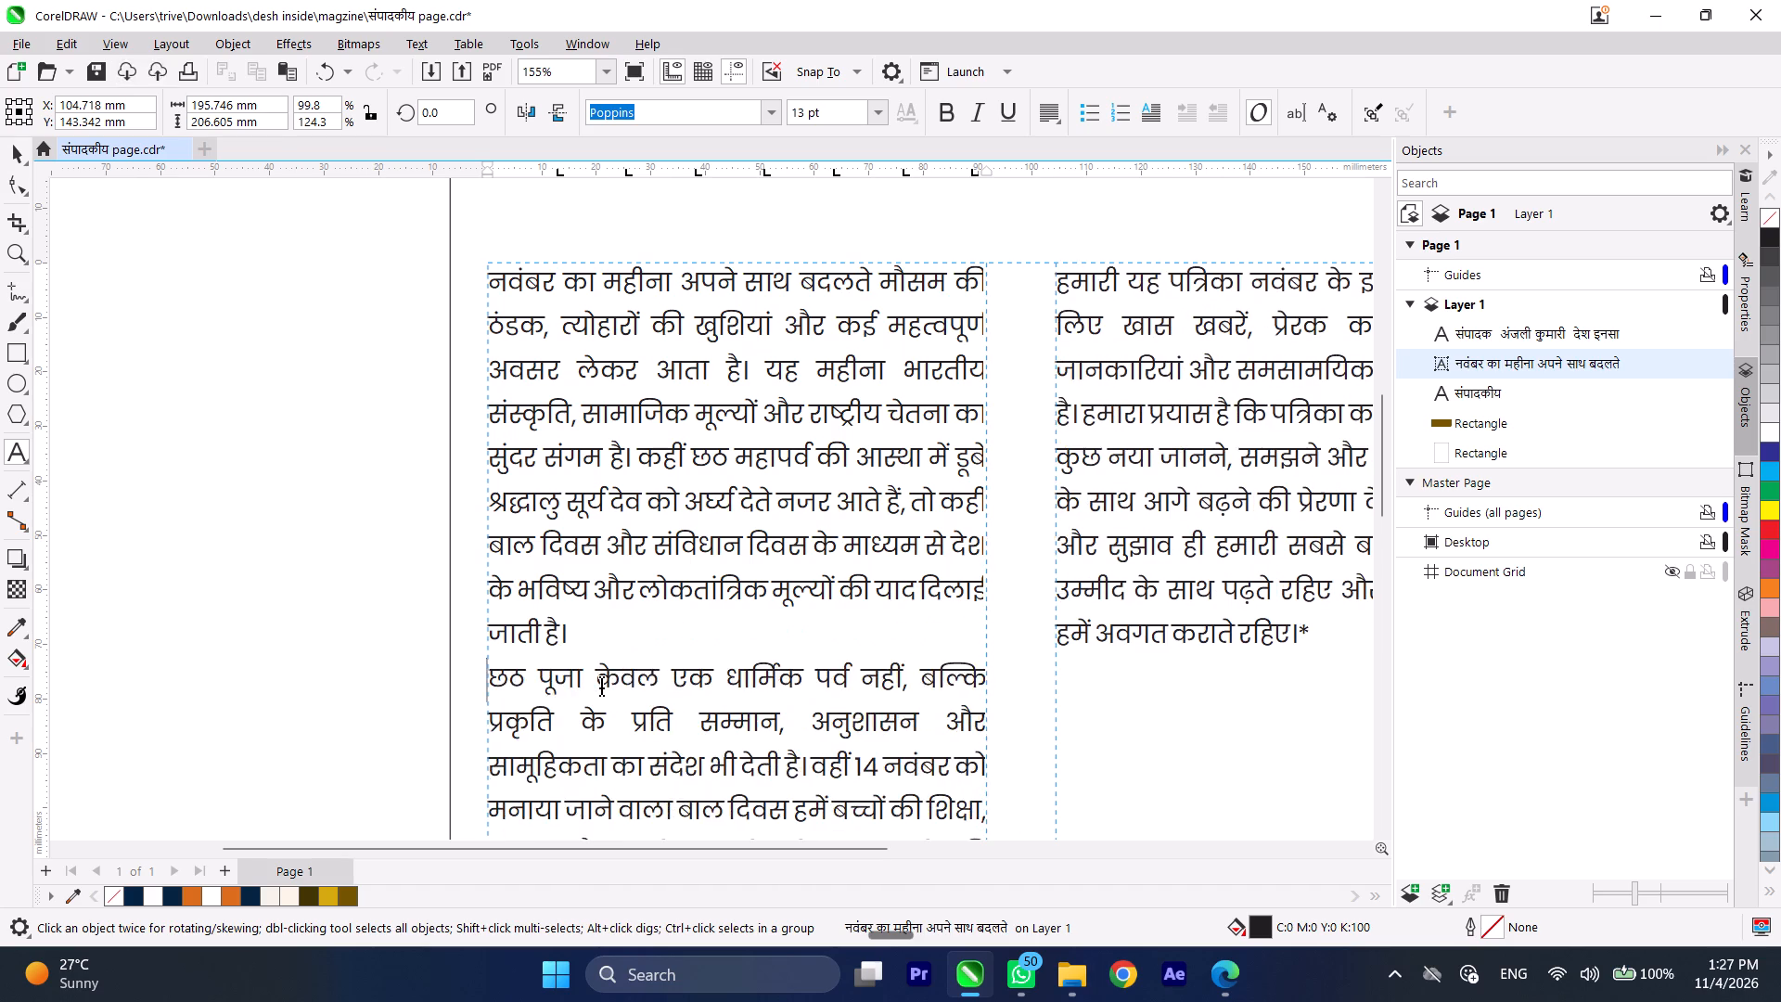
key(BackSpace)
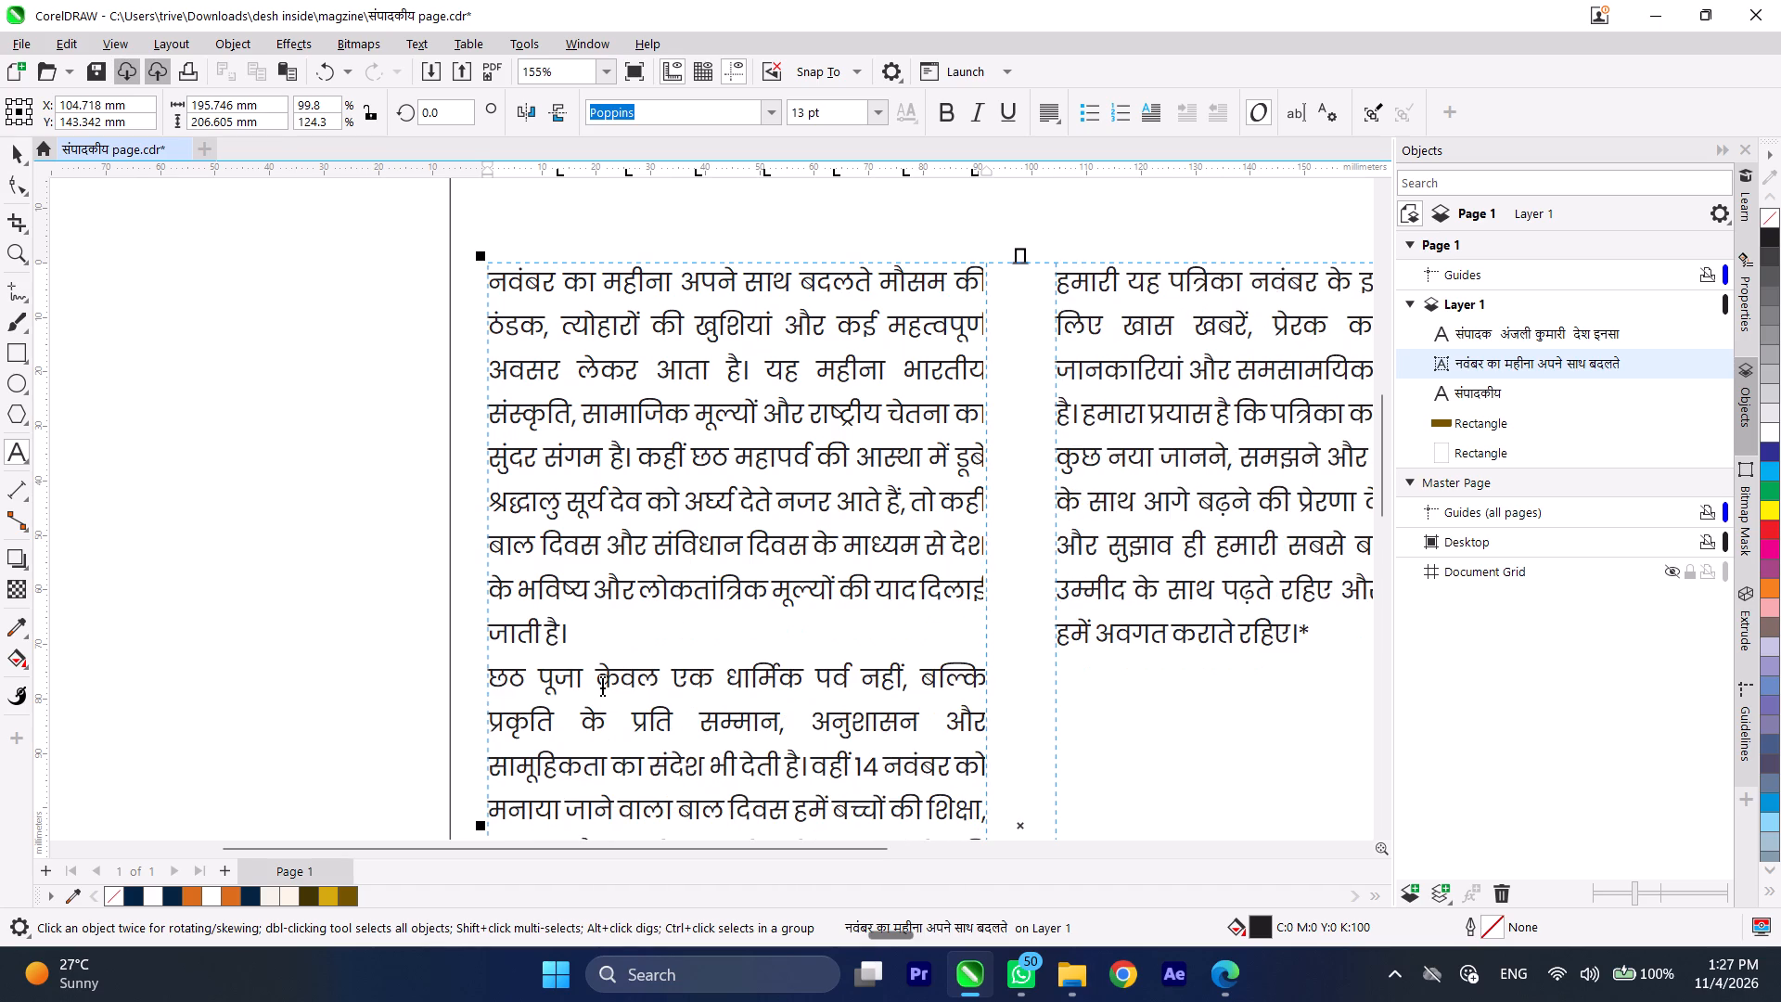
key(Return)
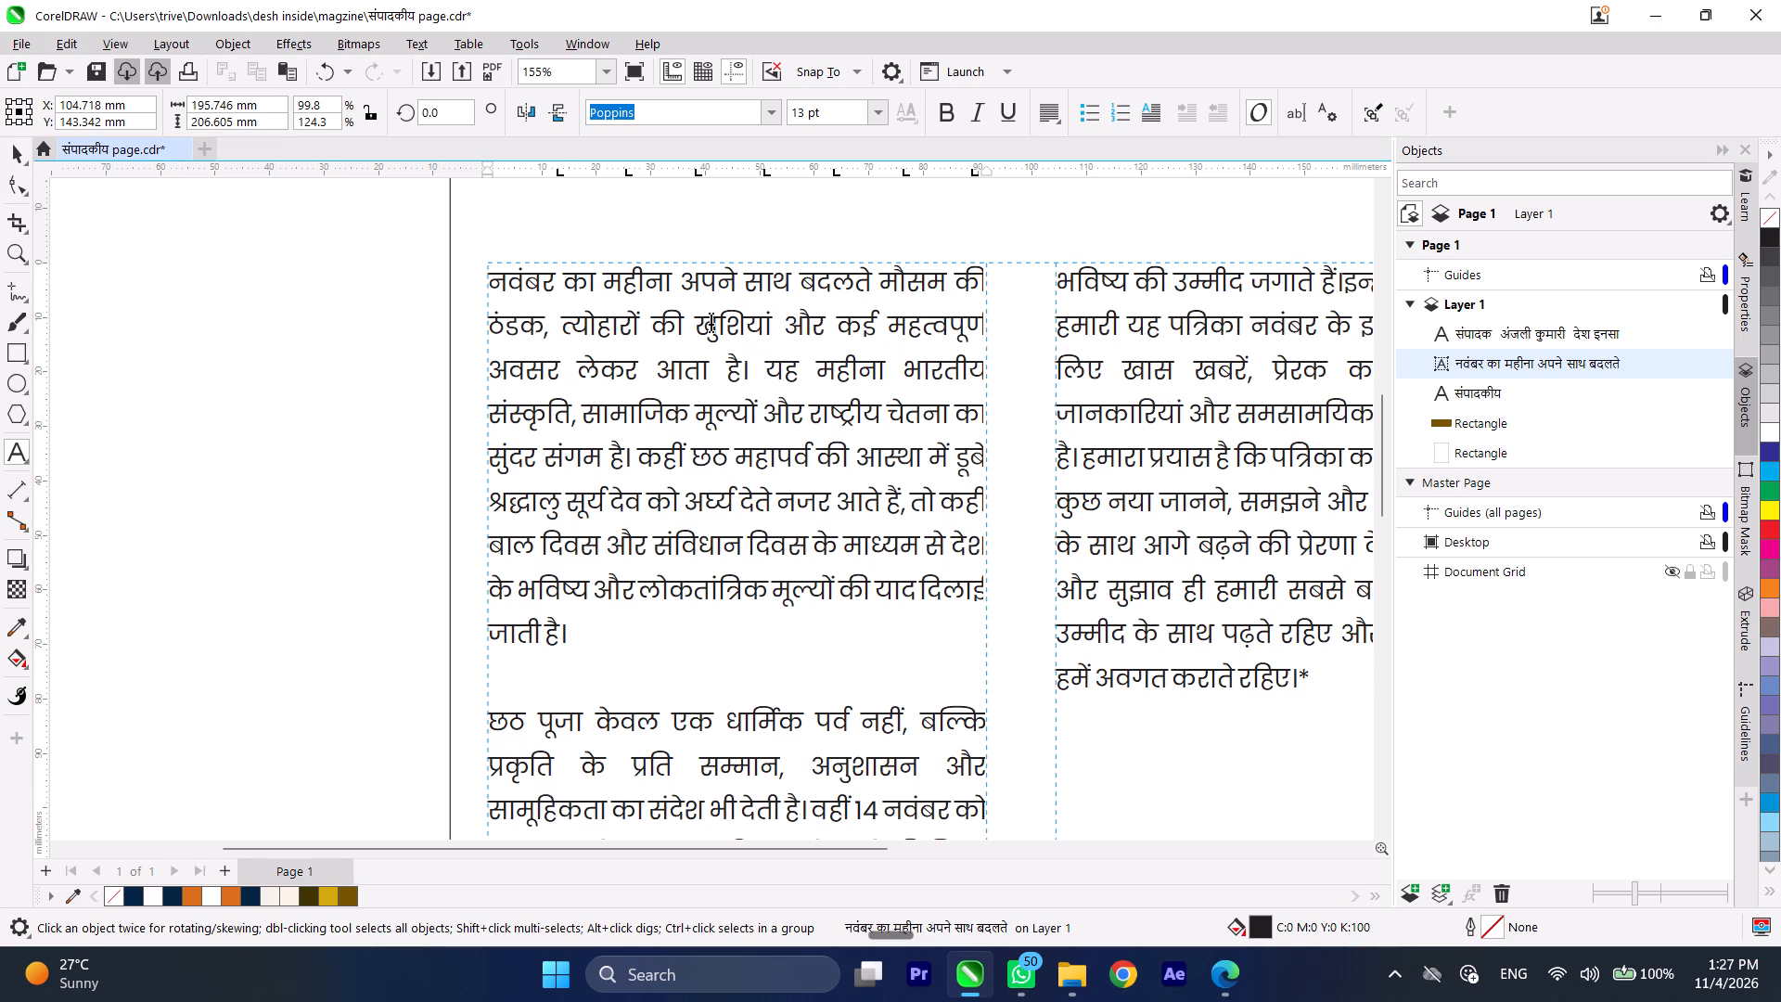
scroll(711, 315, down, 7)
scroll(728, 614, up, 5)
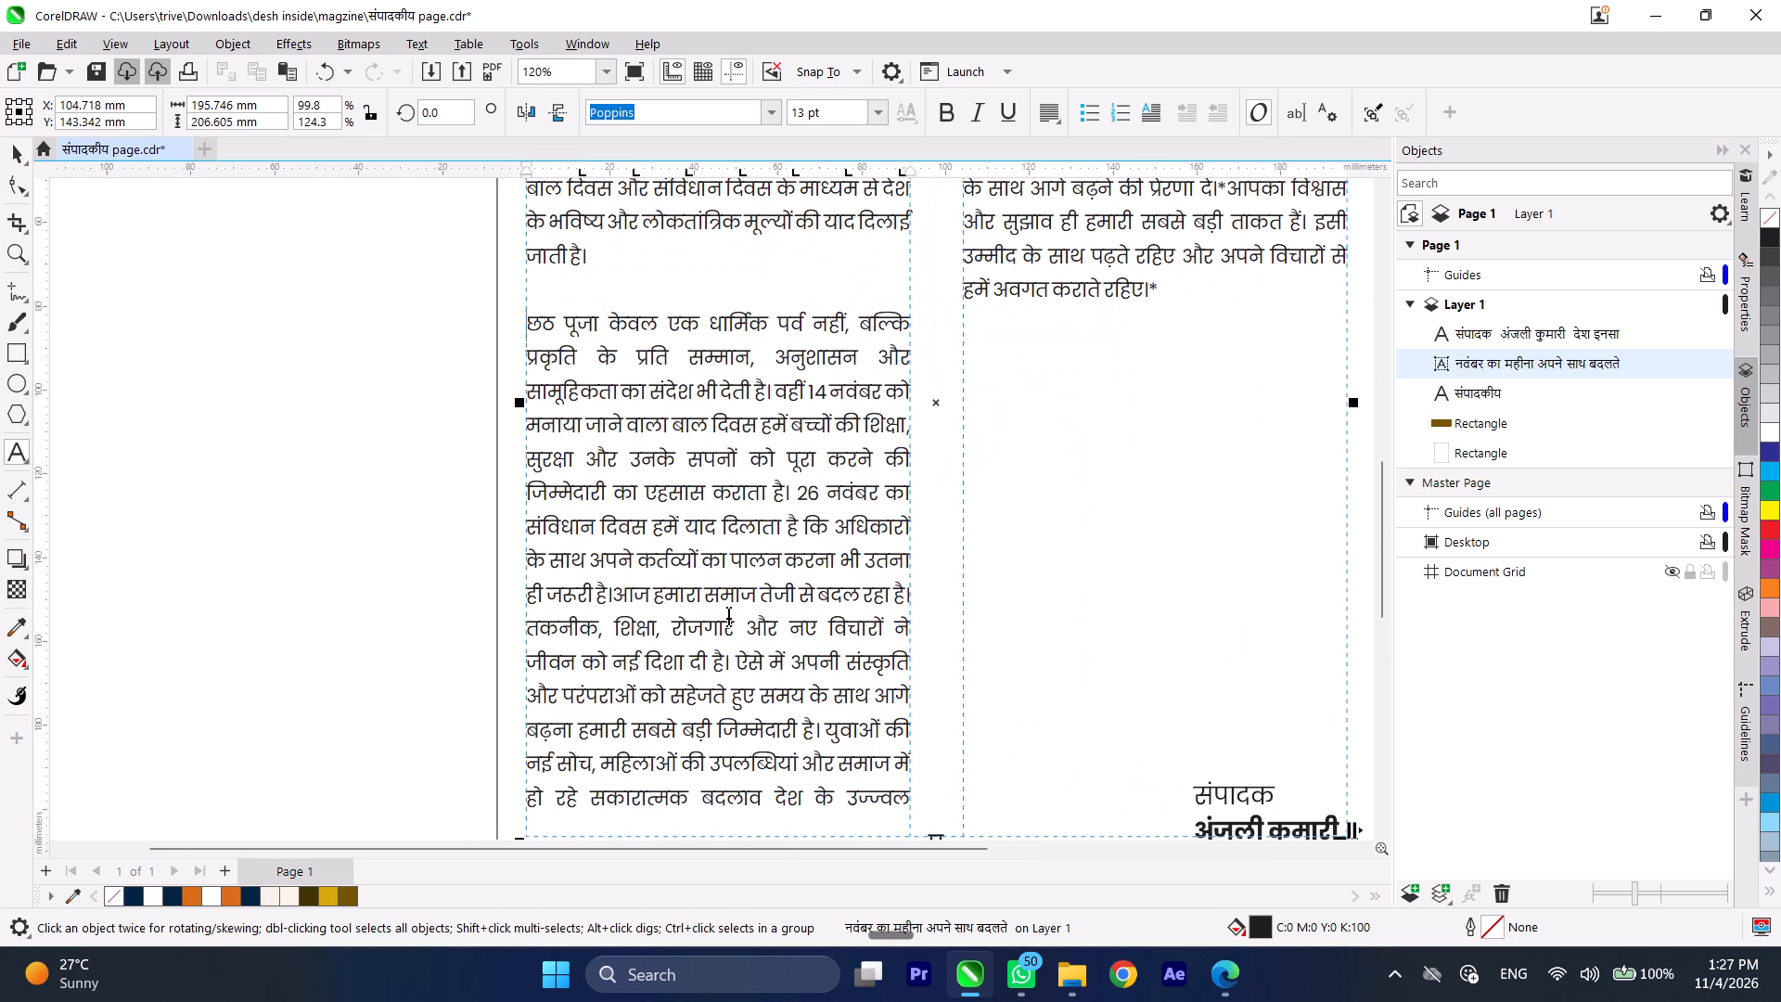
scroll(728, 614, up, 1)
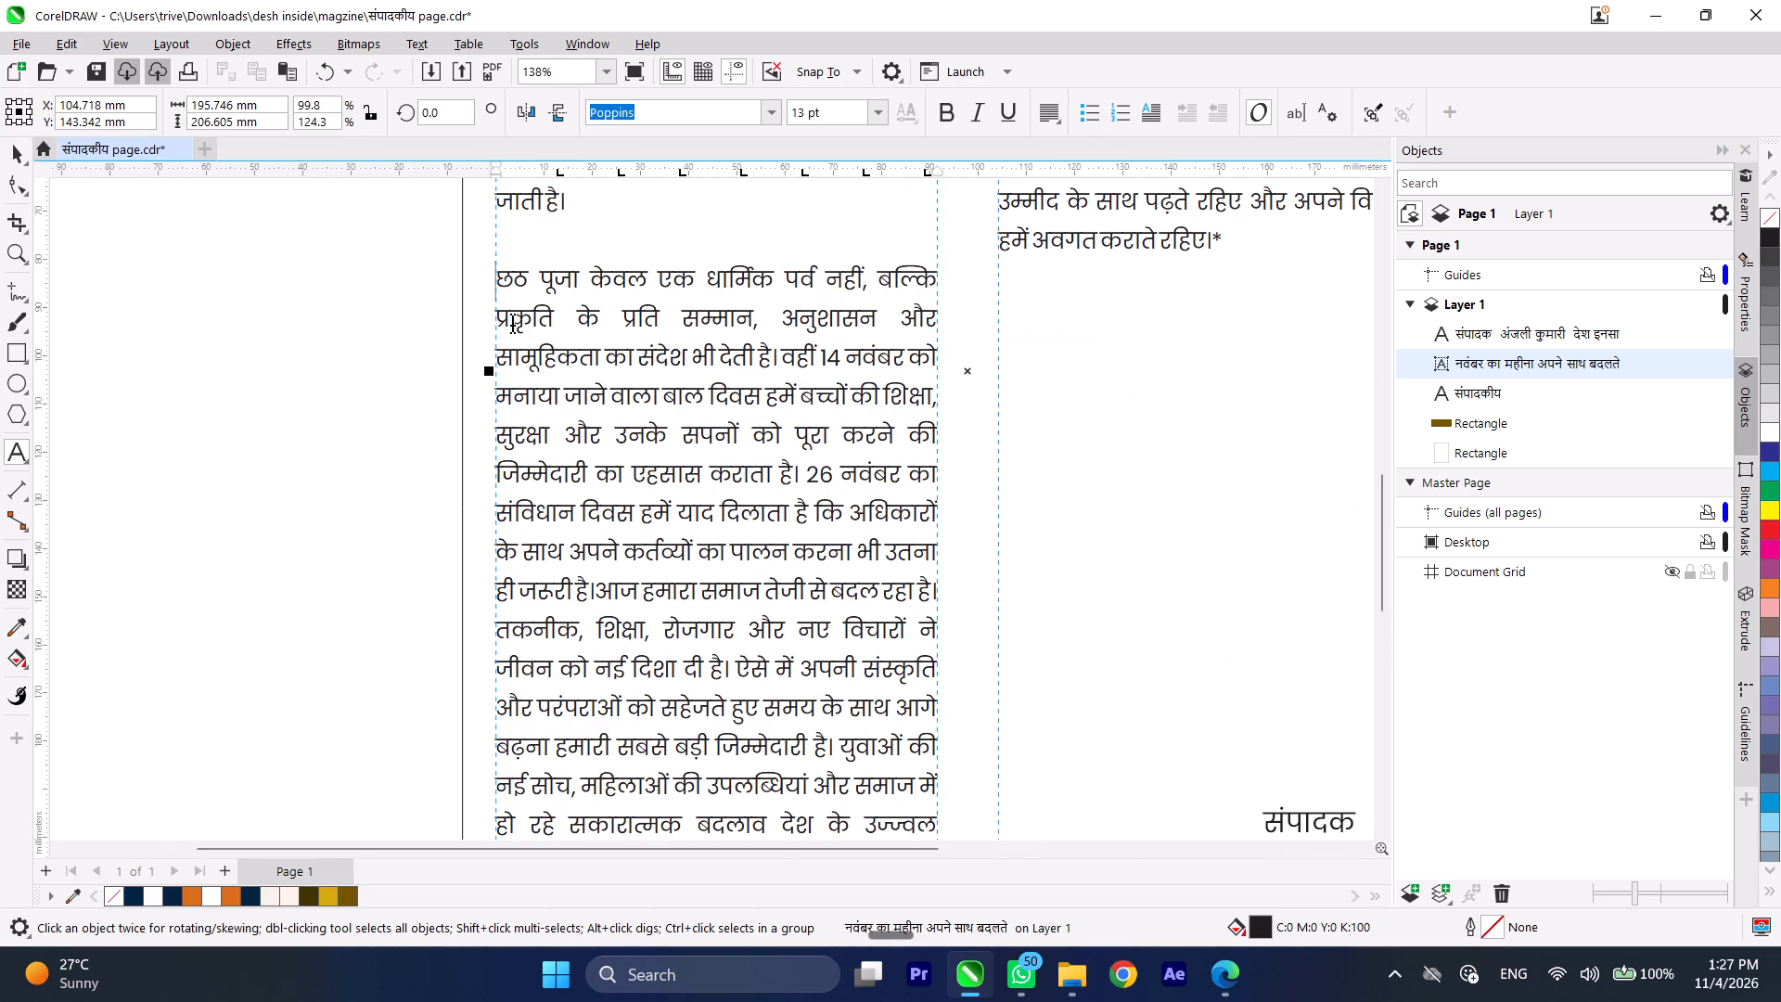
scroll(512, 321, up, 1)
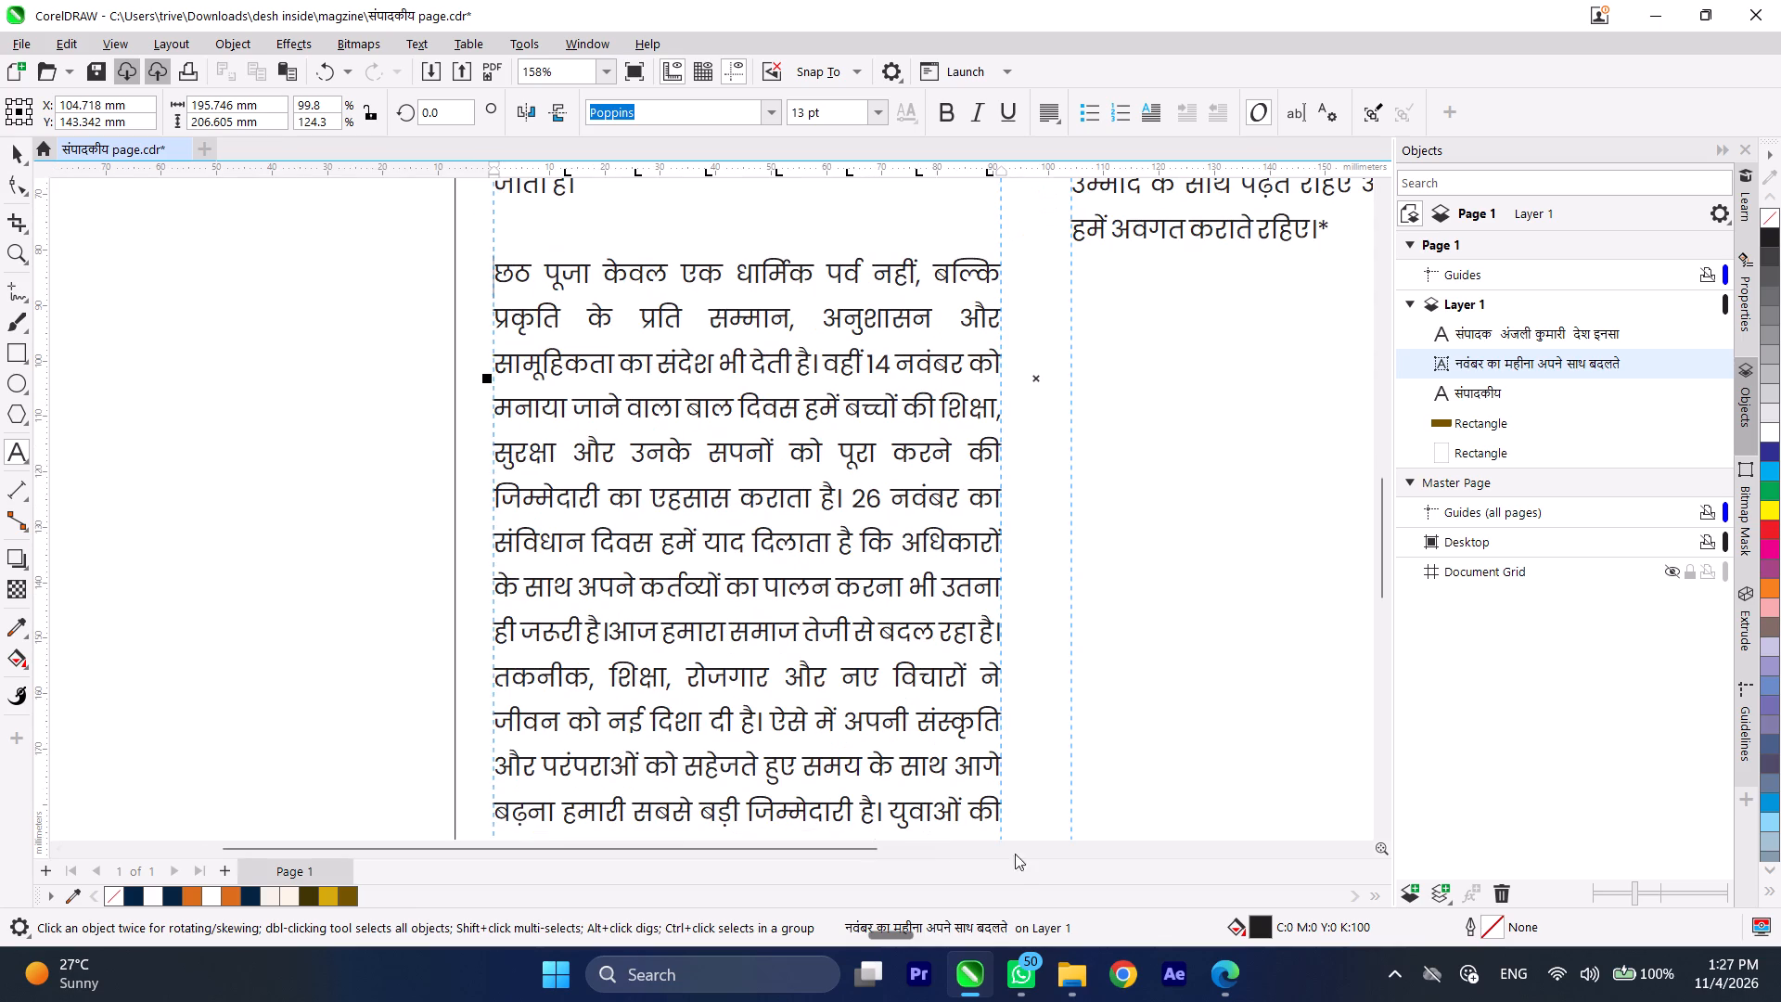
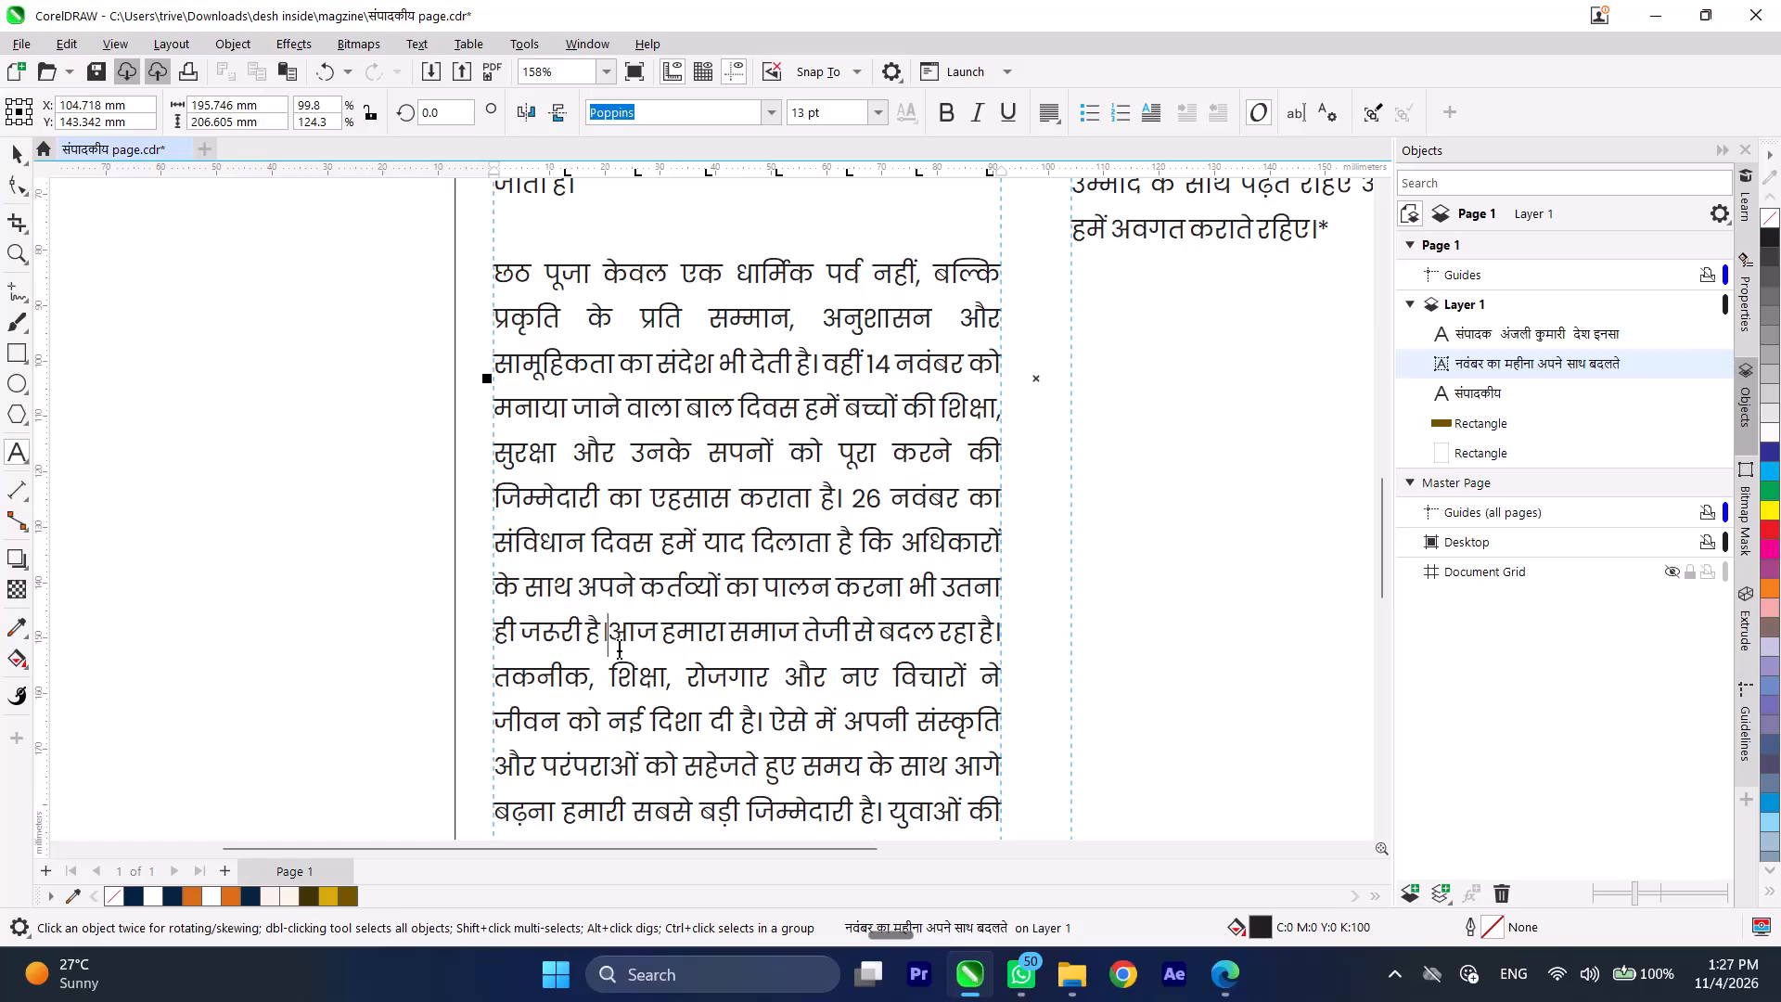
Start a new paragraph at आज हमारा समाज तेजी से बदल रहा है in the first column, leaving one blank line above it.
key(Return)
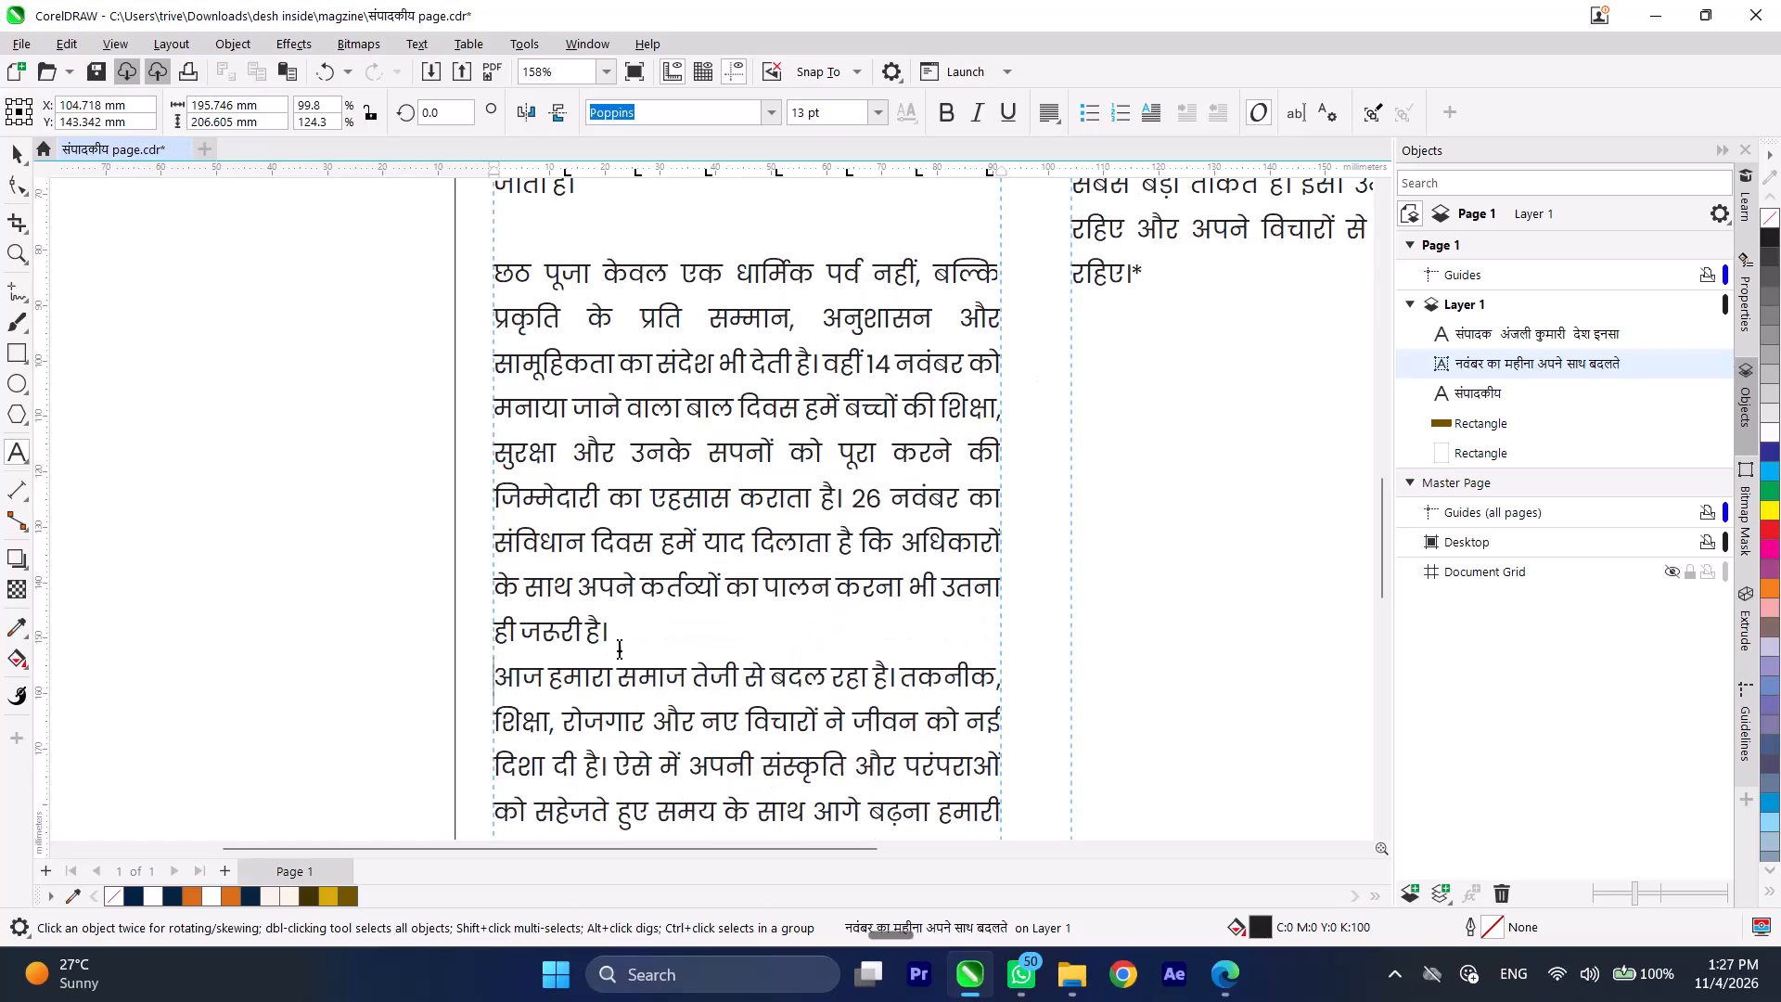
key(Return)
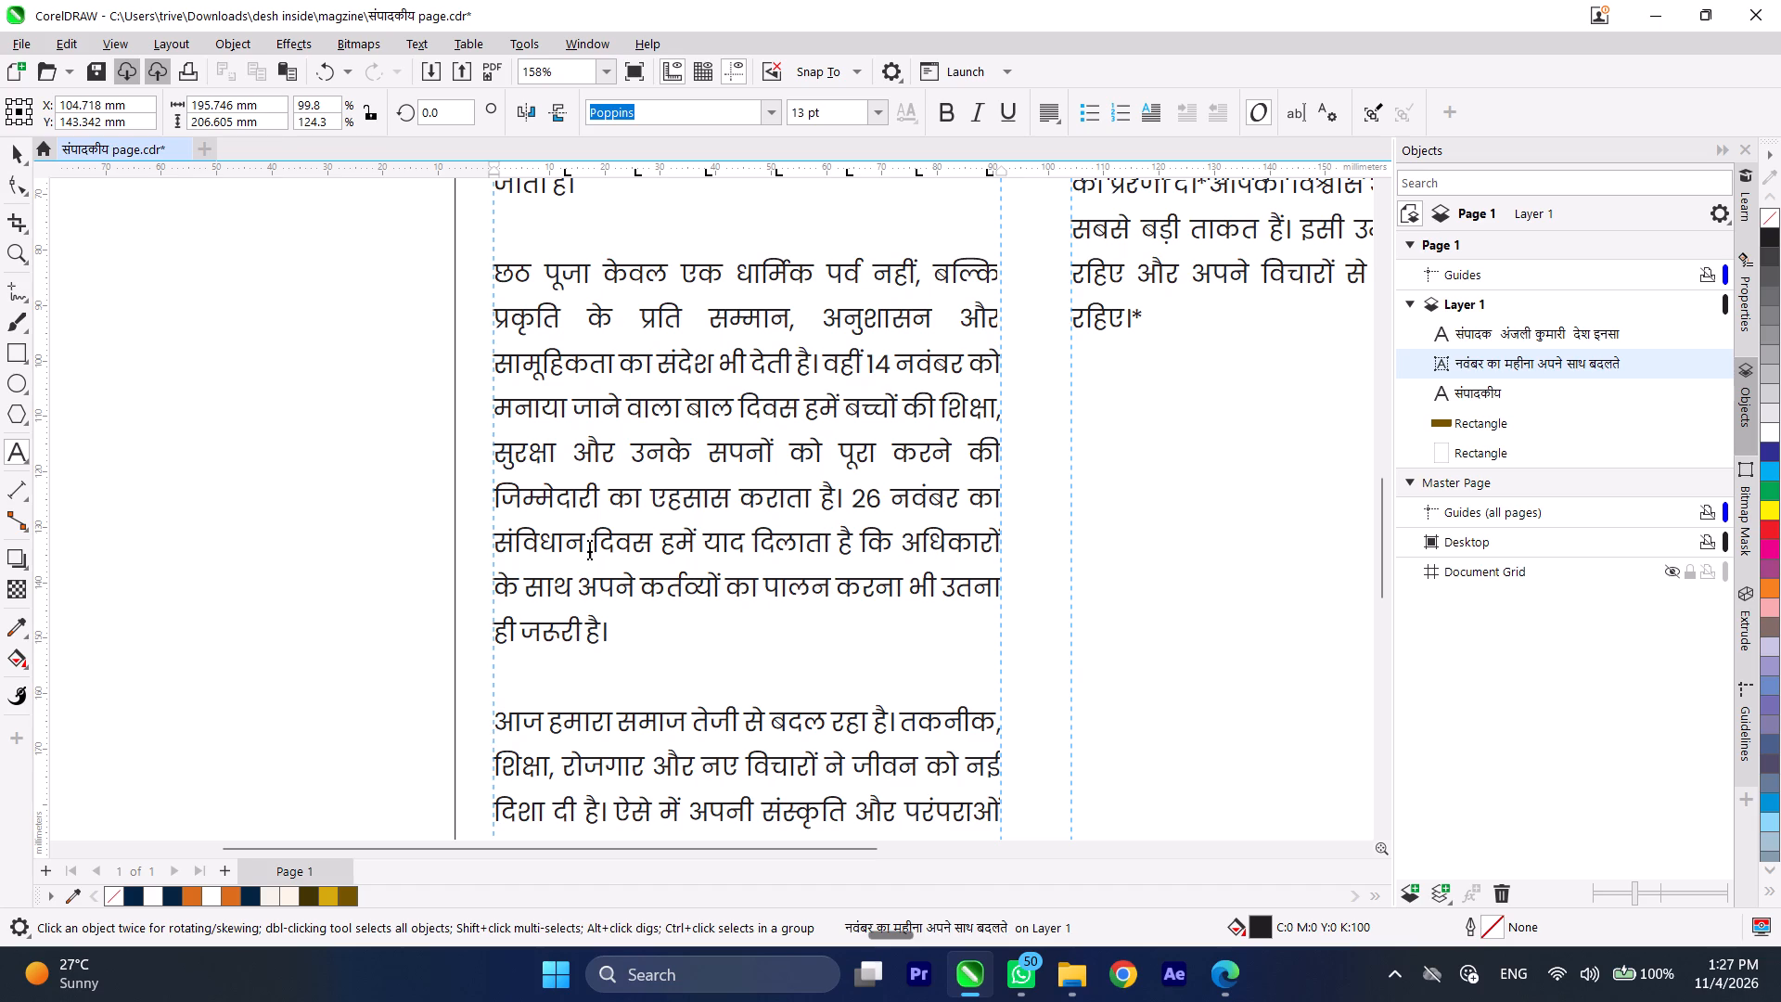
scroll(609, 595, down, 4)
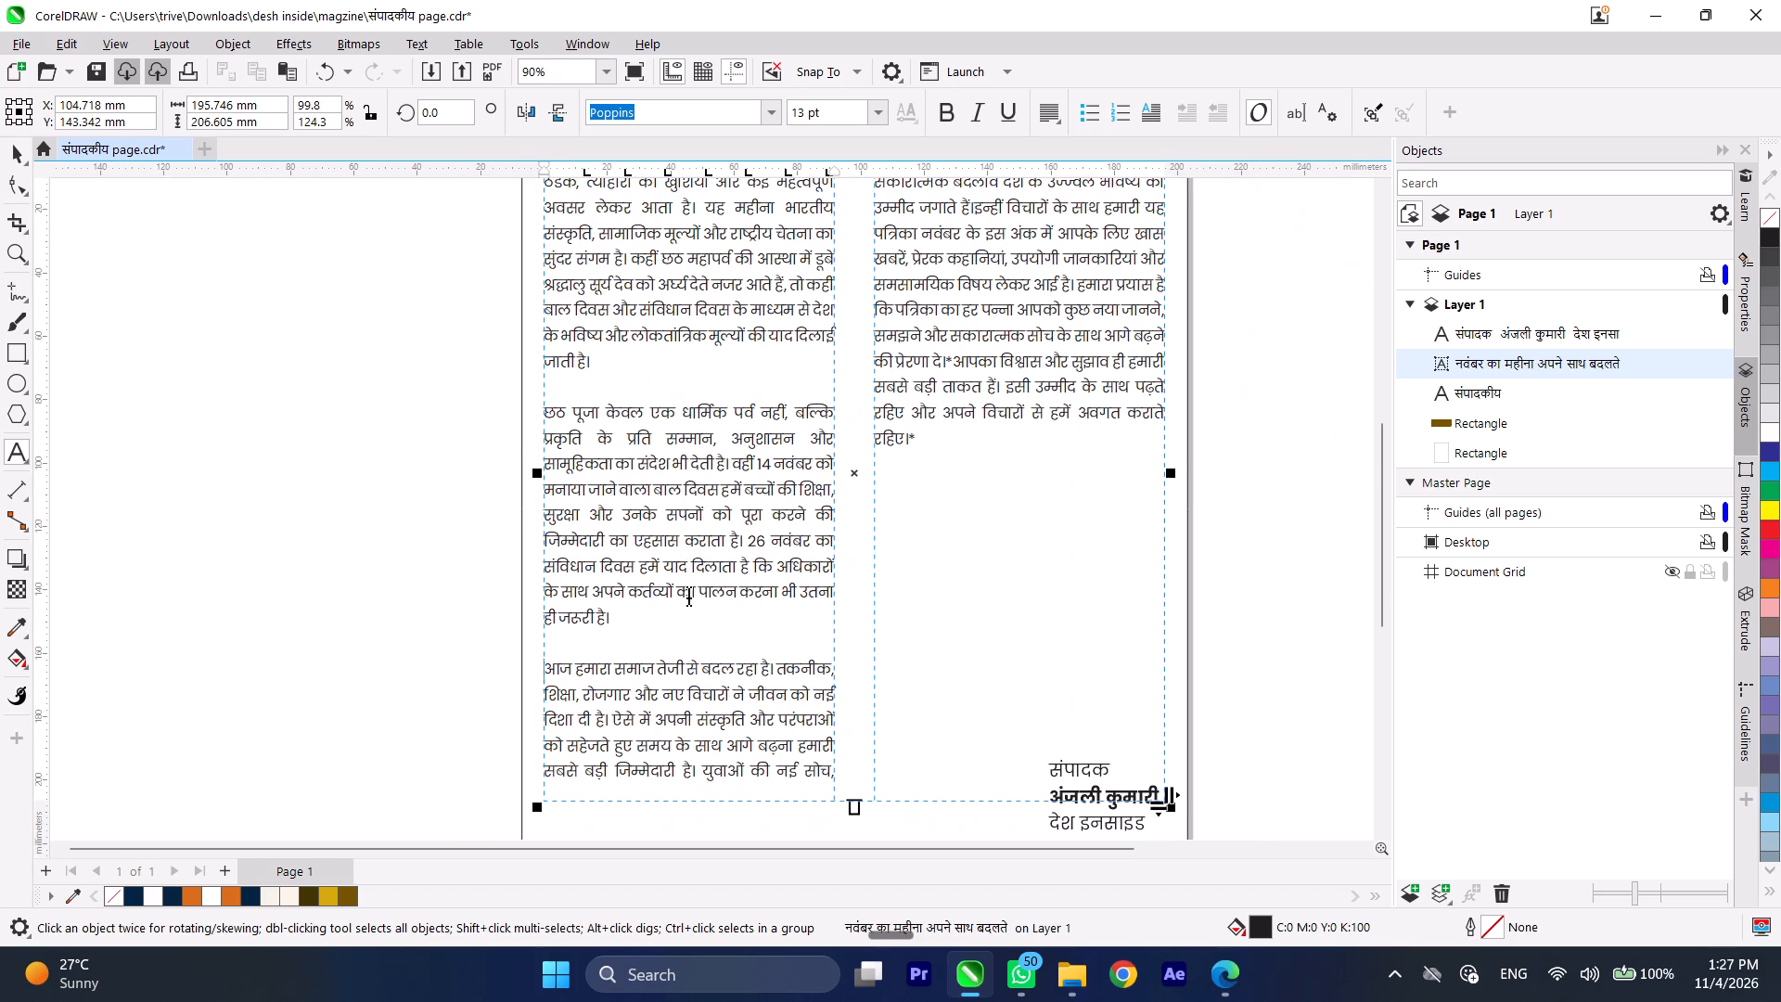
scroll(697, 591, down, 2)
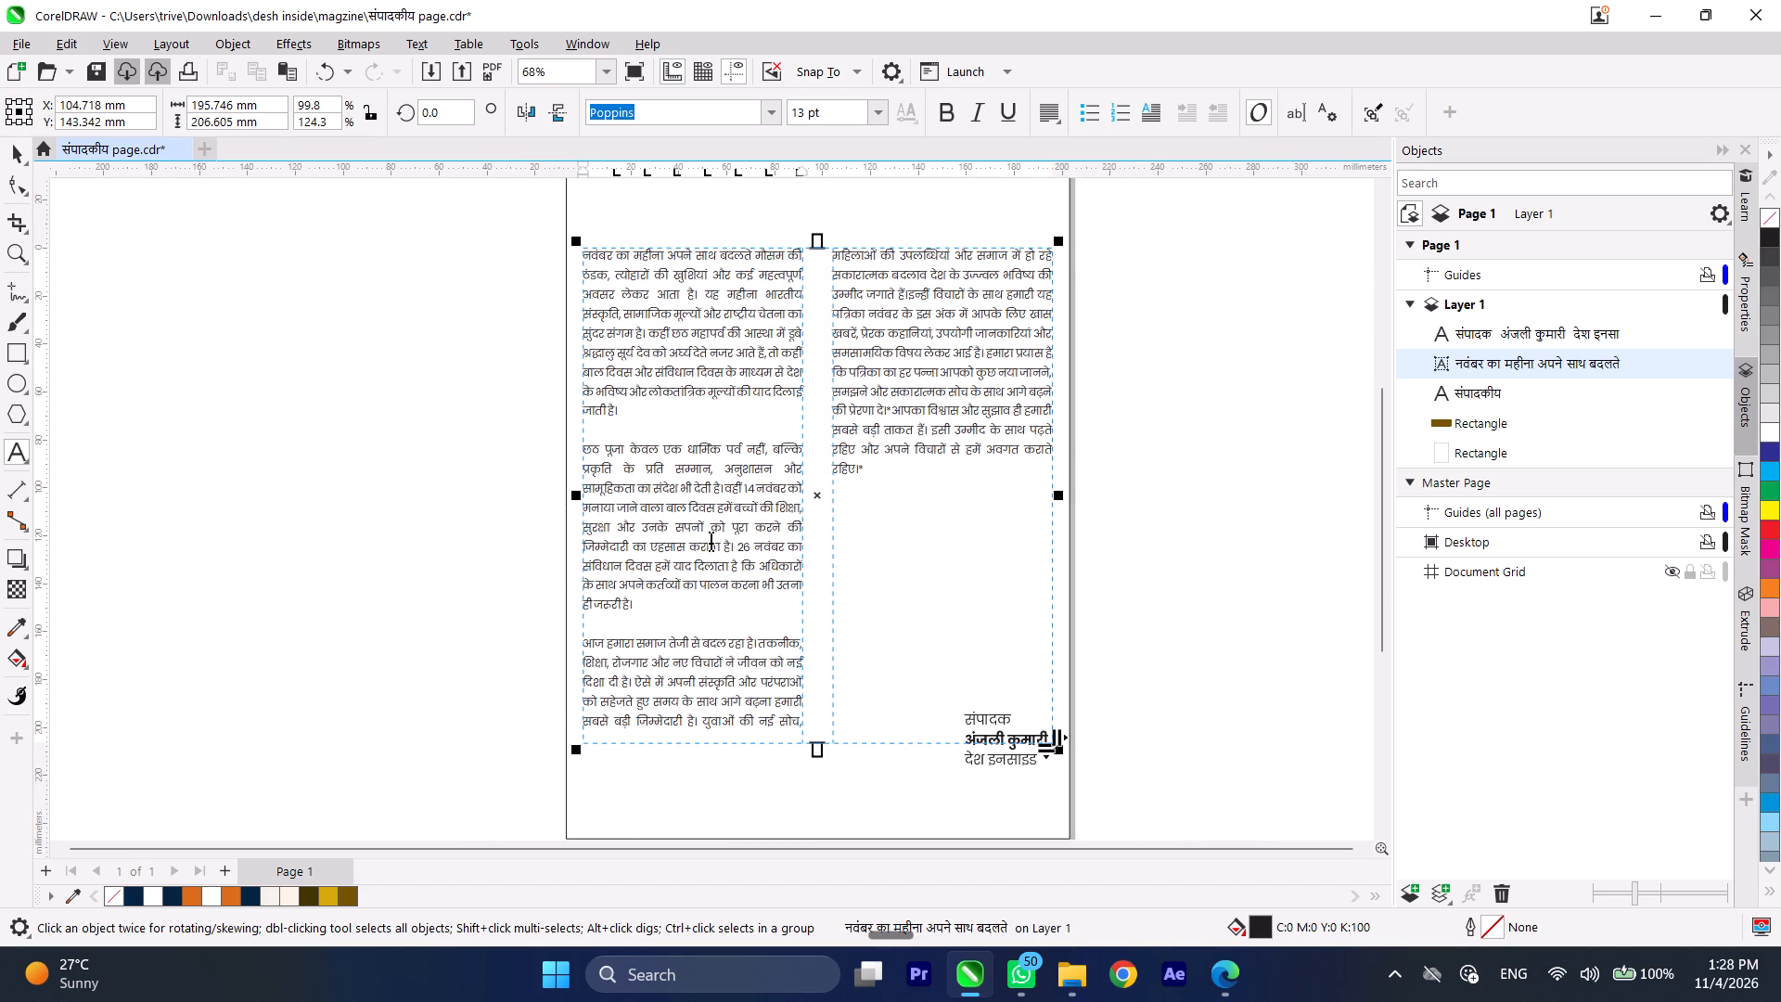
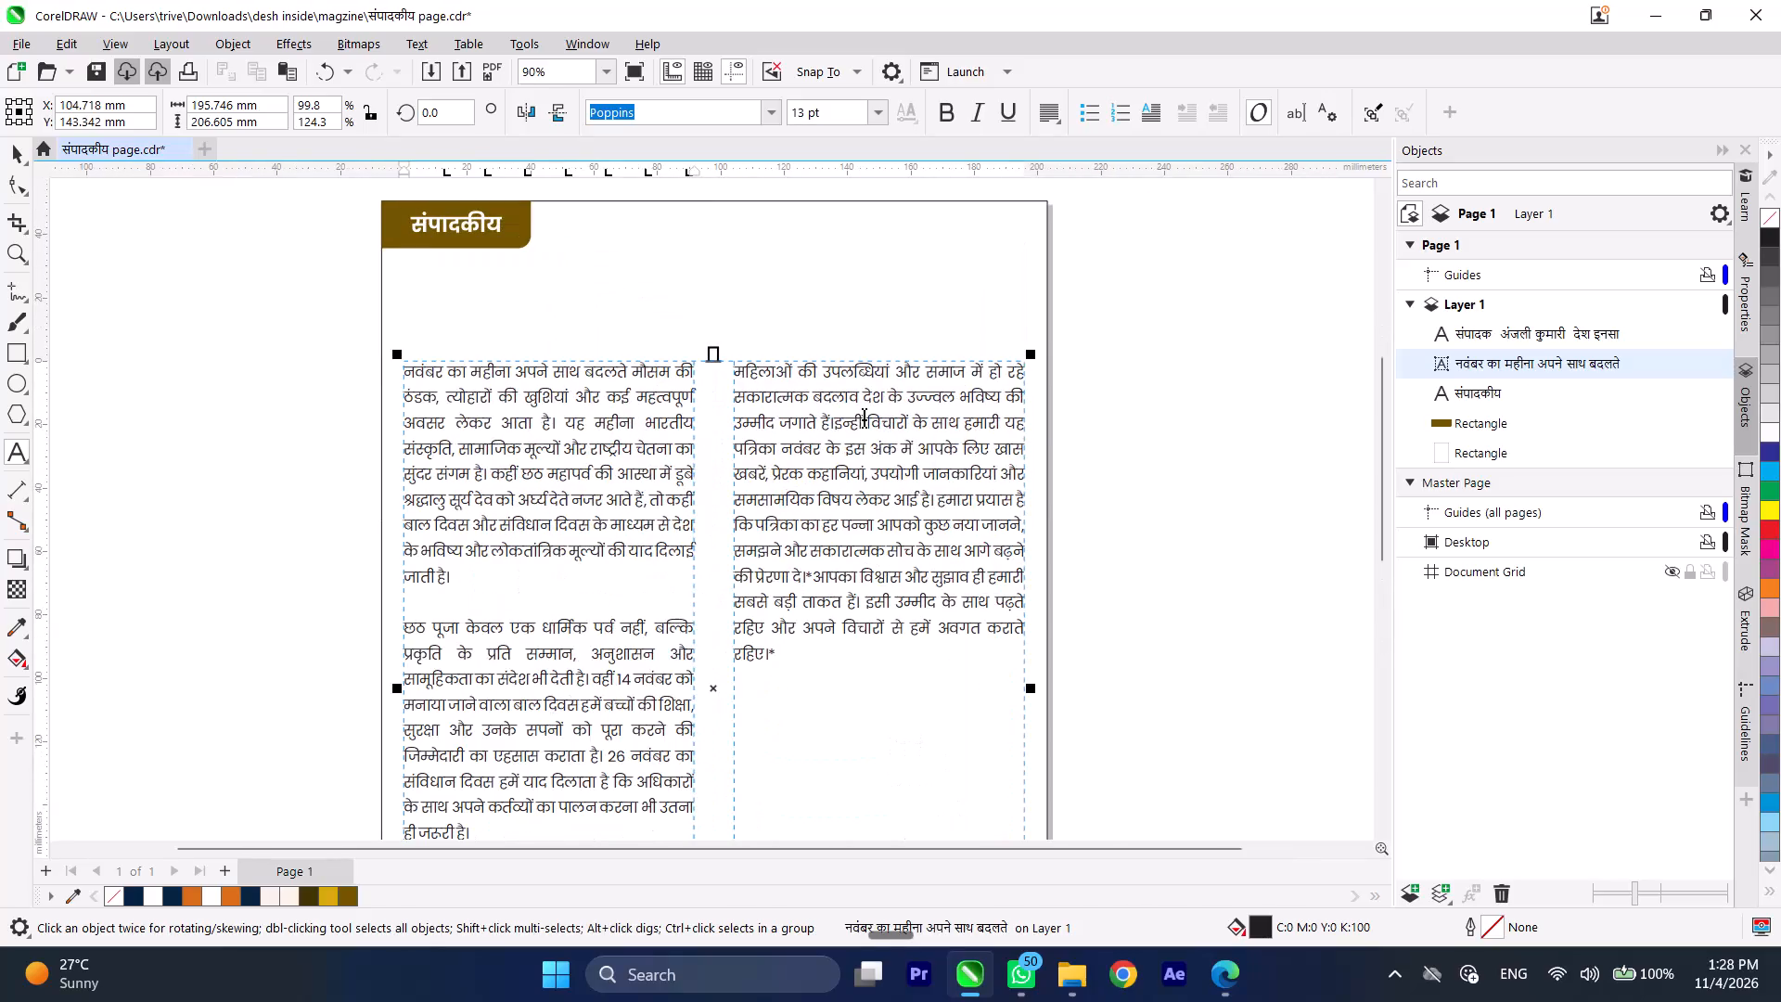
Start a new paragraph at इन्हीं विचारों के साथ हमारी यह पत्रिका in the second column, leaving one blank line above it.
scroll(864, 416, up, 2)
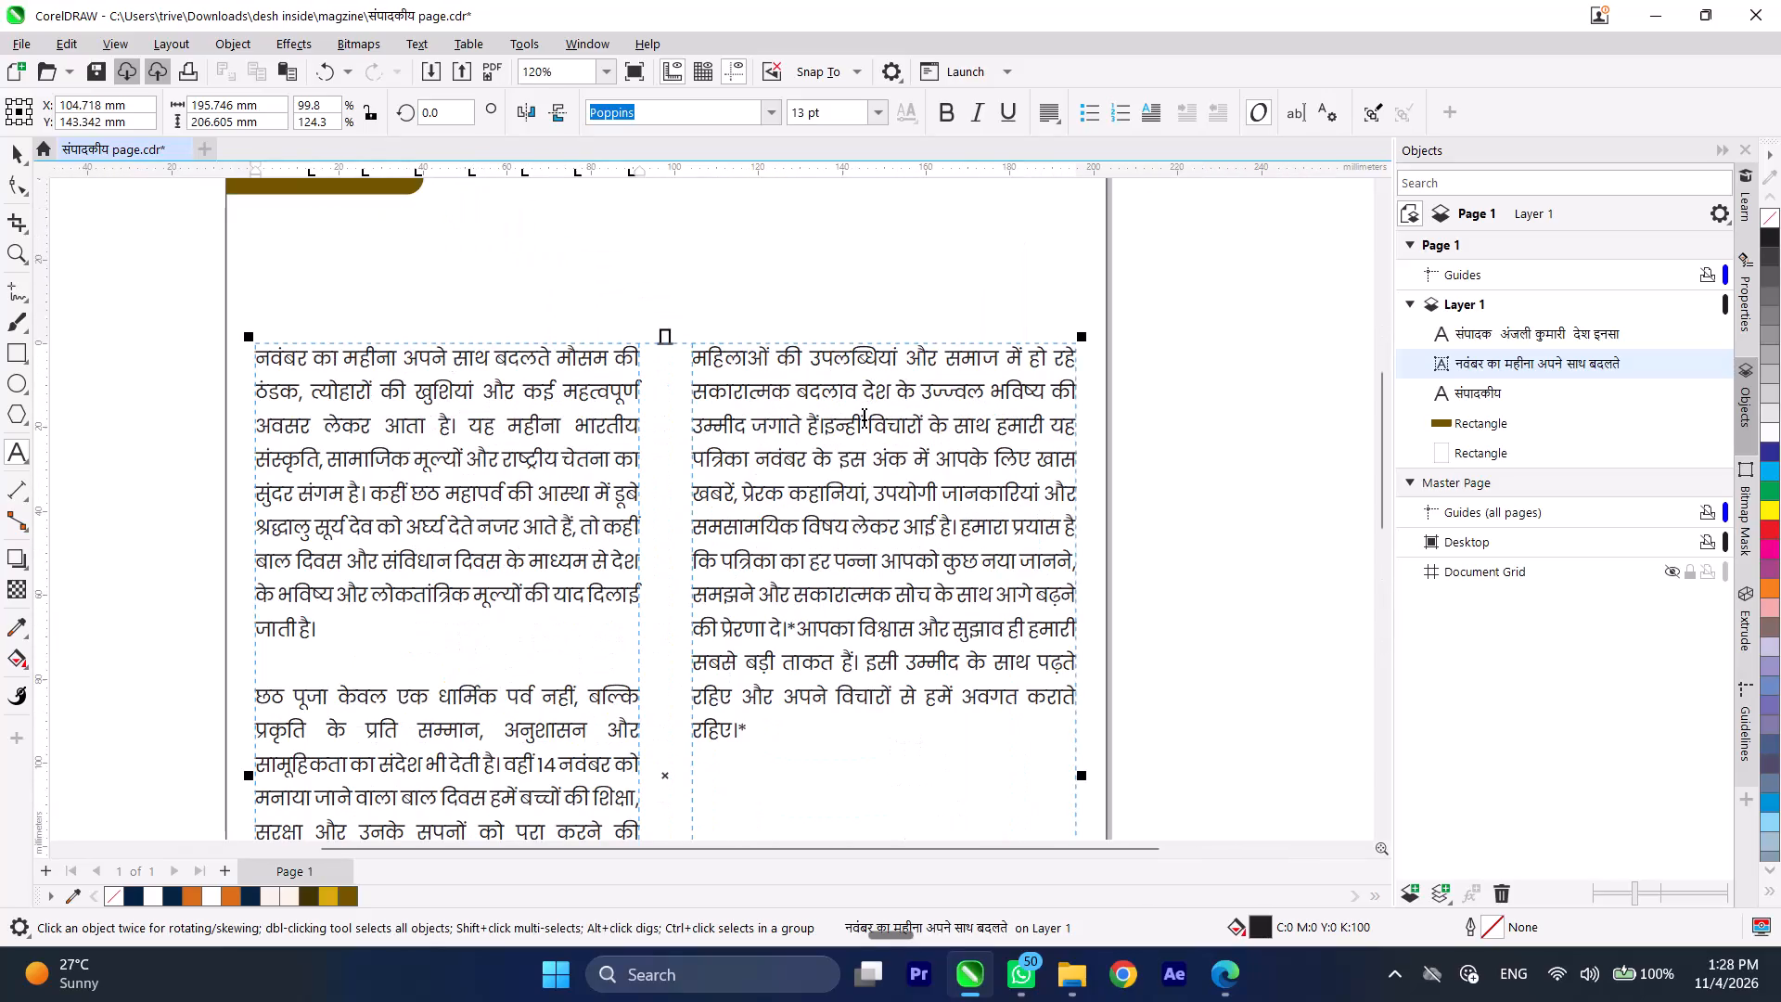
scroll(864, 416, up, 1)
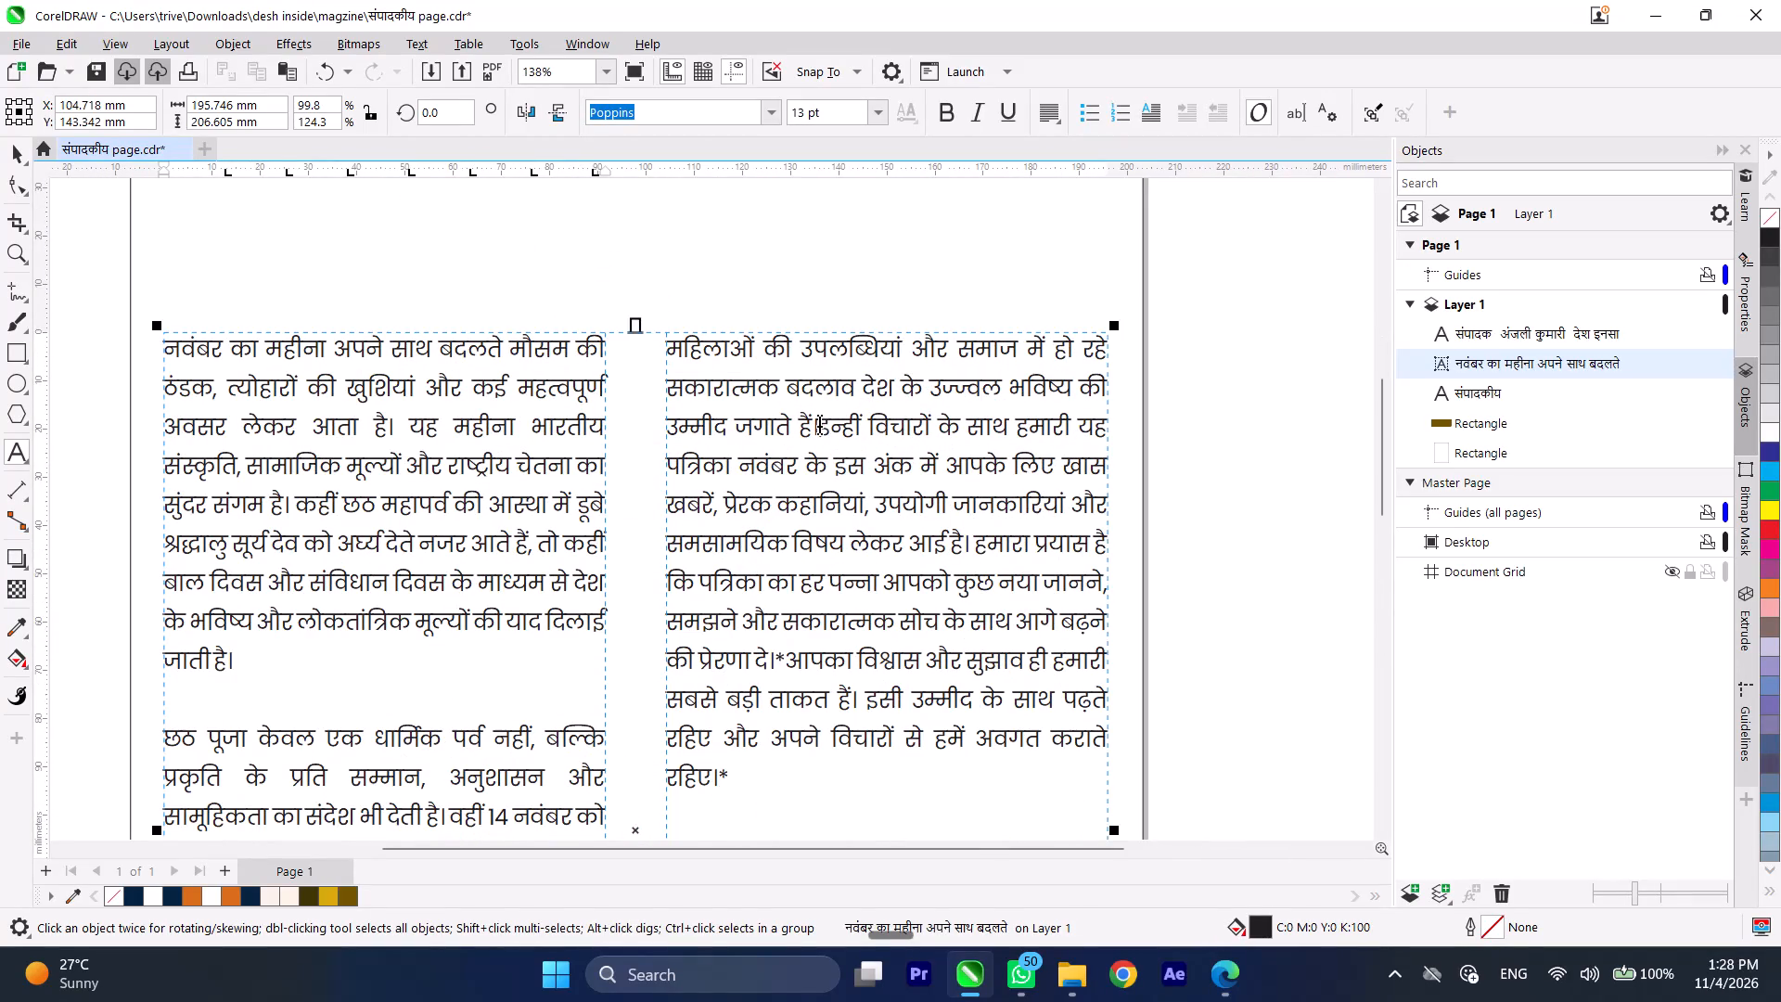
click(819, 422)
key(Return)
key(Return)
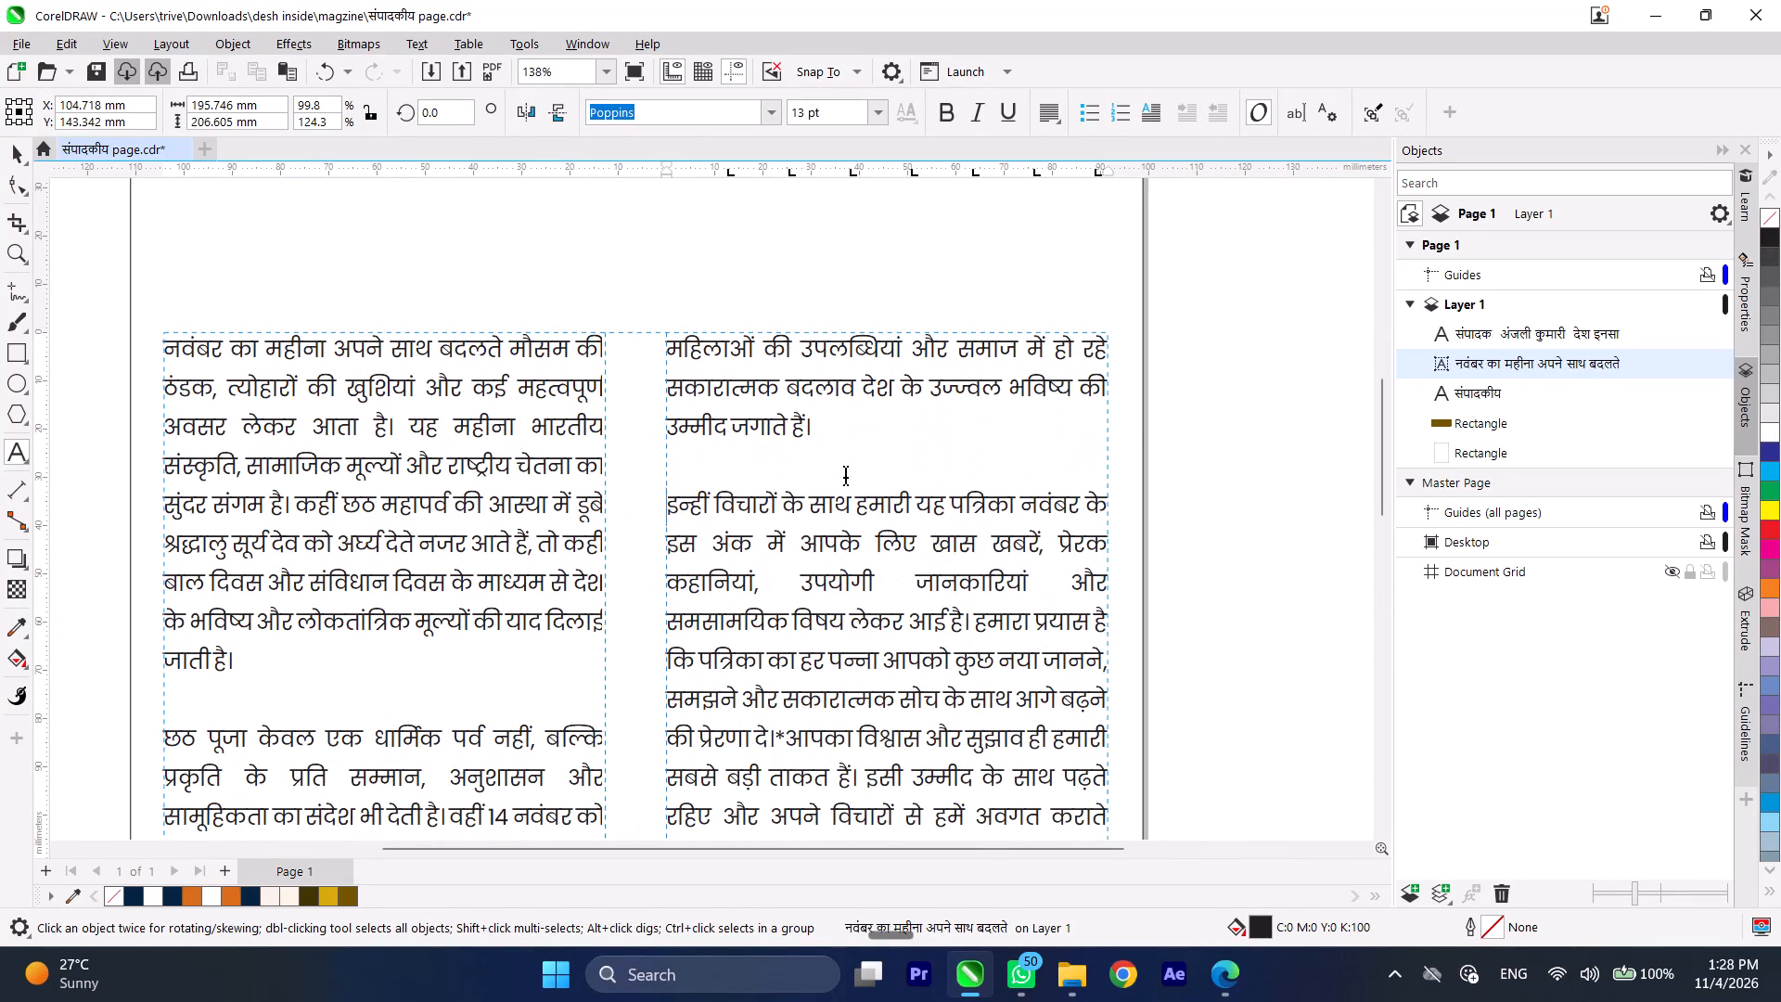
scroll(875, 406, down, 4)
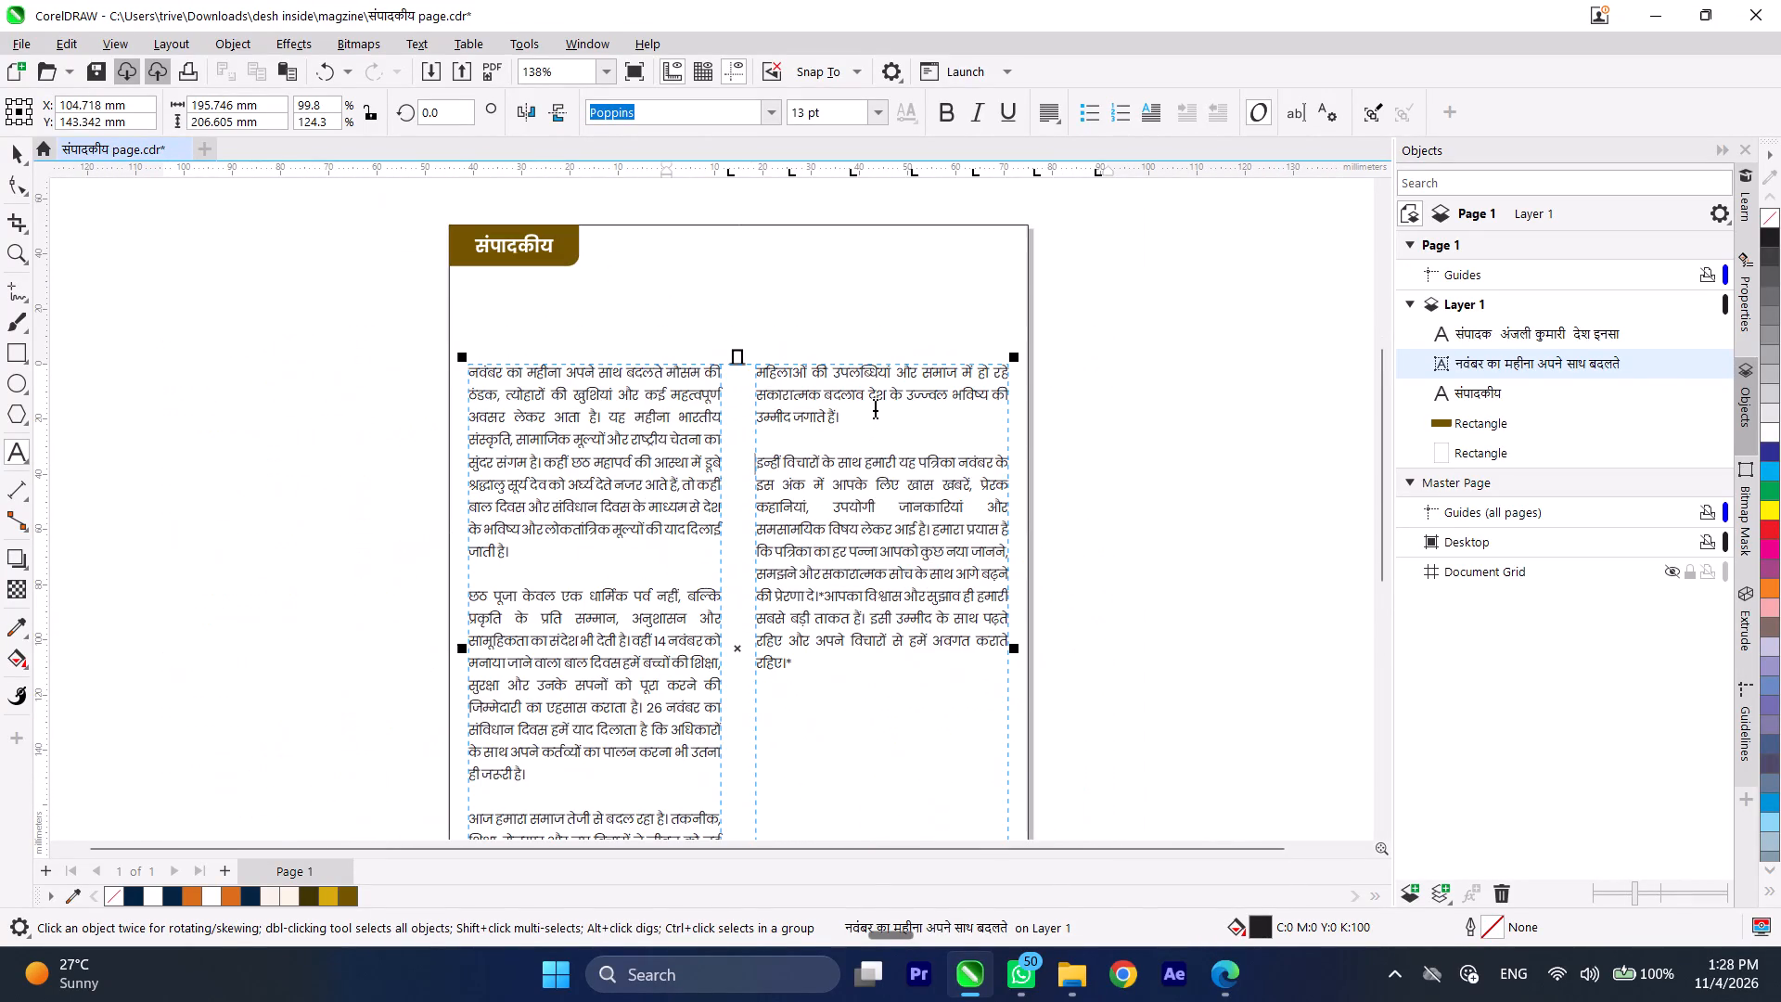
scroll(852, 534, up, 2)
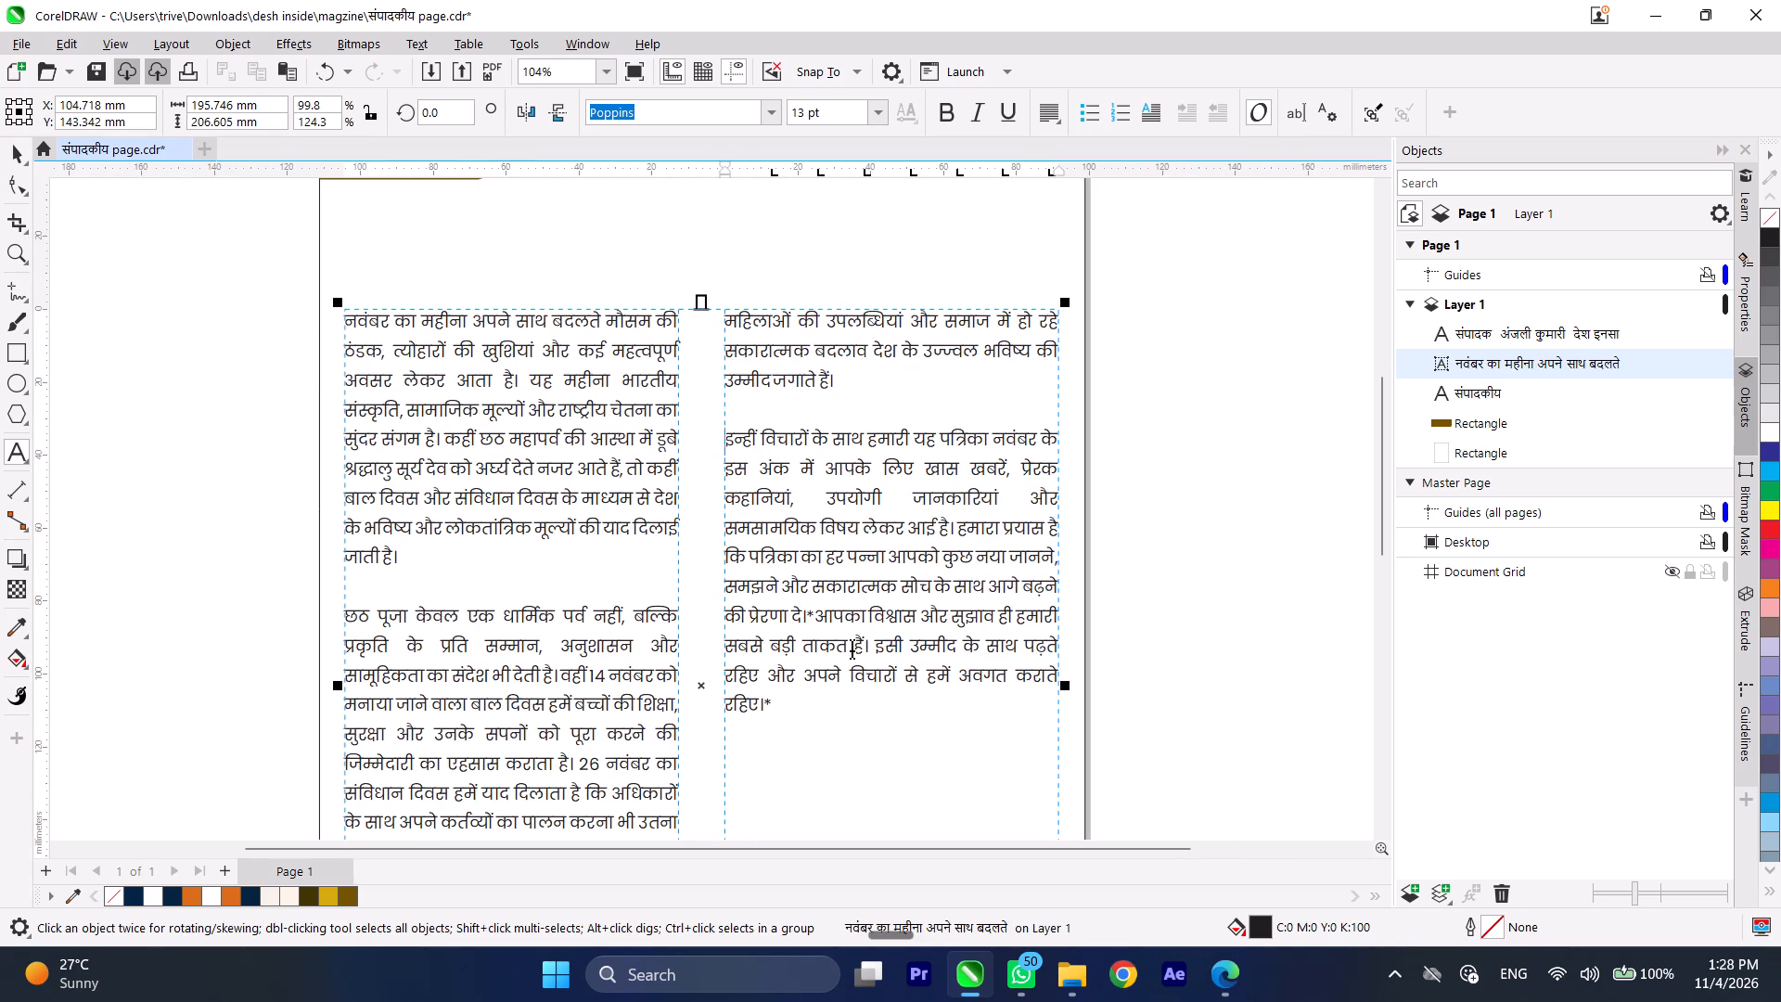
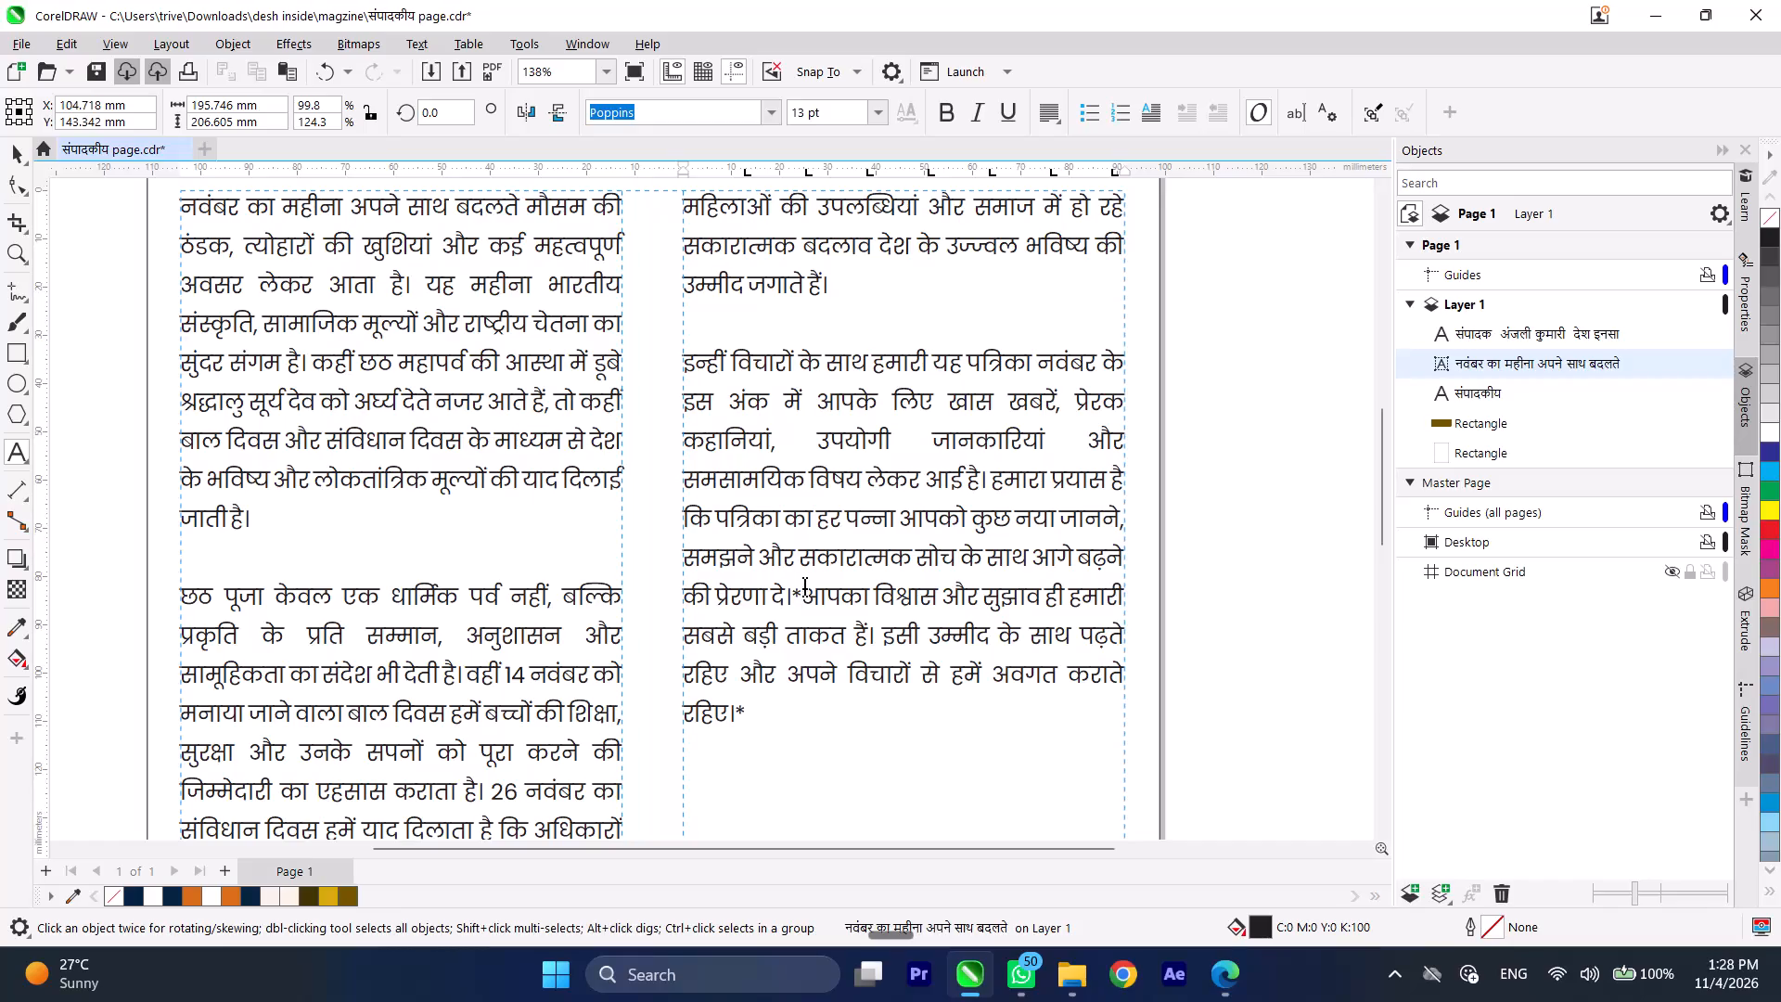
Replace the asterisk before आपका विश्वास और सुझाव in the second column with a paragraph break, leaving one blank line above the new paragraph.
key(BackSpace)
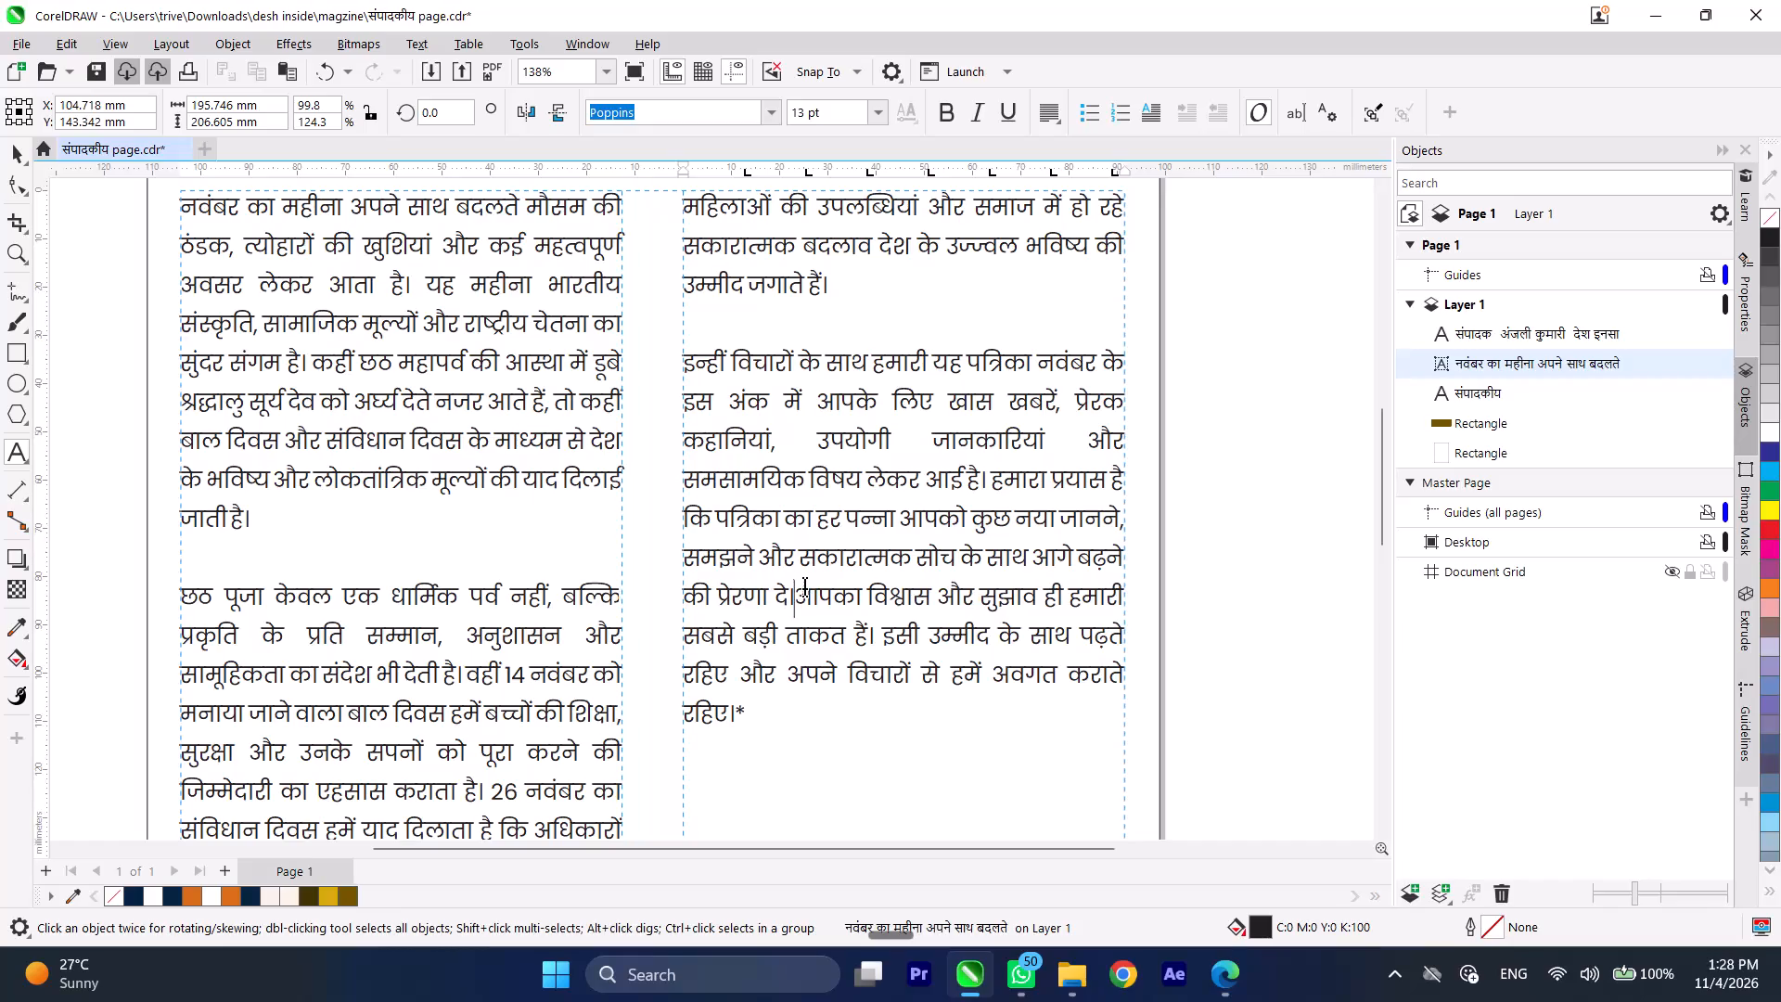
key(Return)
key(Return)
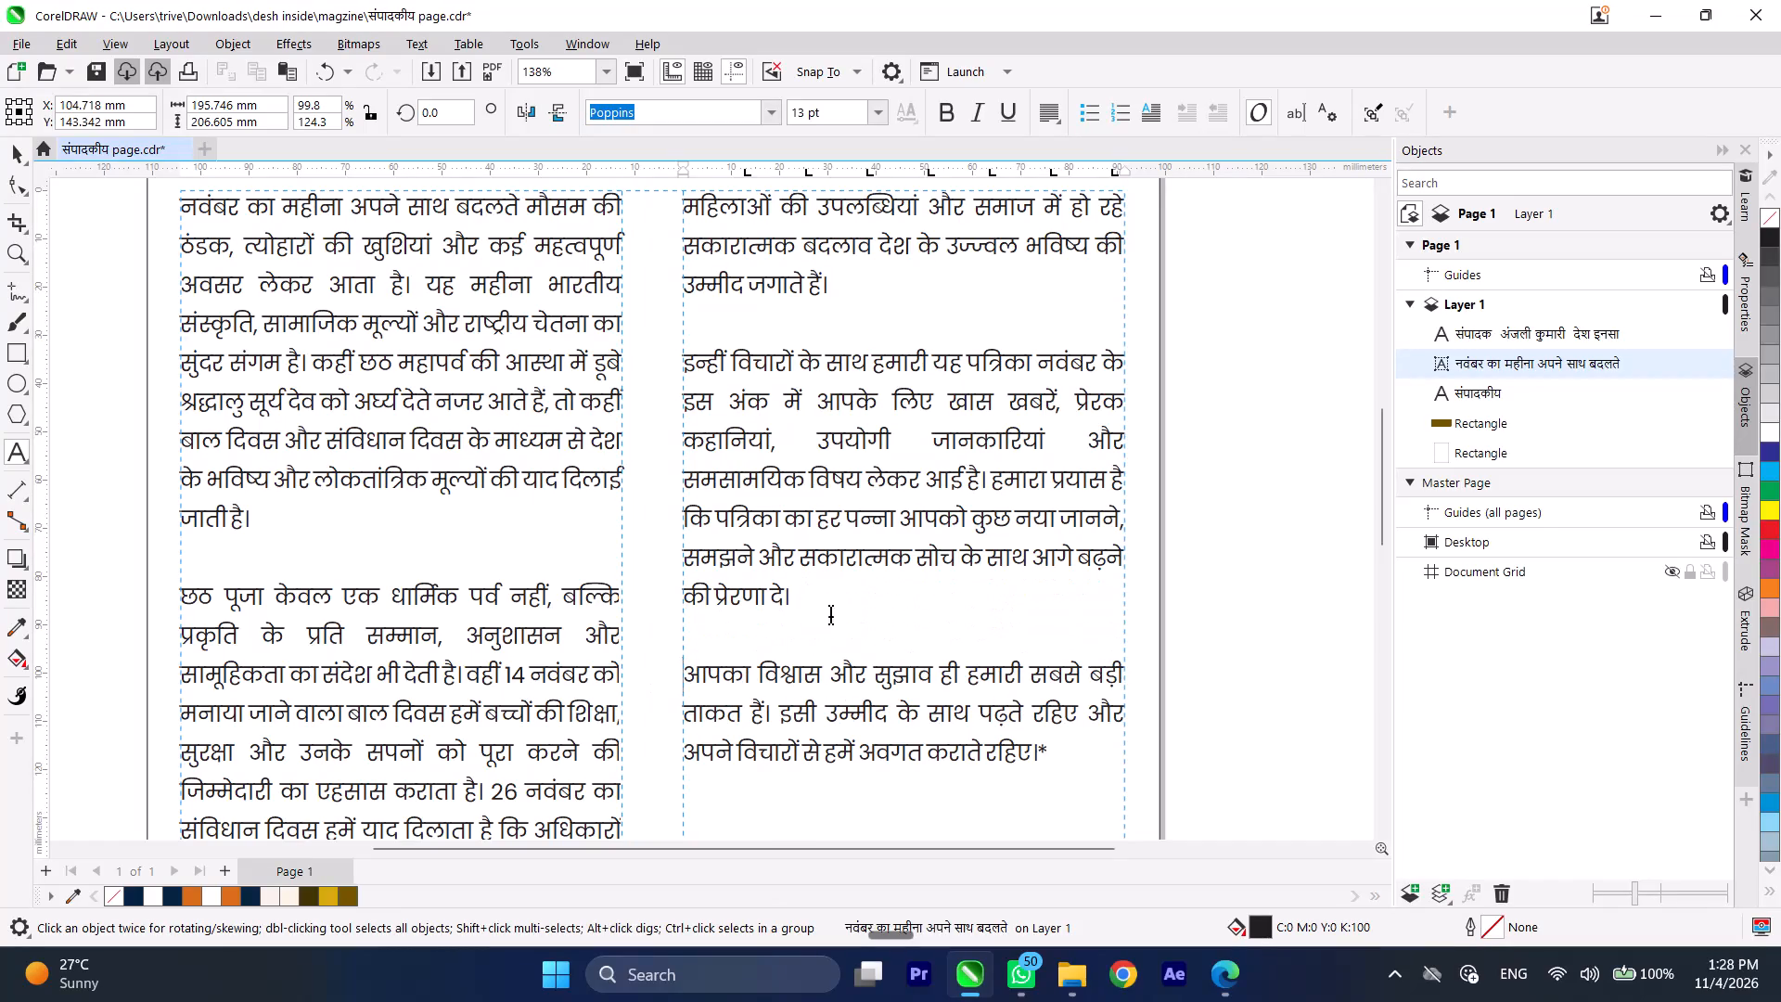
Delete the stray asterisk after अवगत कराते रहिए। at the end of the body text.
click(1052, 749)
key(BackSpace)
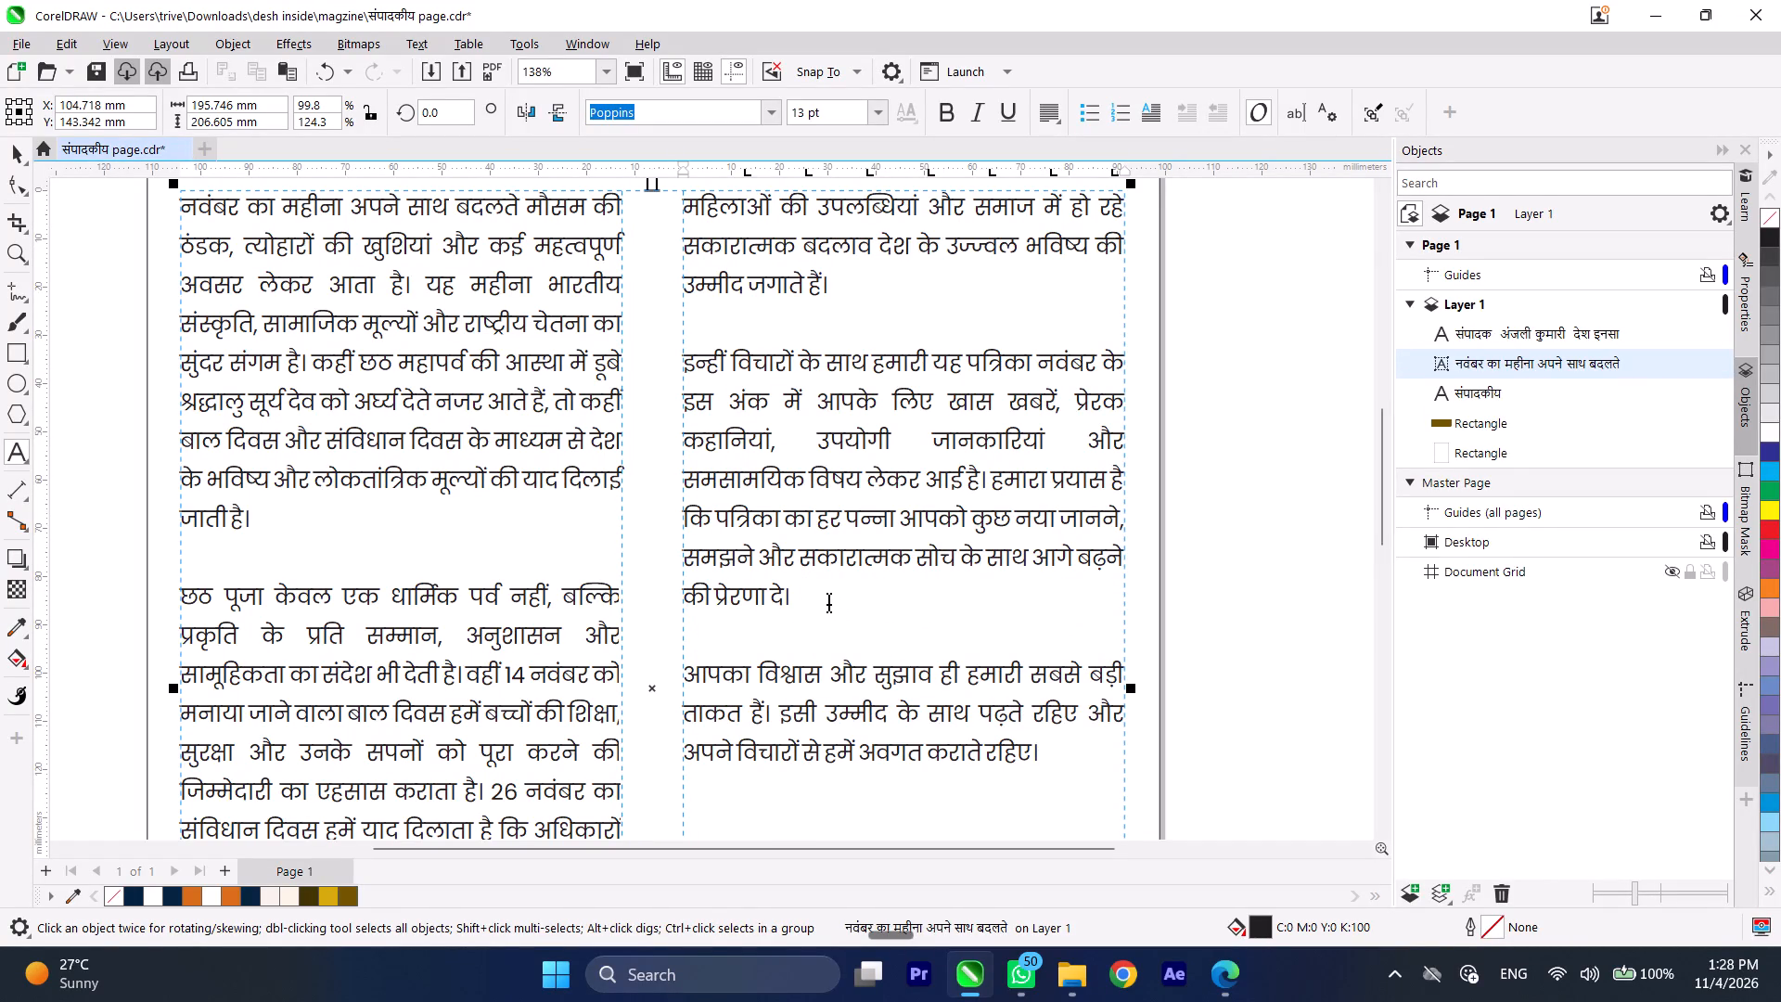
Select all the text in the two-column body frame and open its character properties.
scroll(931, 541, down, 8)
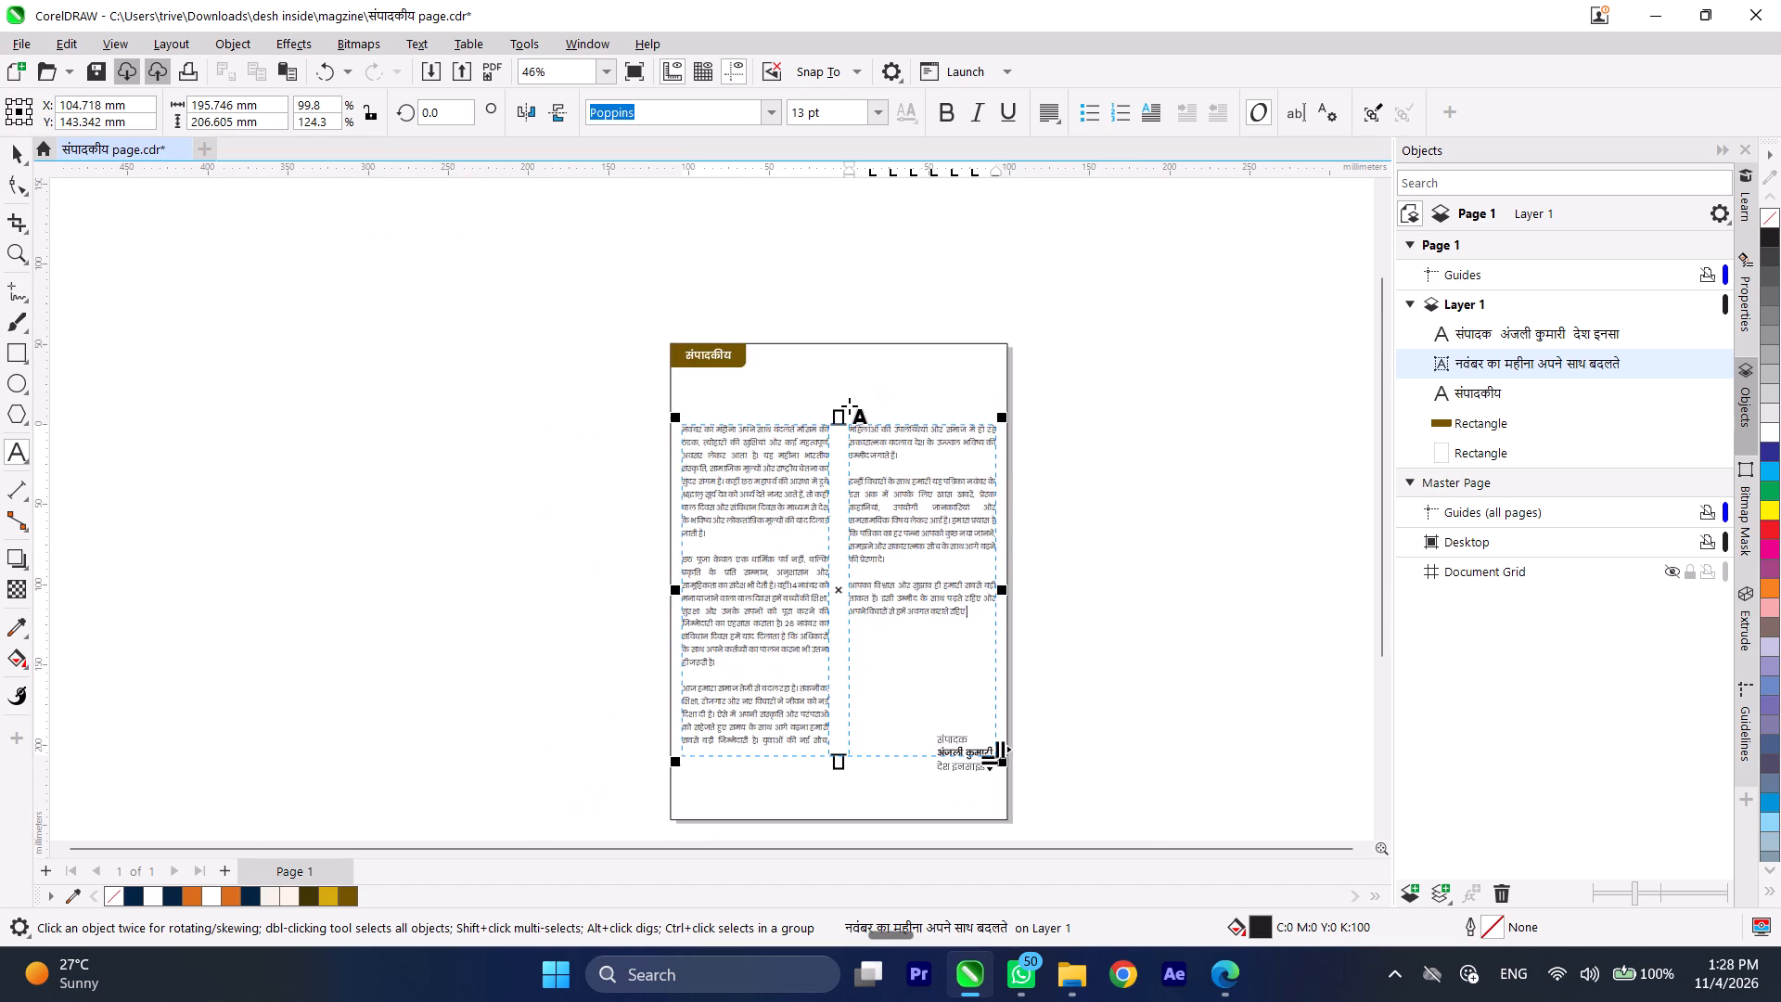
scroll(849, 405, down, 1)
key(ctrl+a)
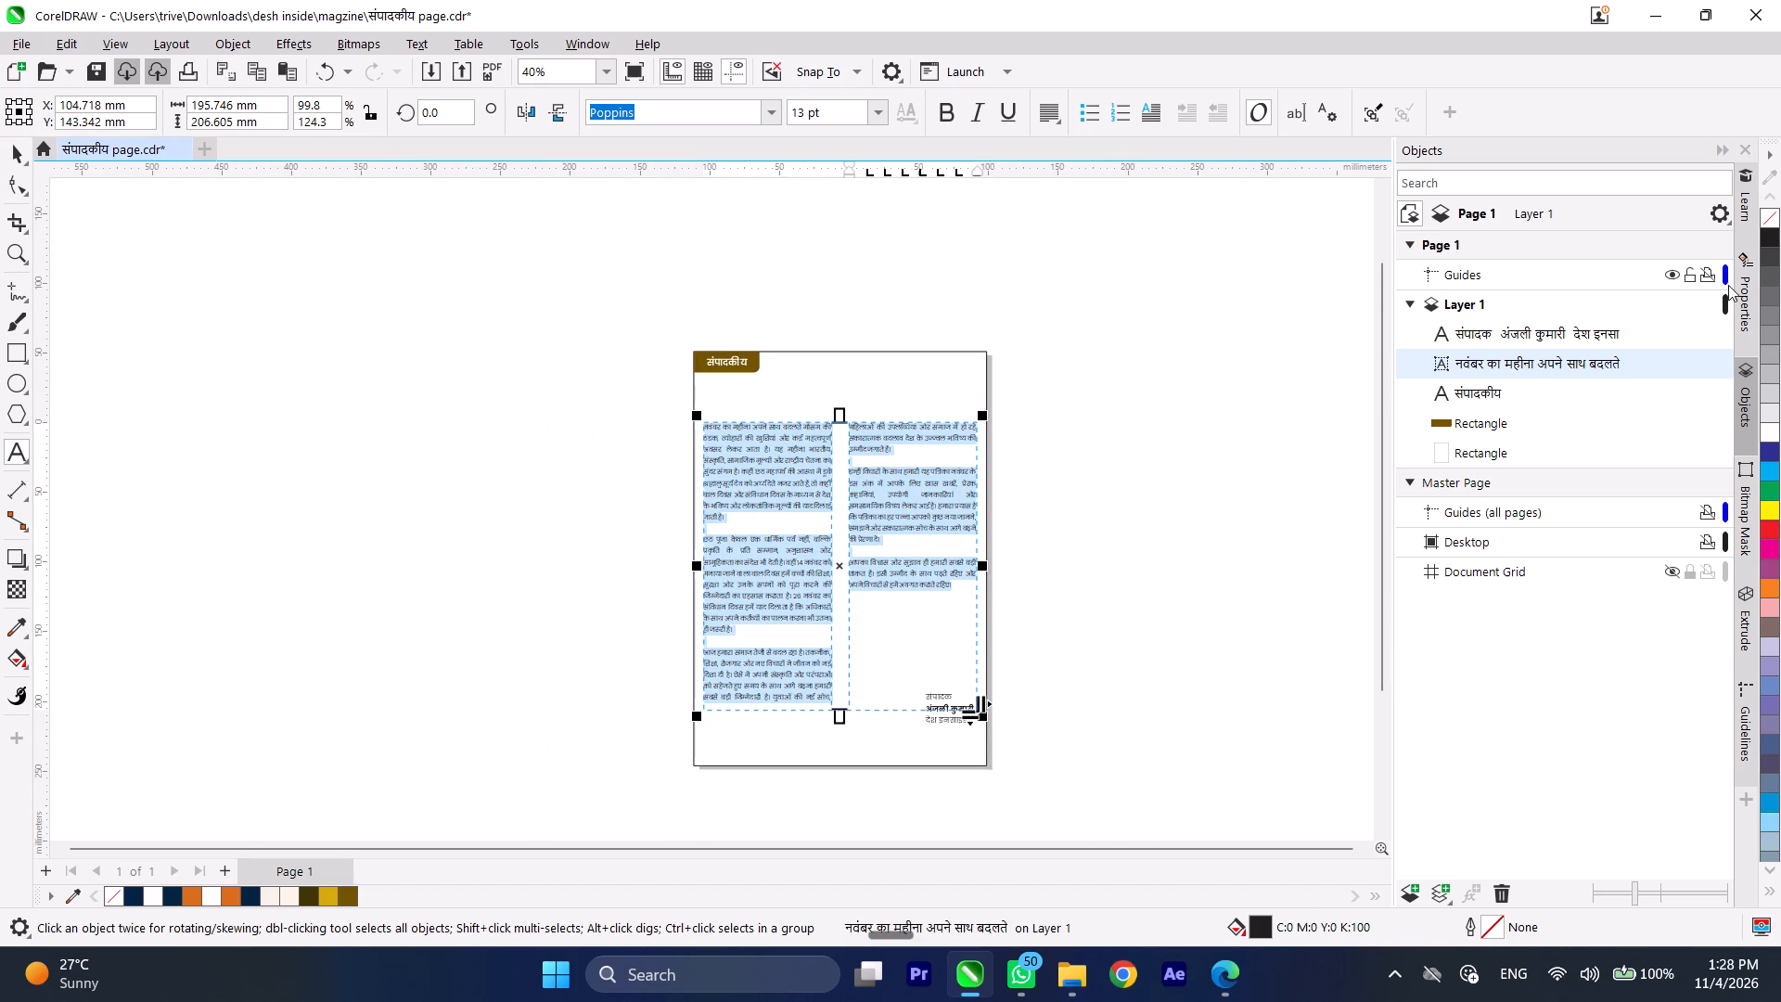
click(1749, 297)
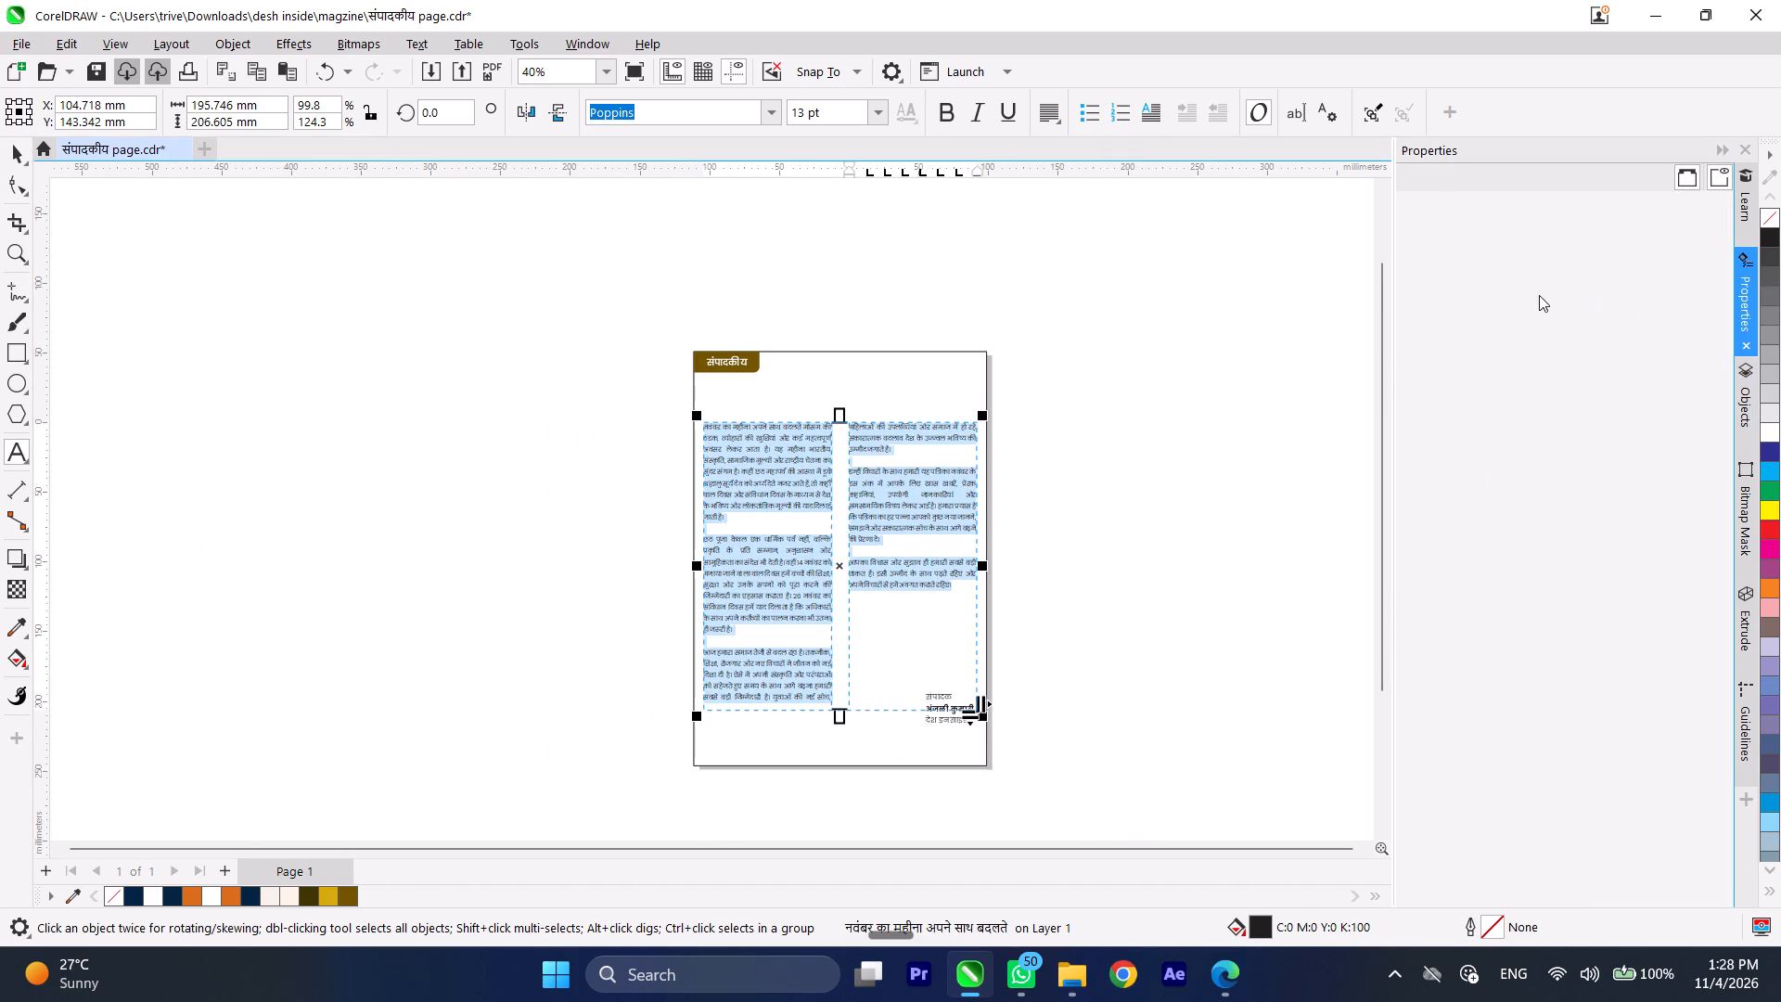
scroll(947, 281, down, 1)
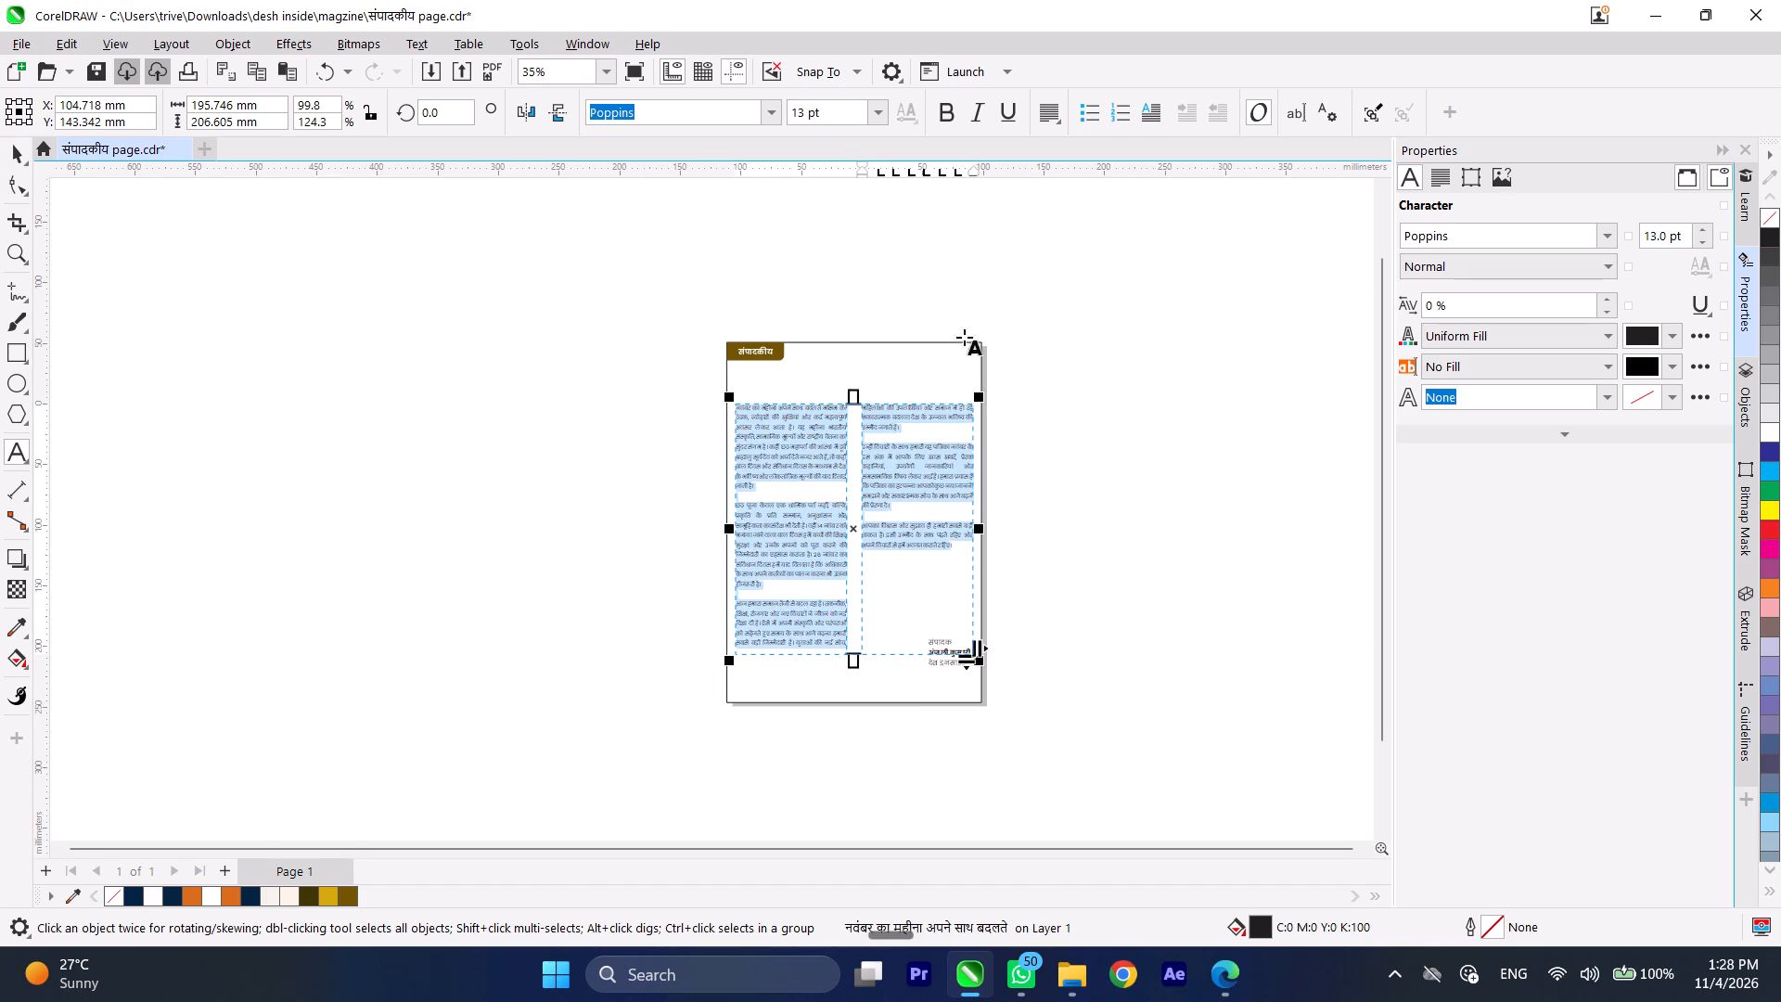
Finish editing the two-column body text and deselect its frame.
scroll(972, 412, up, 2)
scroll(963, 273, down, 2)
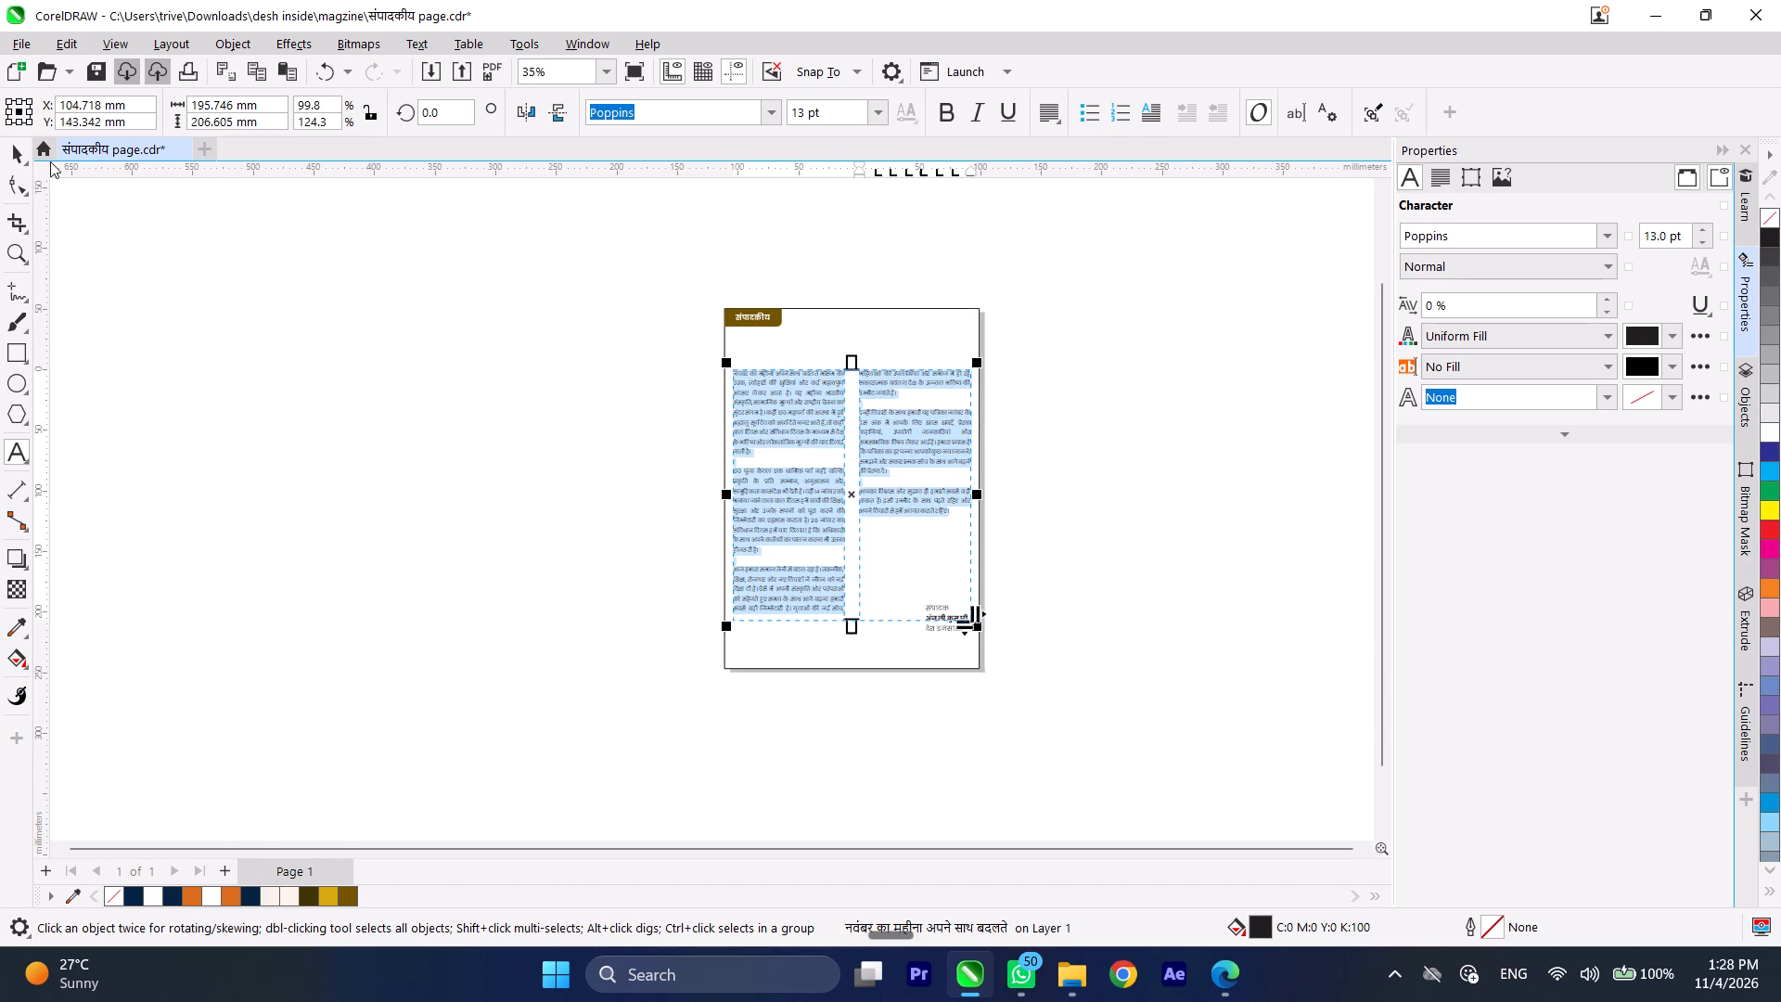
click(18, 152)
click(253, 266)
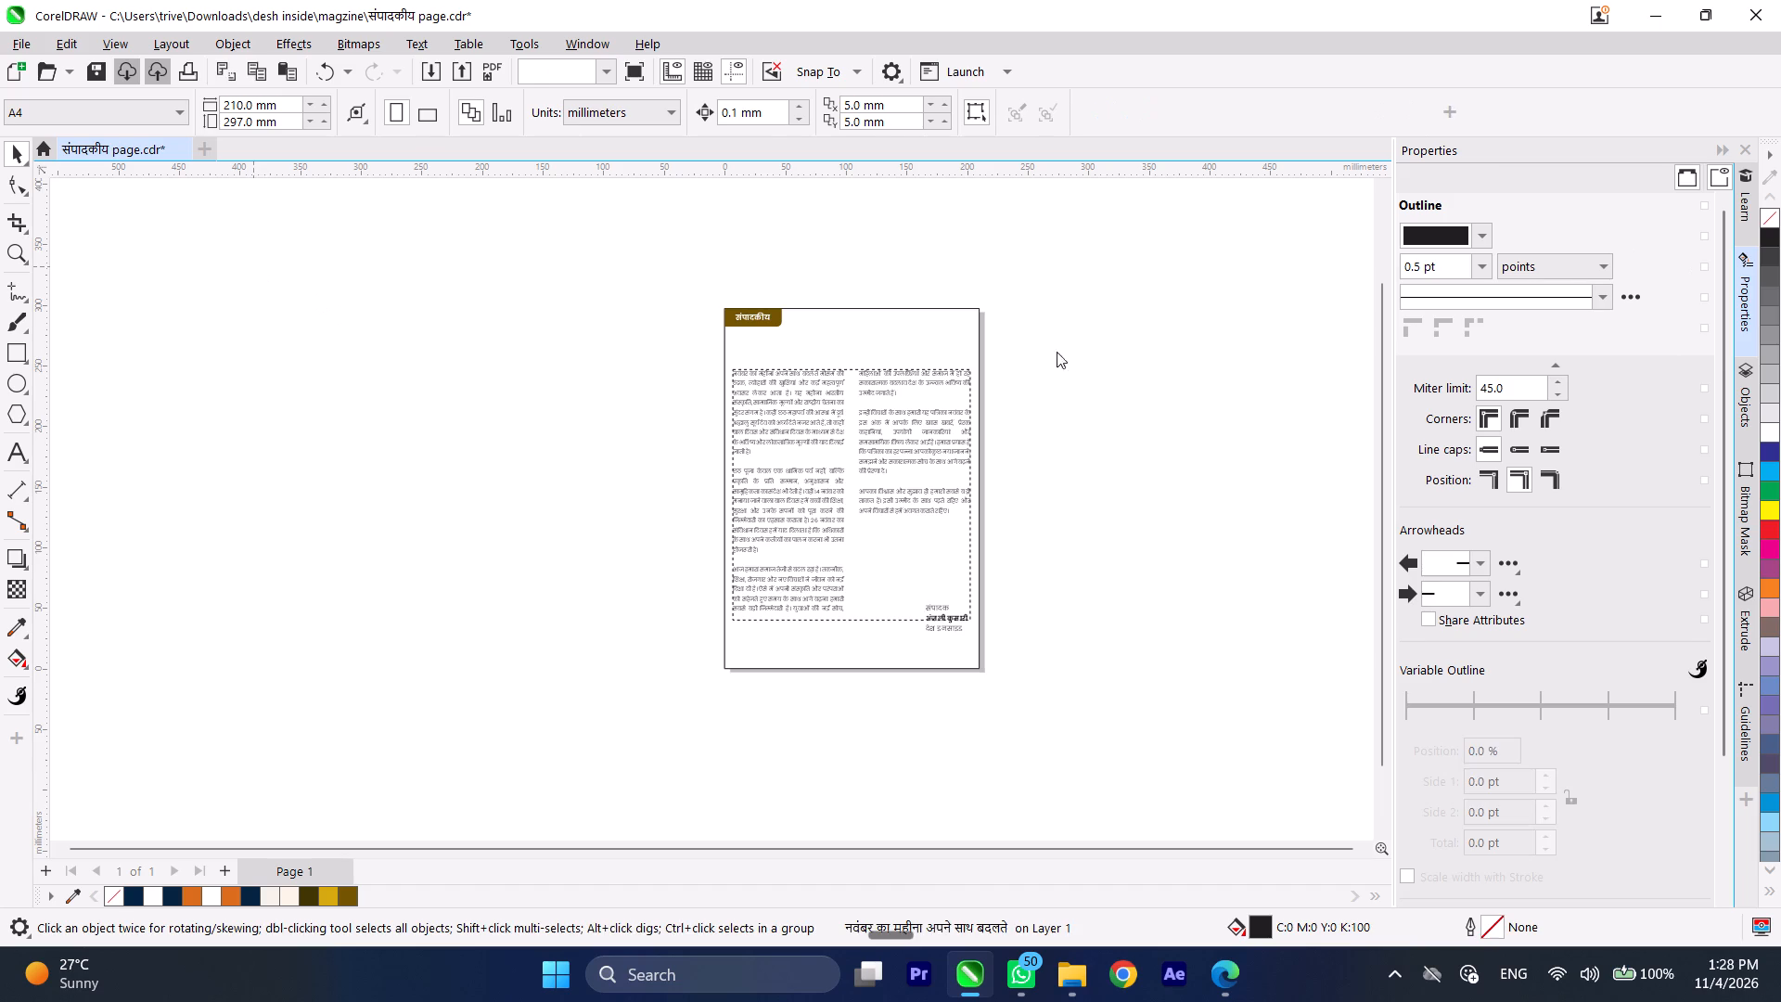
Examine the overall layout of the संपादकीय page, including the two-column body text, paragraph spacing and editor's signature block.
scroll(1140, 340, down, 1)
scroll(493, 438, up, 2)
scroll(1263, 294, down, 3)
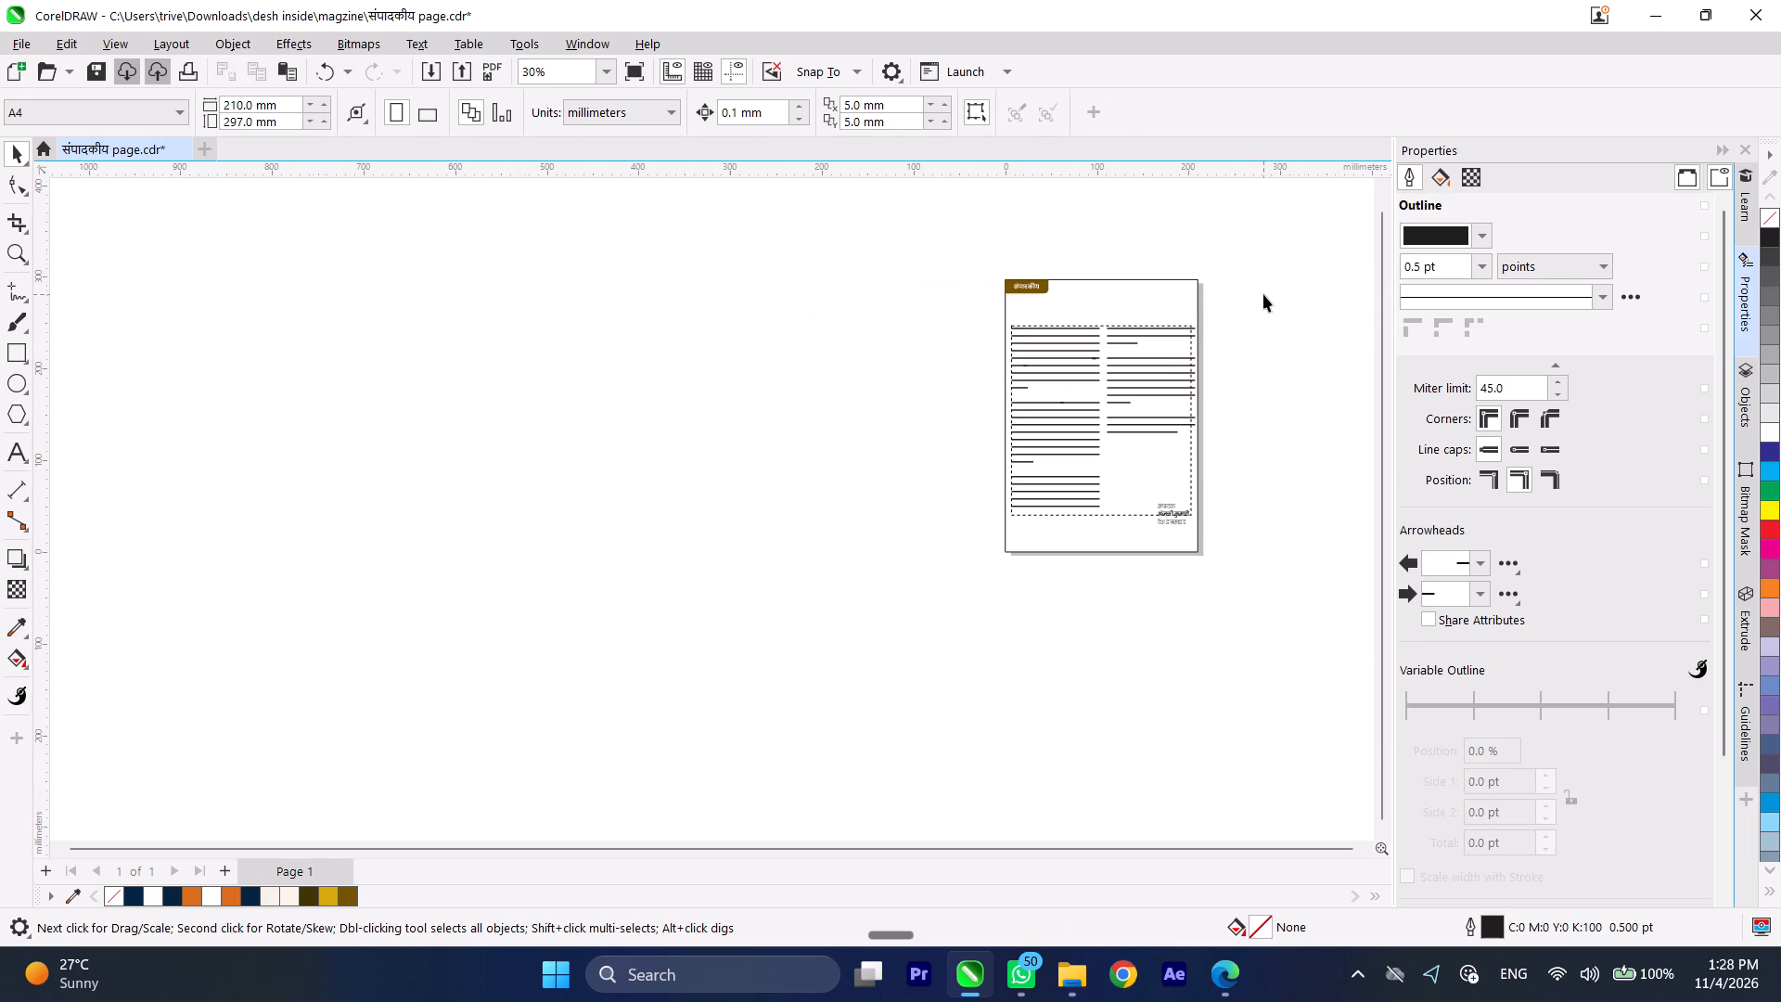
scroll(506, 404, down, 3)
scroll(1041, 275, up, 3)
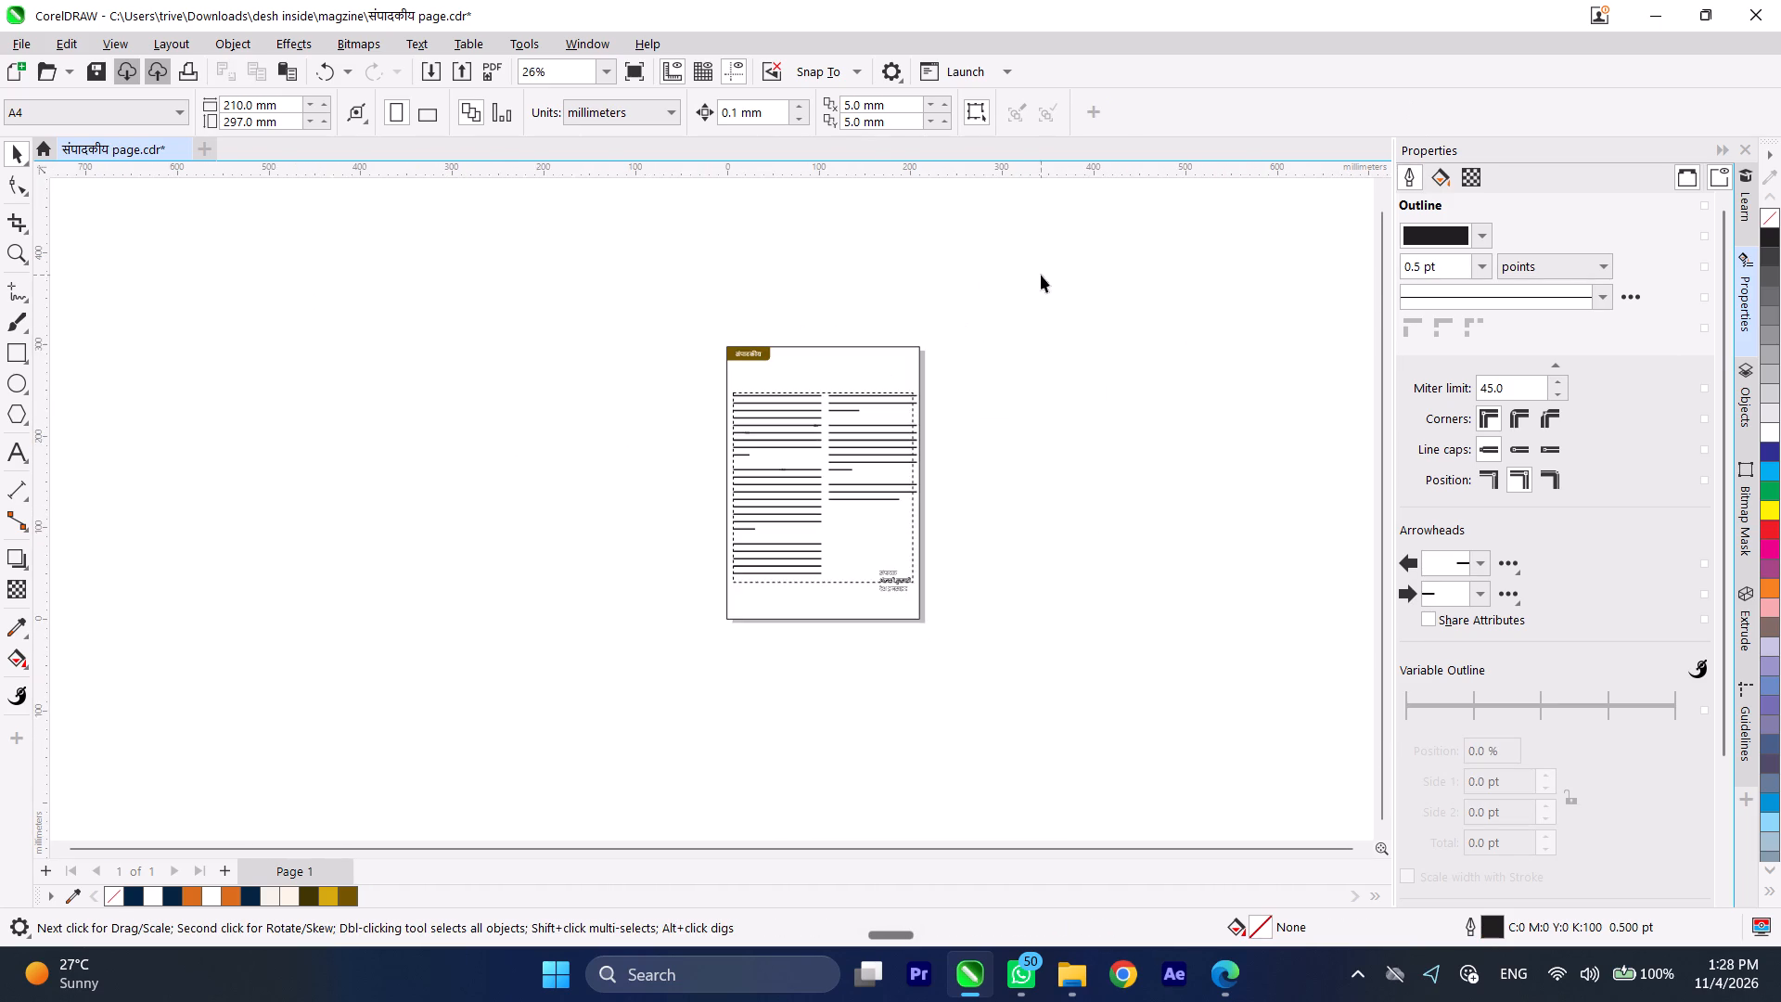
scroll(684, 293, up, 3)
scroll(921, 223, down, 2)
scroll(901, 411, up, 1)
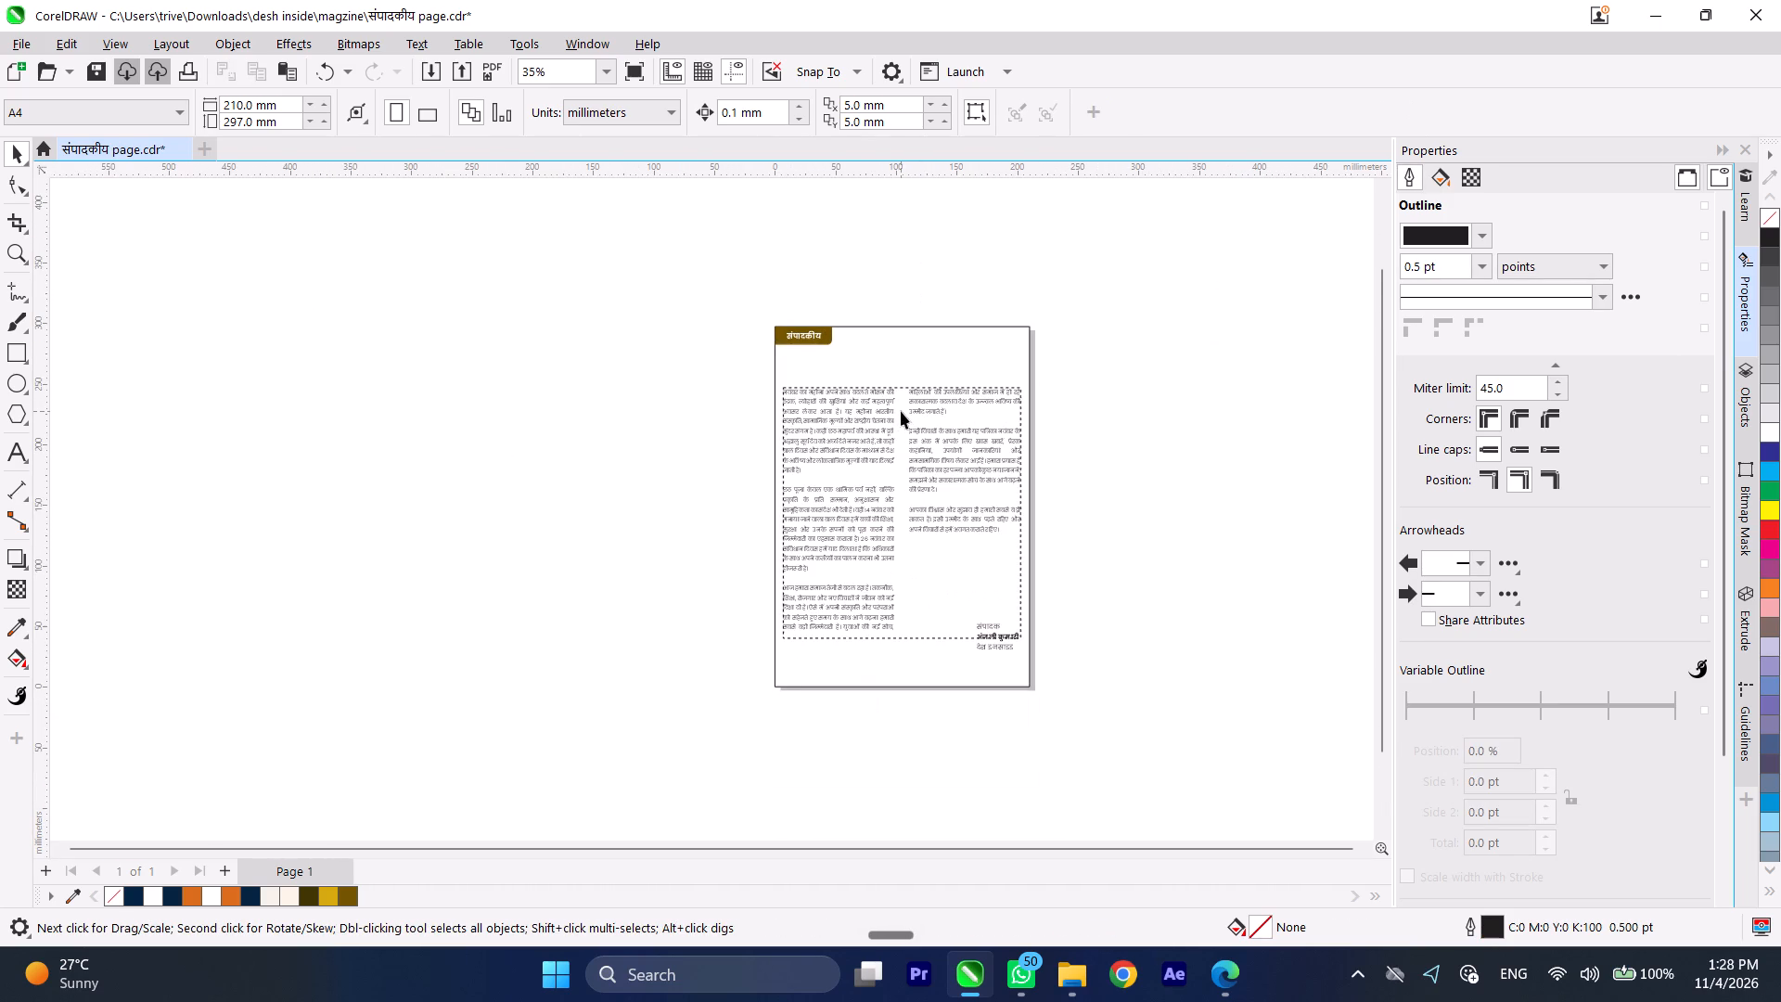
scroll(847, 394, up, 1)
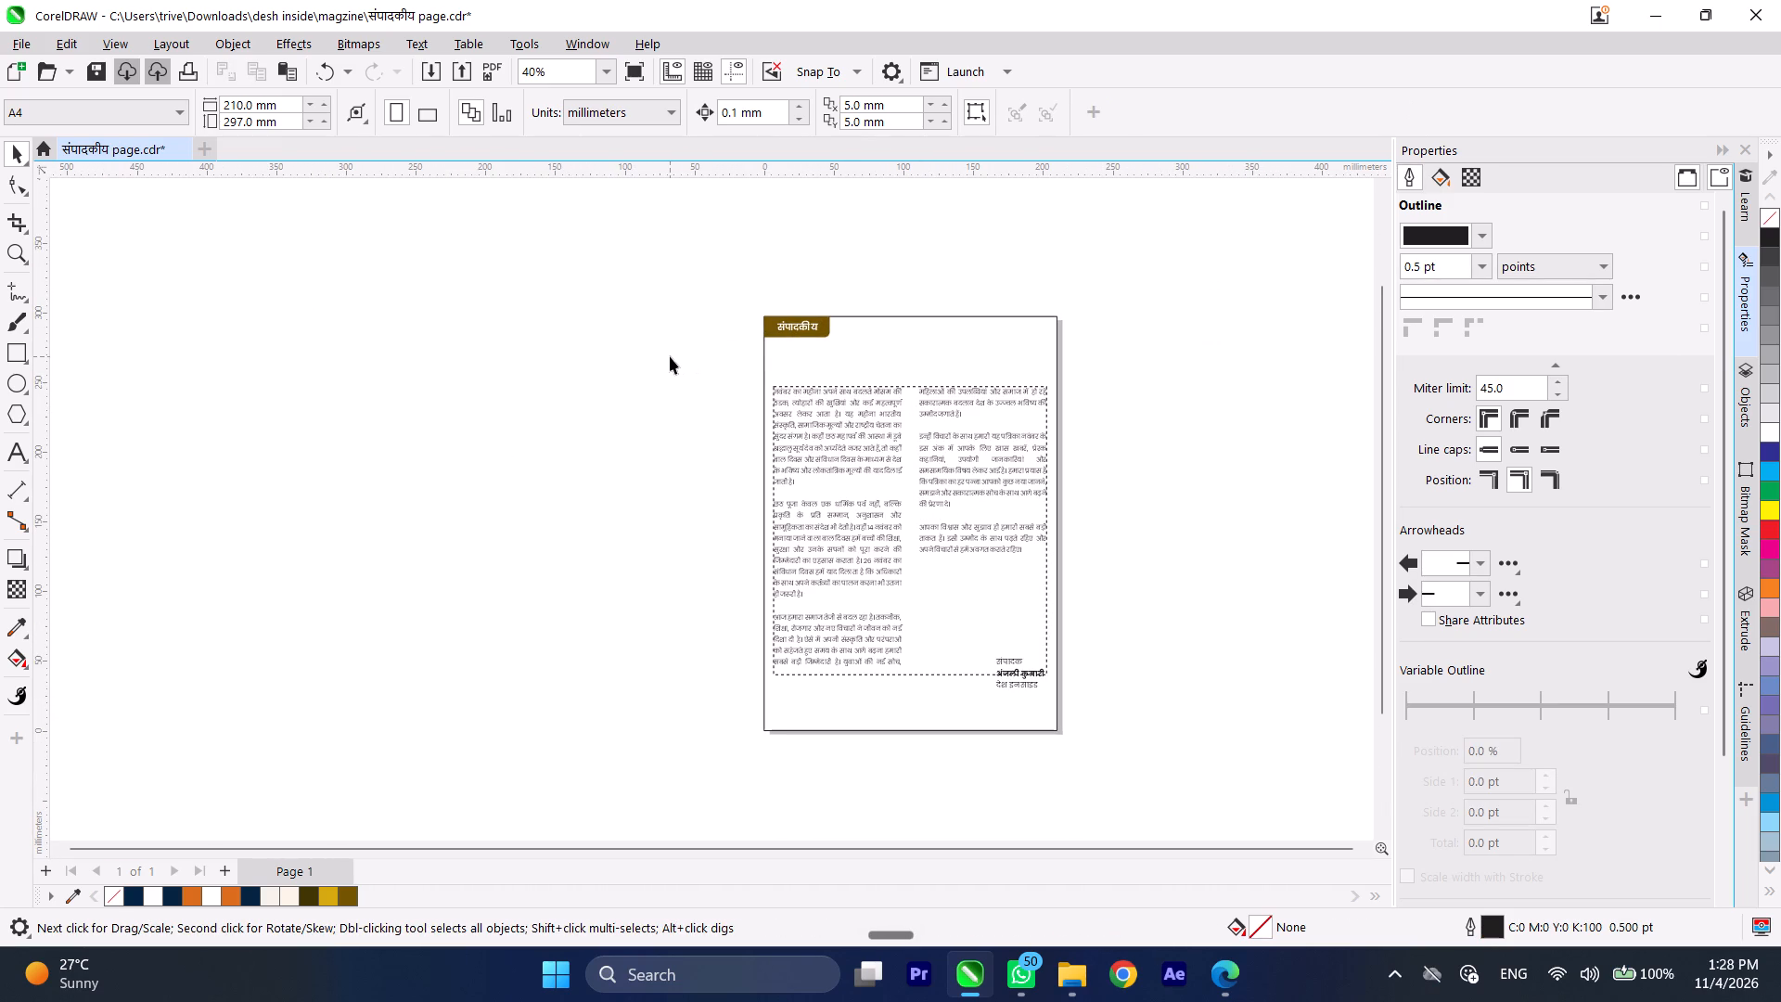
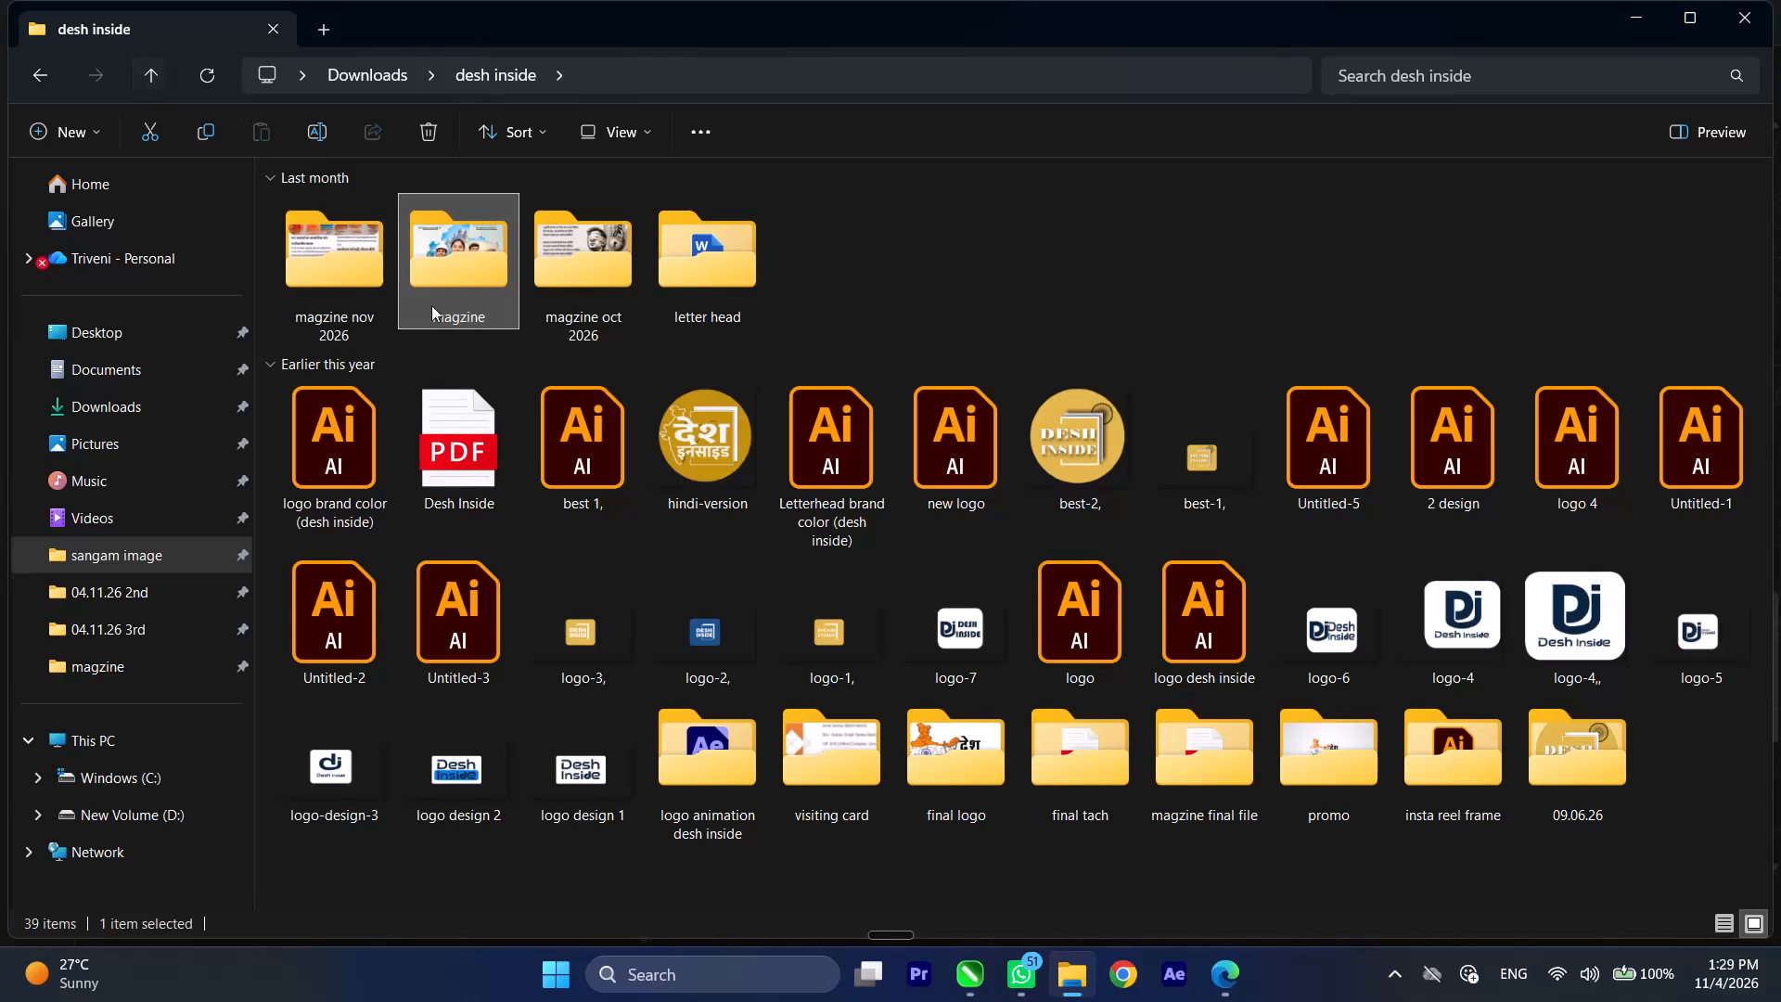
Open the बिहार inside CorelDRAW document from the cdr file folder inside magzine nov 2026.
double_click(371, 276)
double_click(455, 409)
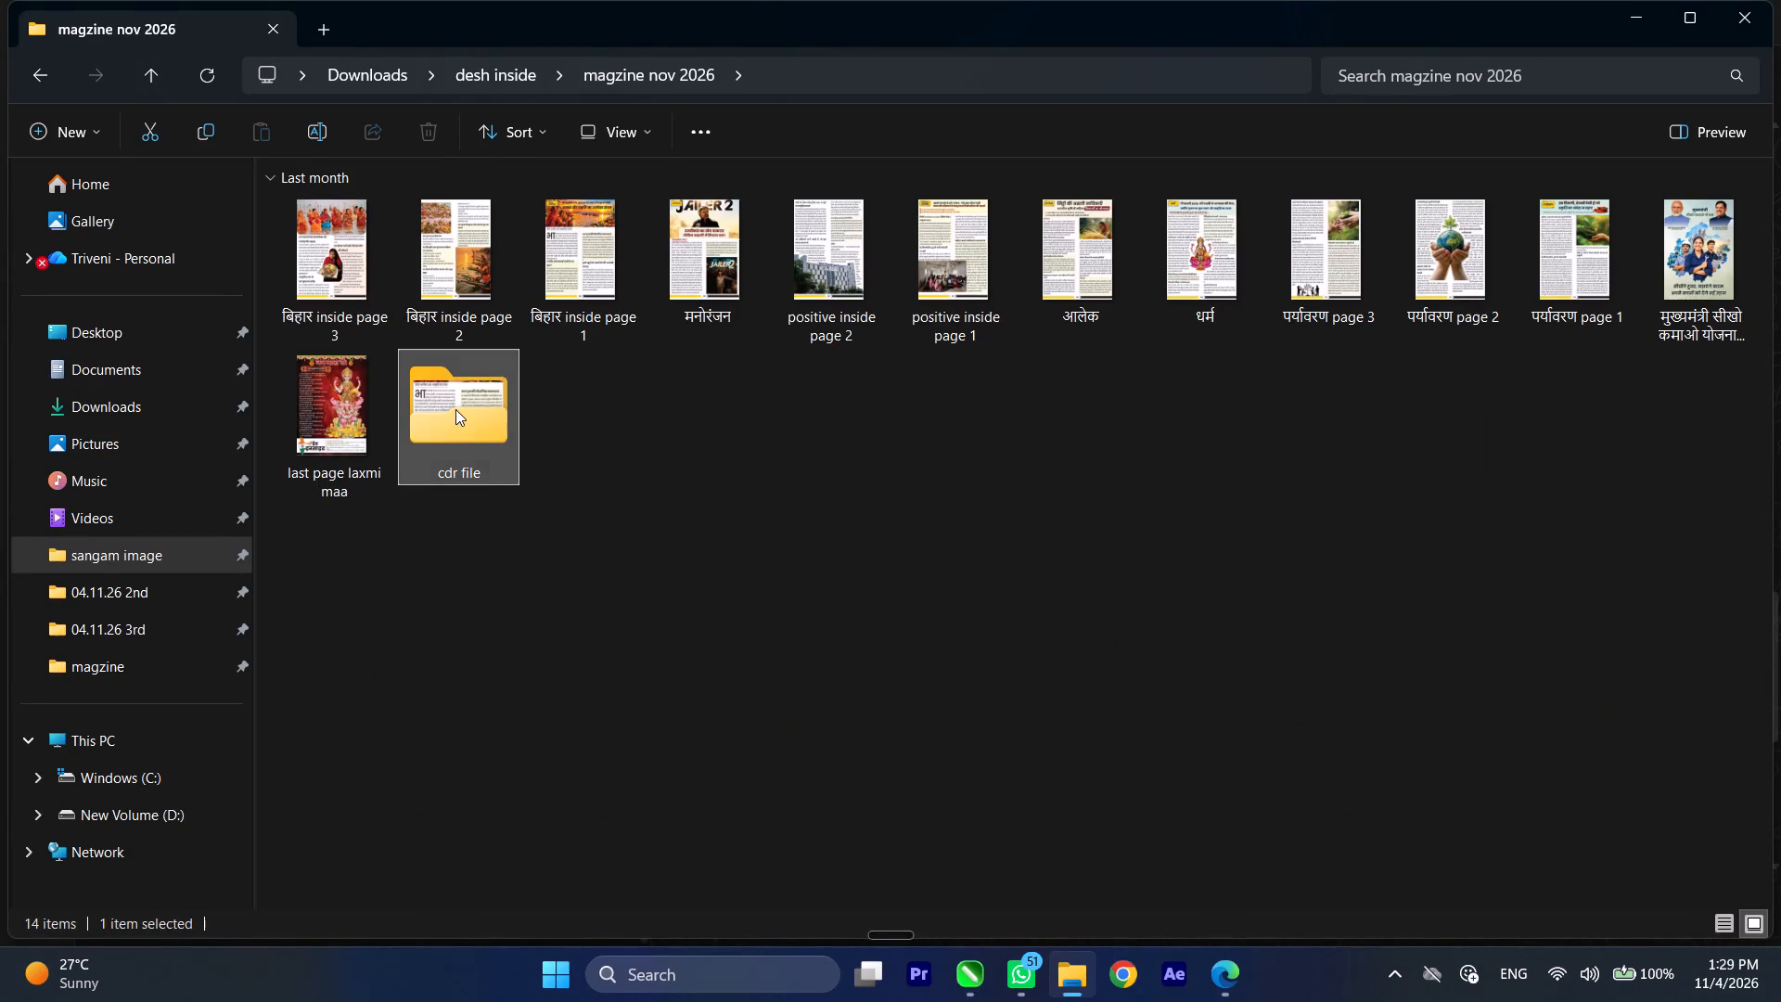
double_click(343, 240)
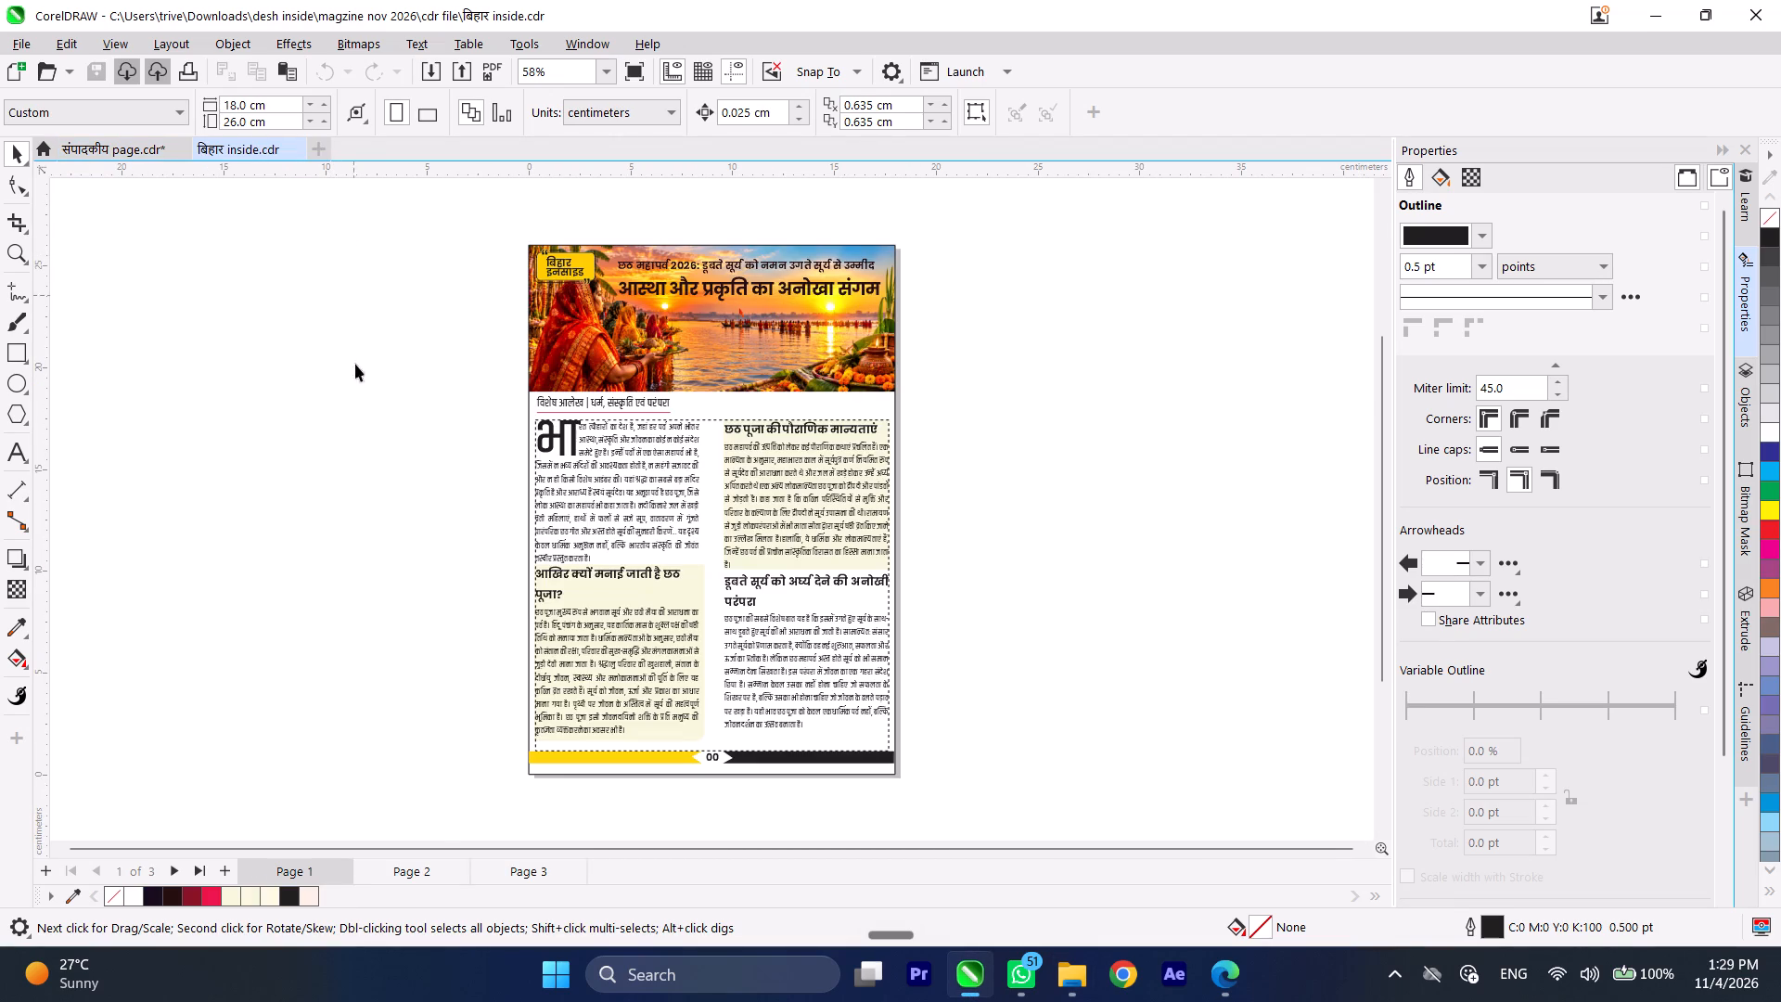
Look through pages 2 and 3 of the बिहार inside document to examine their layout and text formatting.
click(396, 870)
click(500, 876)
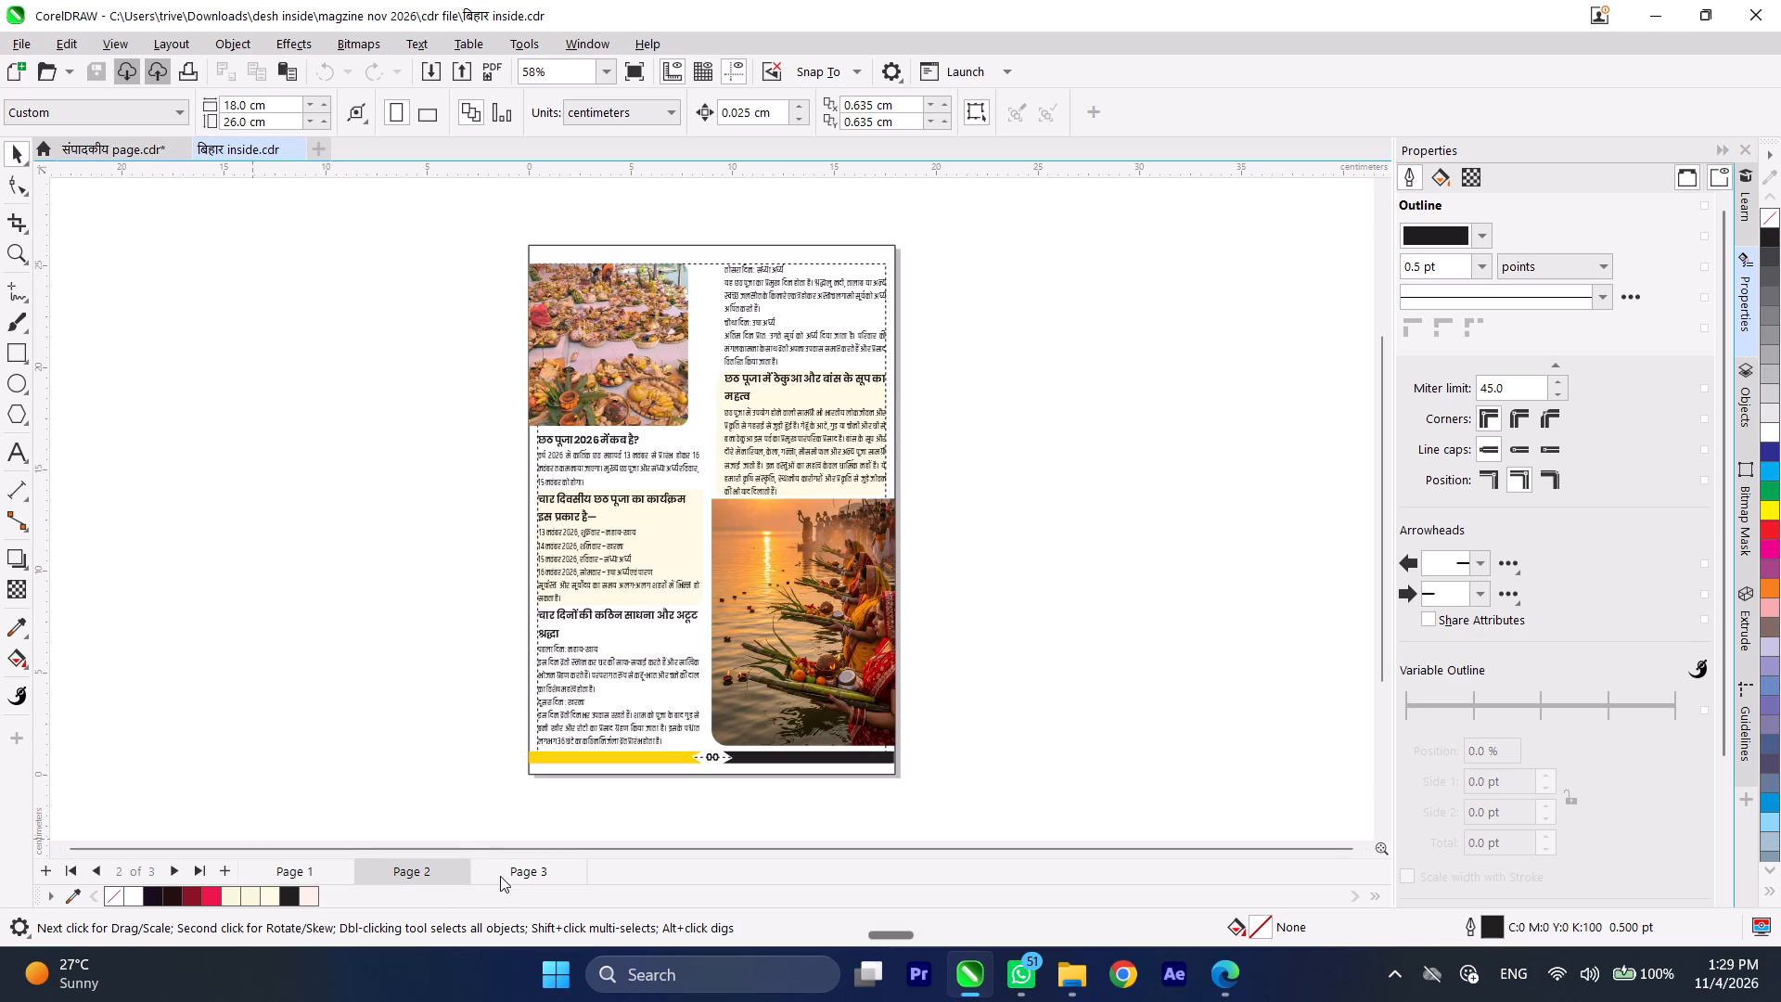
Set the संपादकीय page document's units to centimeters and its page size to 18 cm wide by 26 cm high.
click(301, 865)
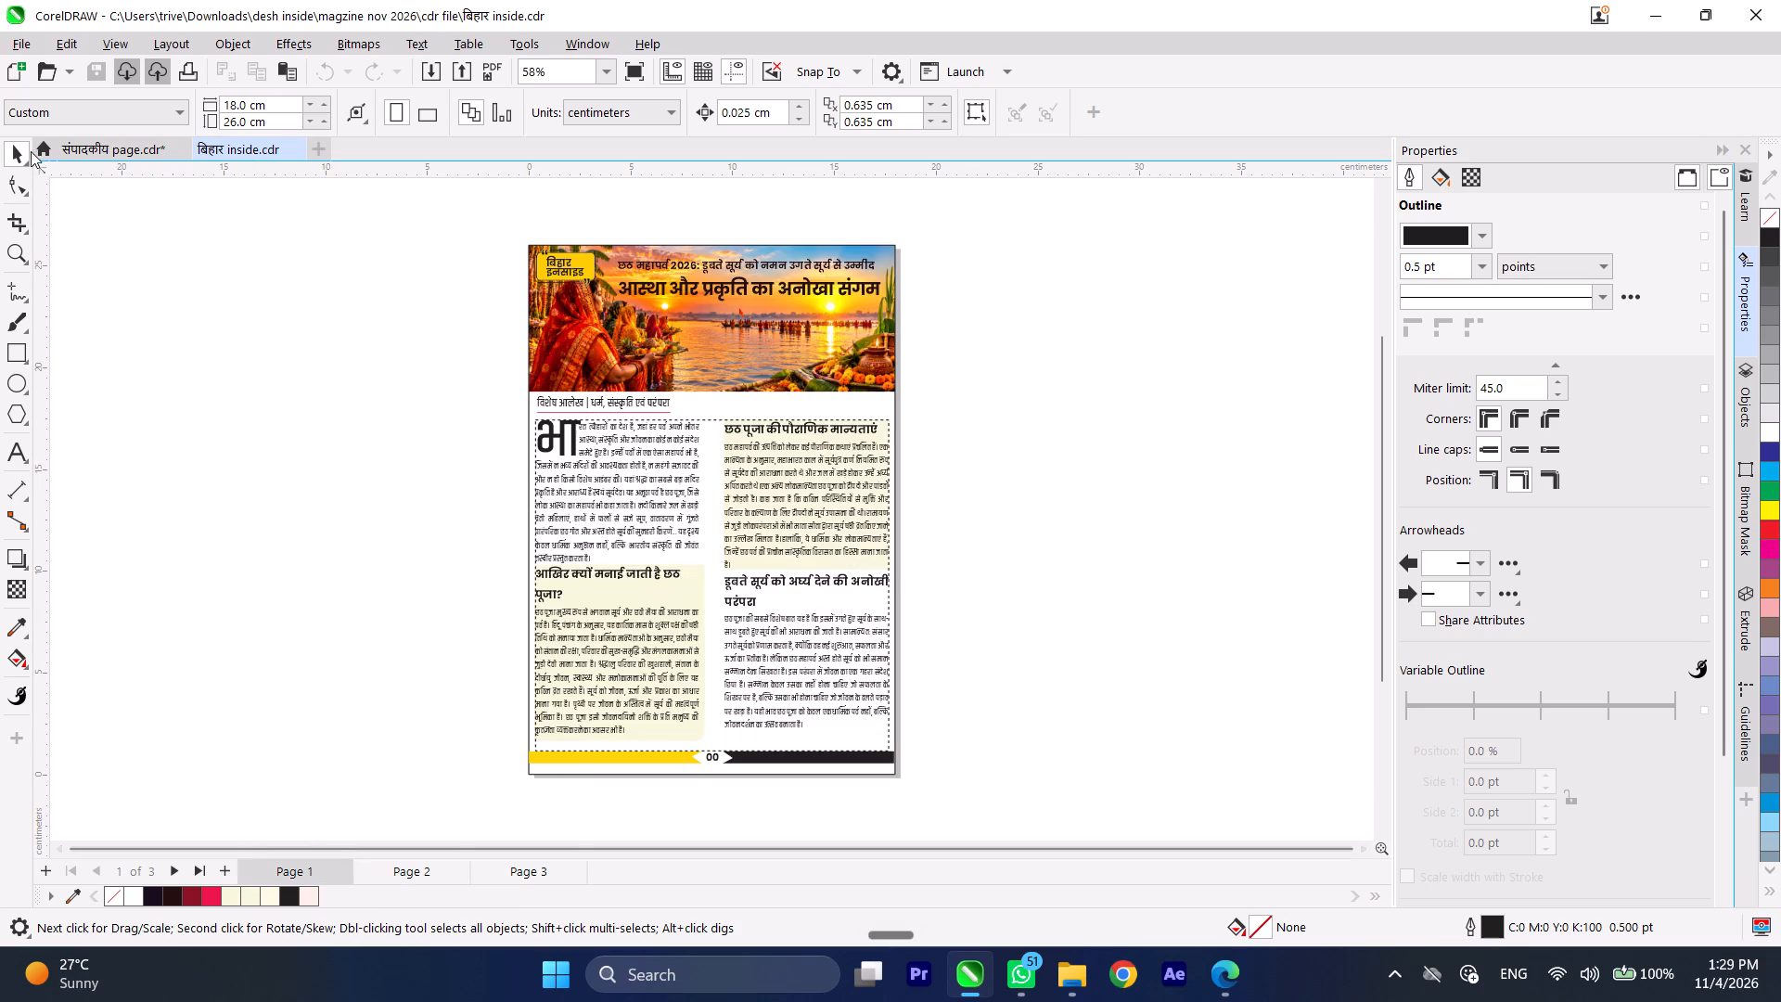
click(81, 143)
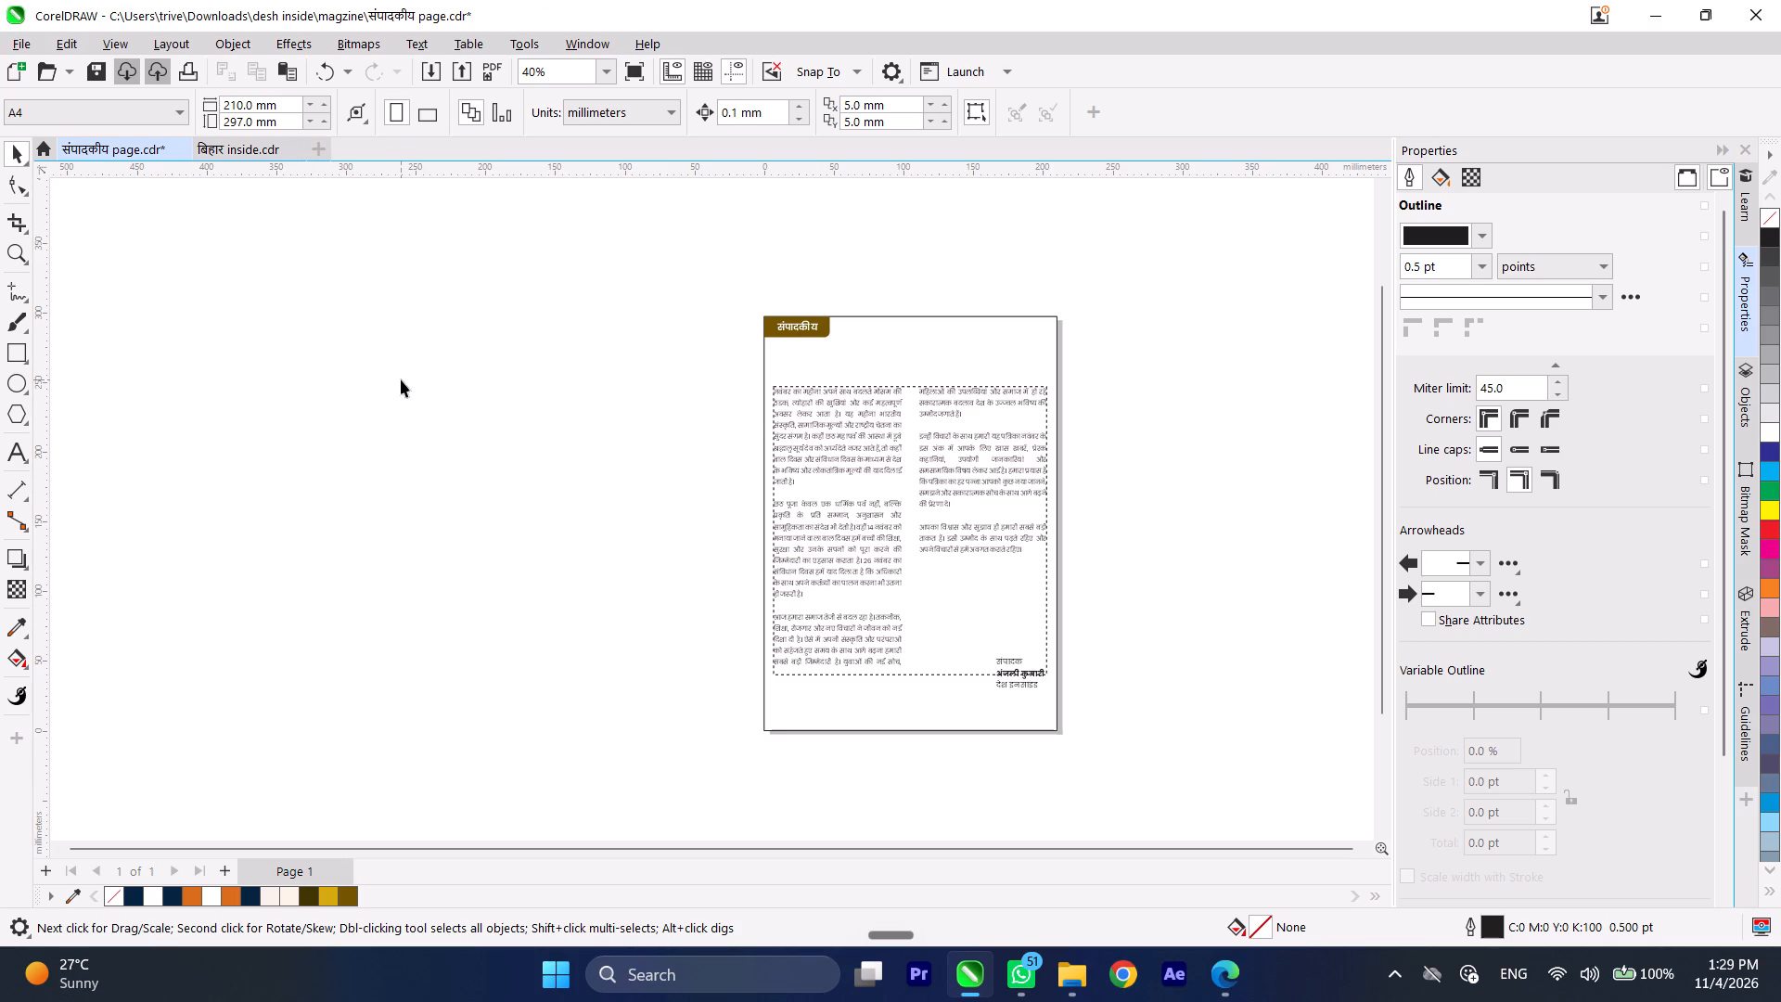
click(610, 116)
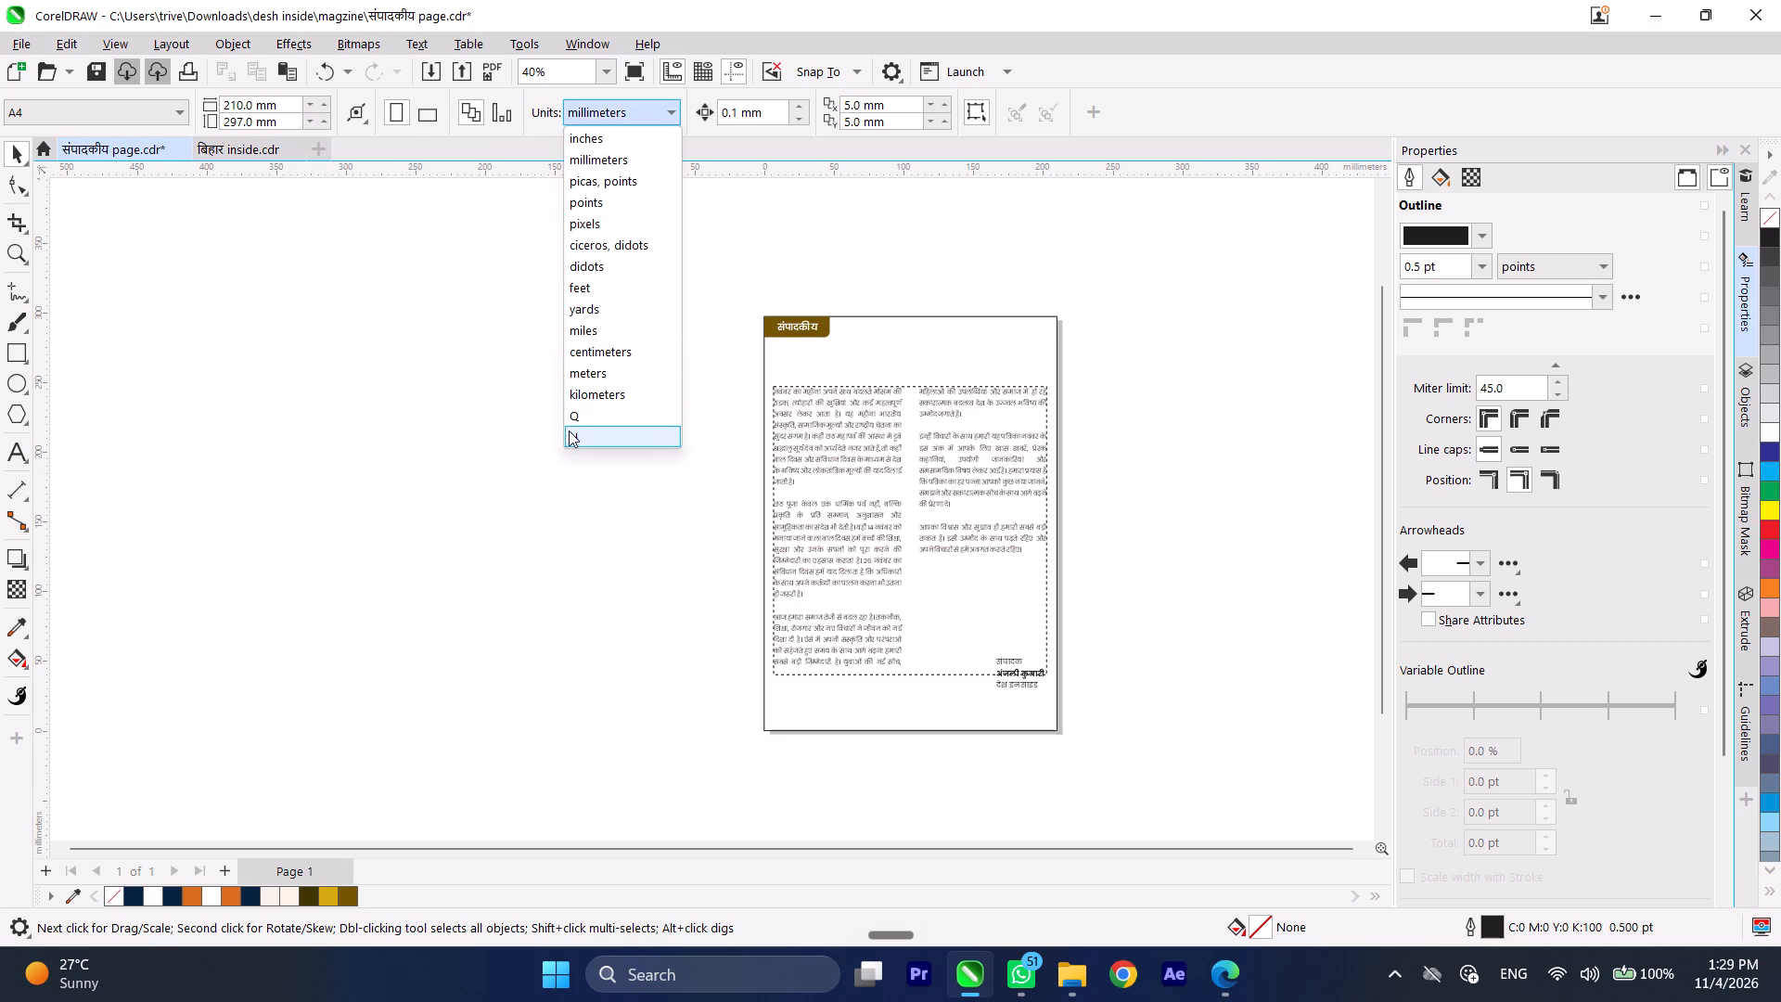
click(589, 353)
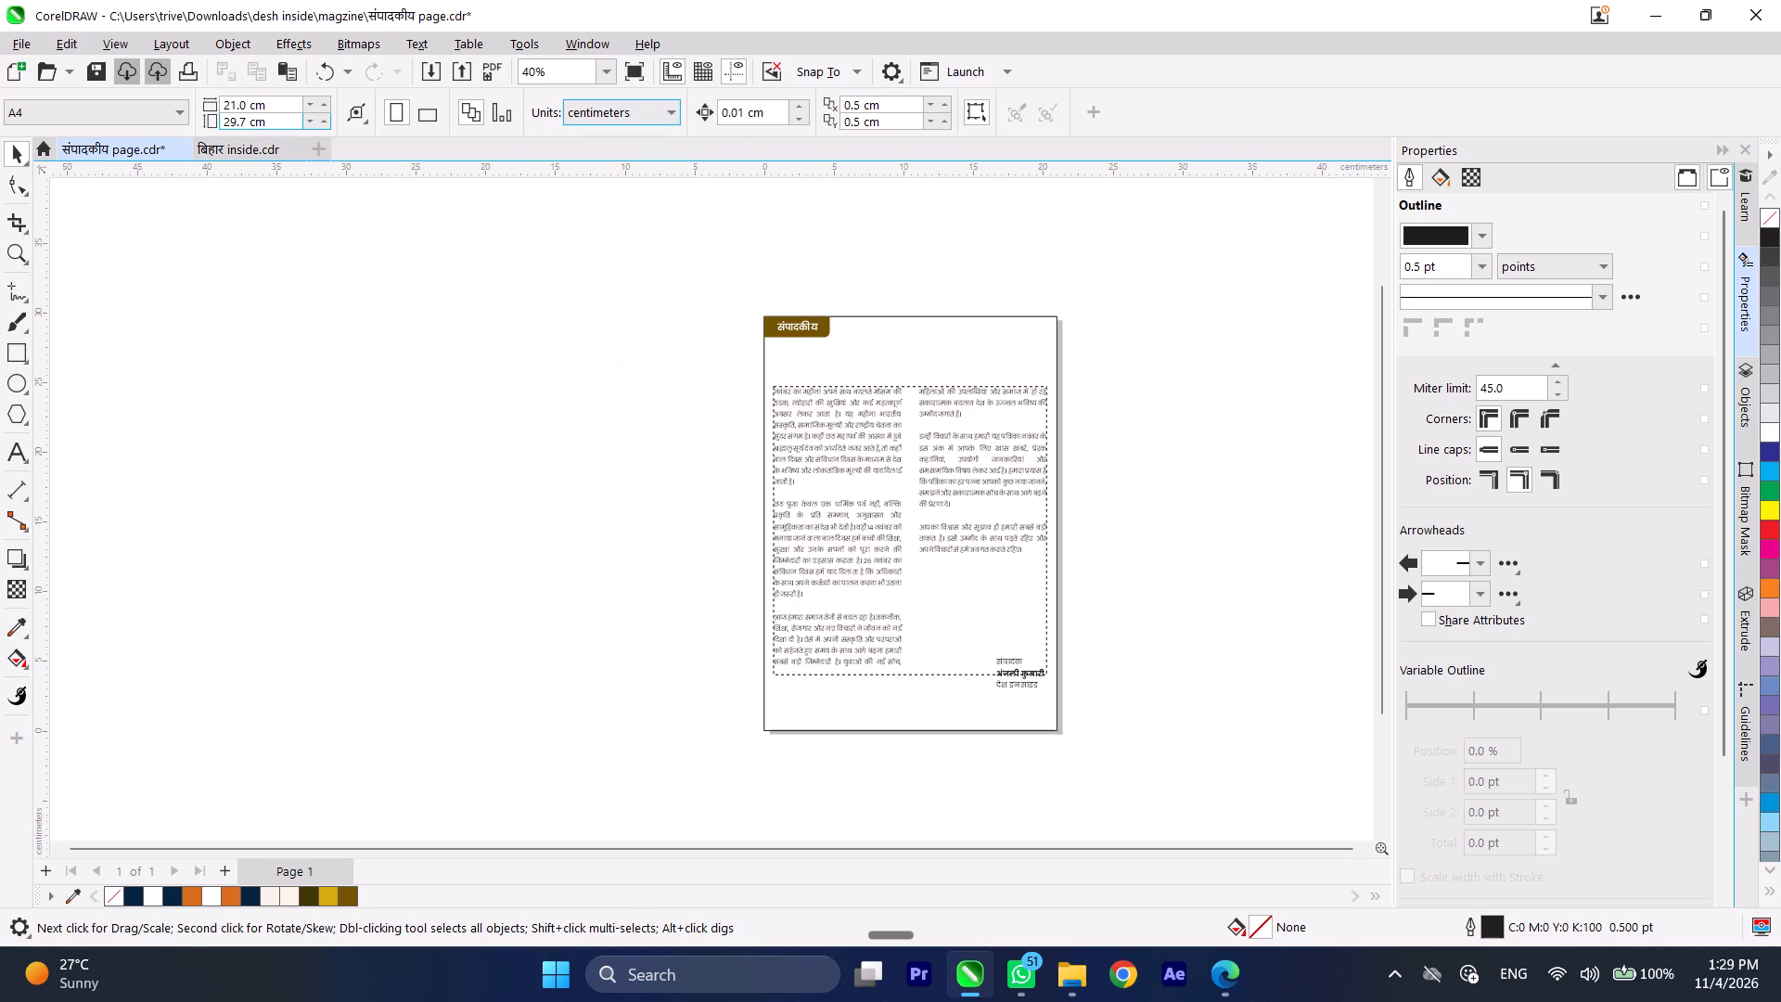
drag(276, 101, 208, 101)
key(1)
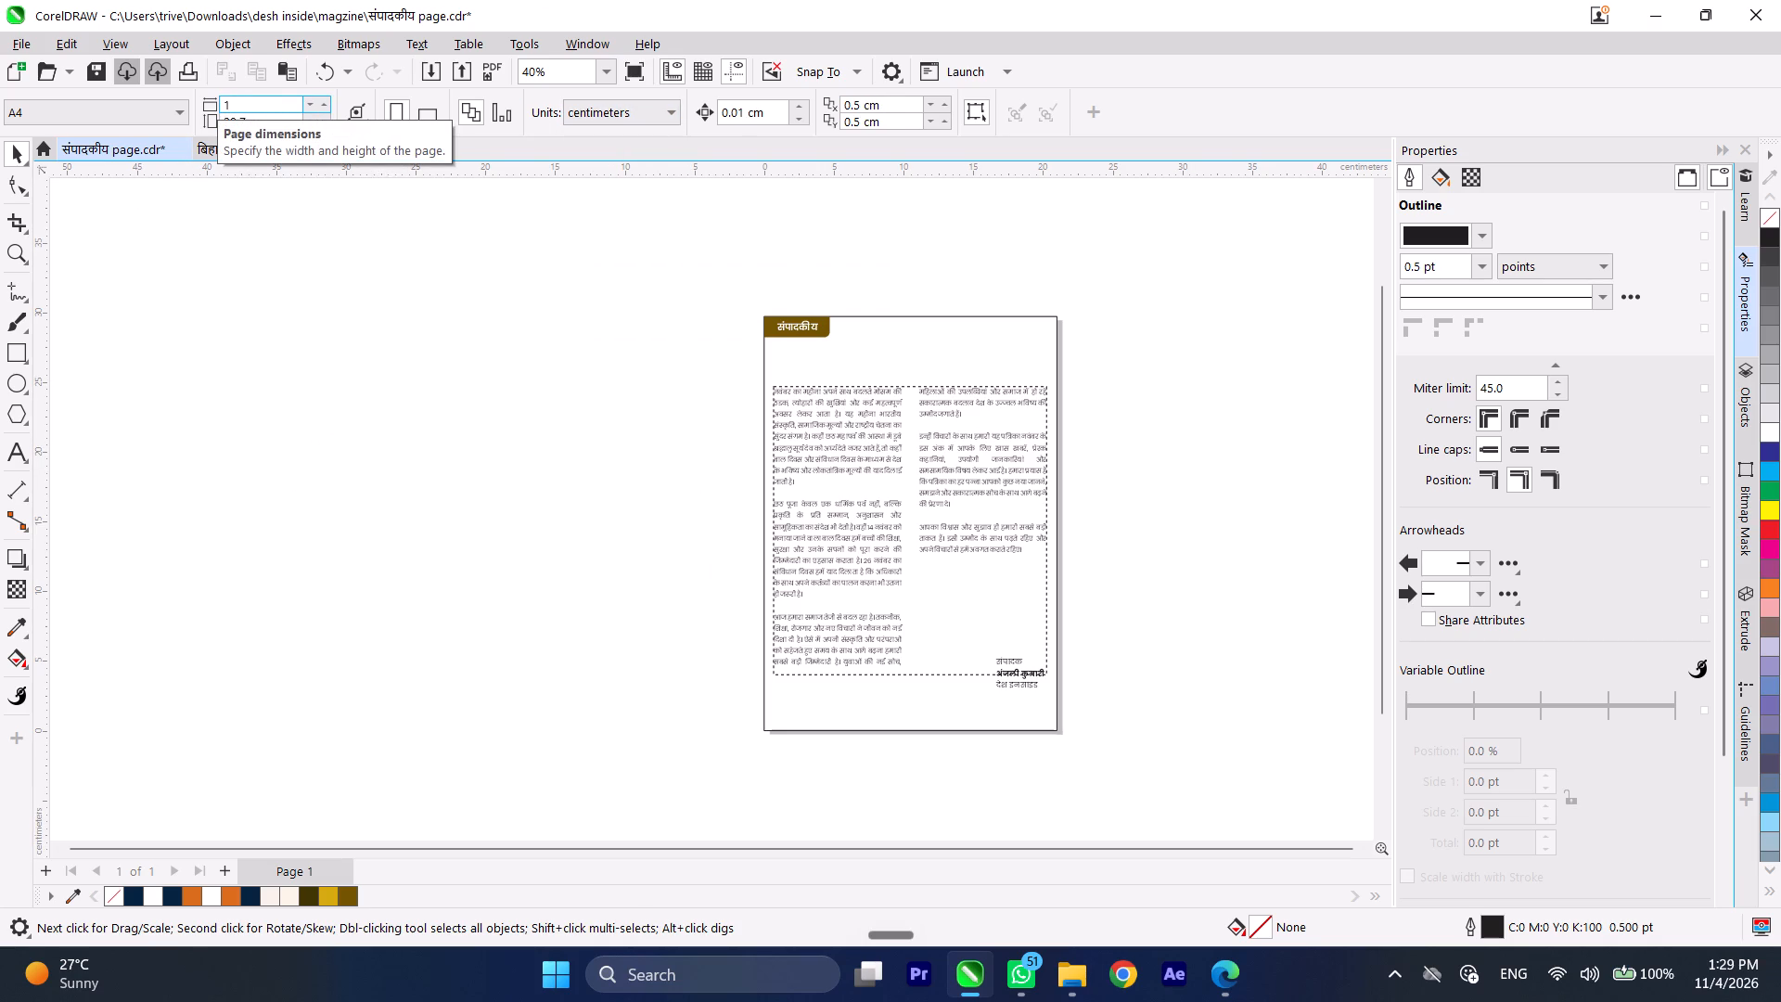
key(8)
drag(275, 124, 215, 117)
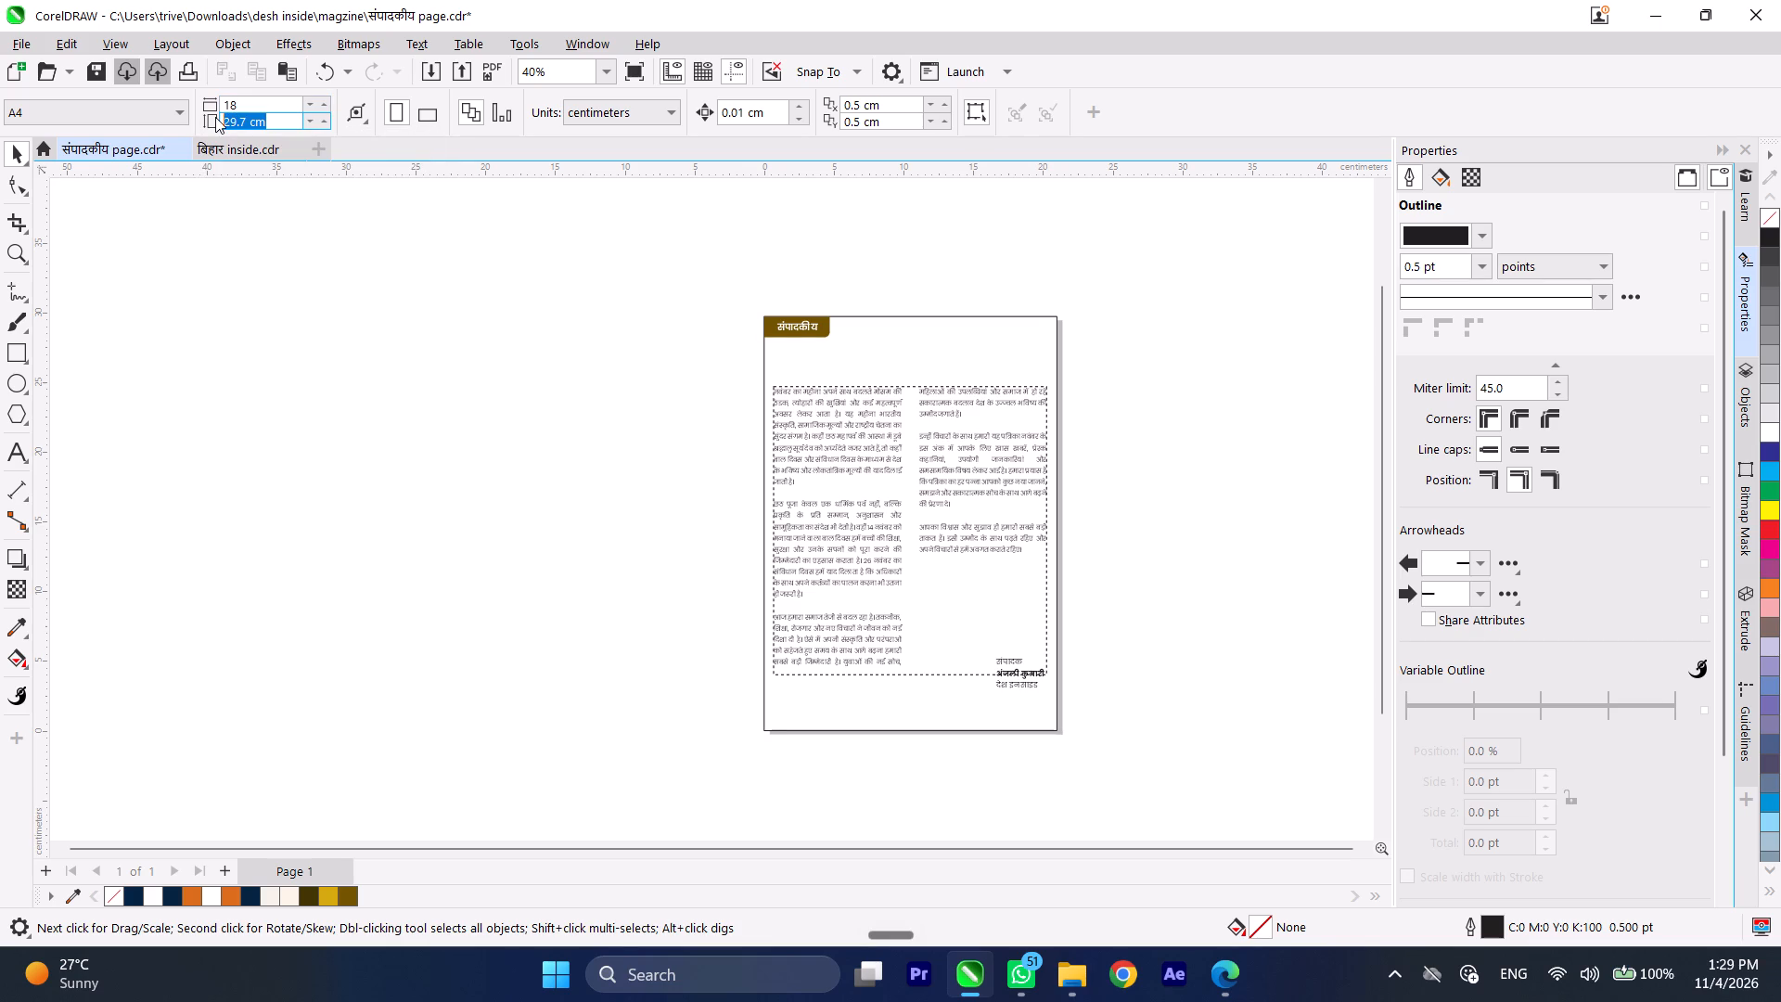
text(26)
click(272, 292)
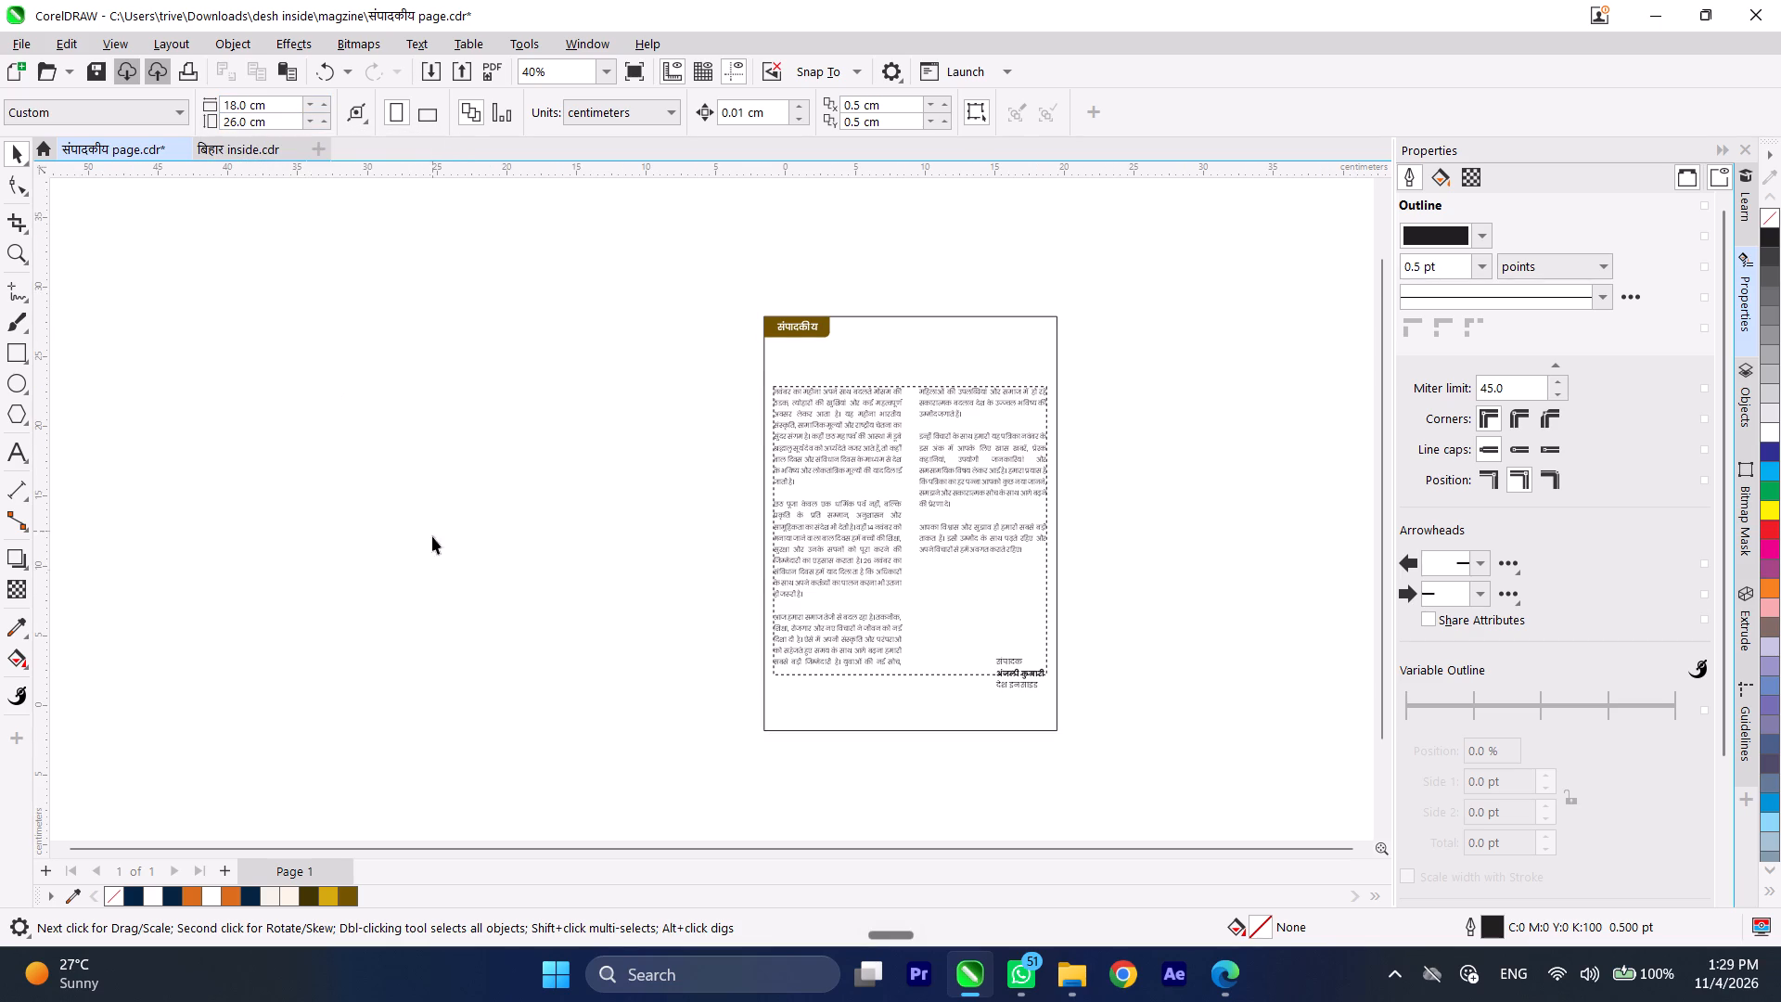
Switch to बिहार inside.cdr and ungroup the full-page layout group on Page 1.
click(213, 153)
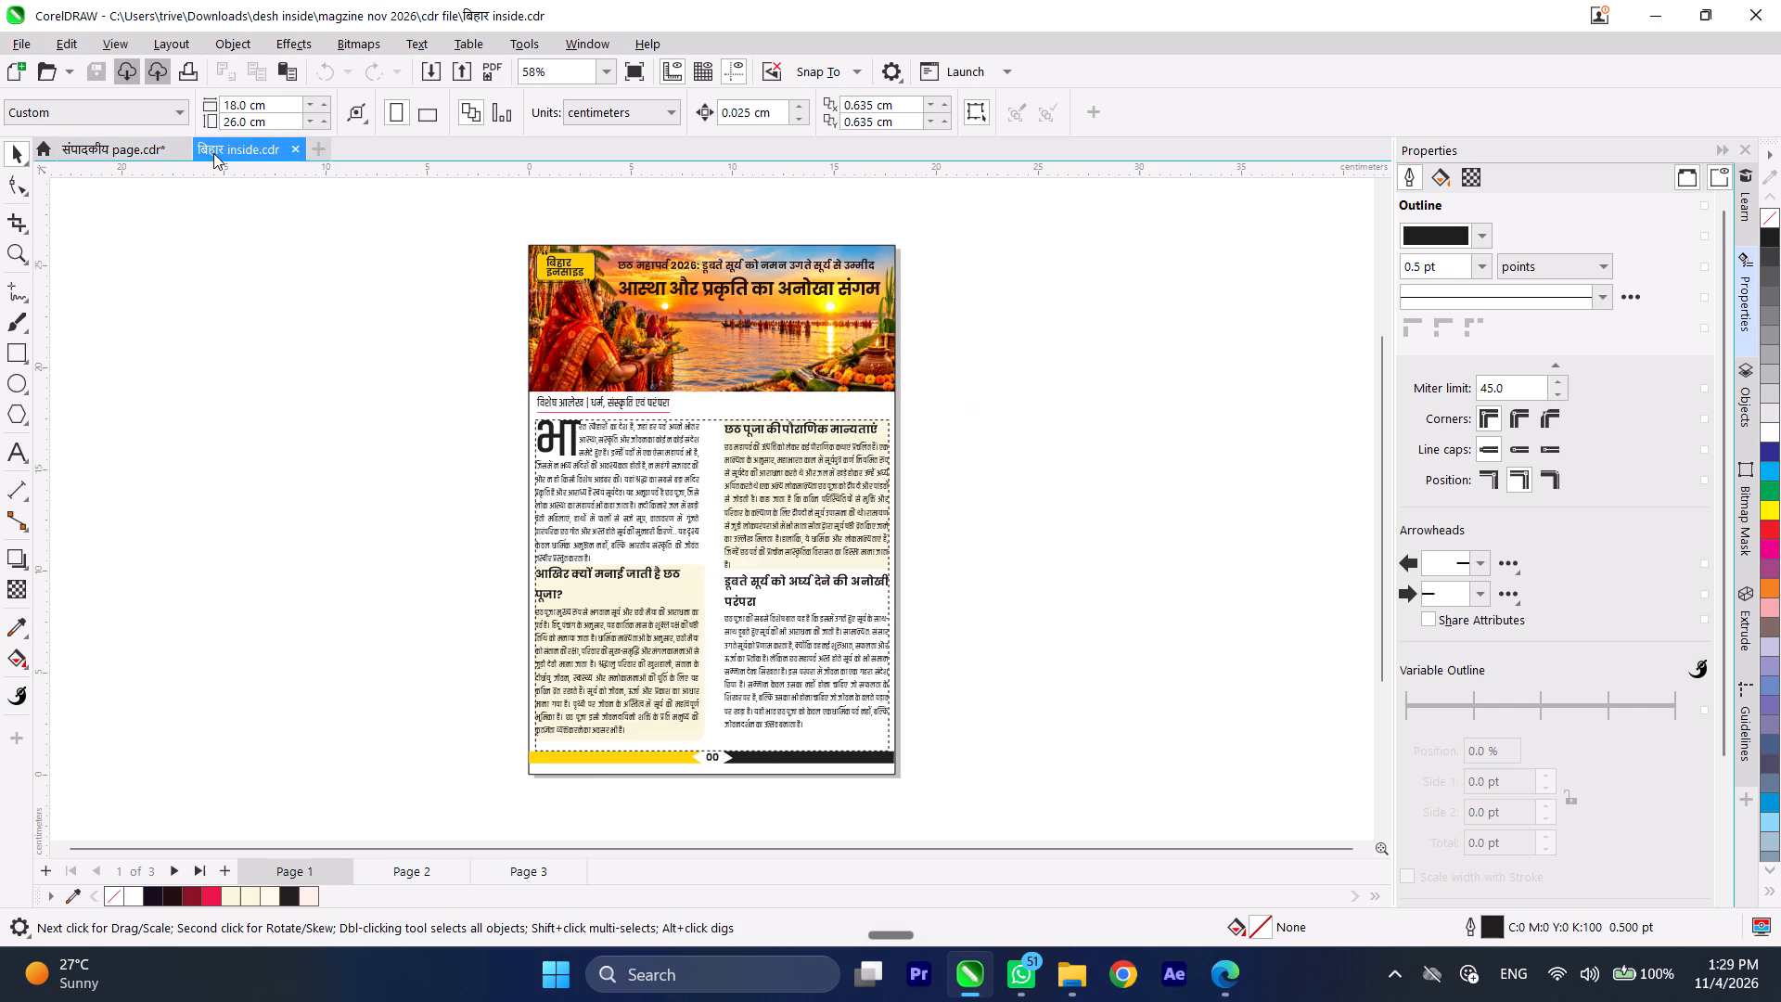
click(584, 762)
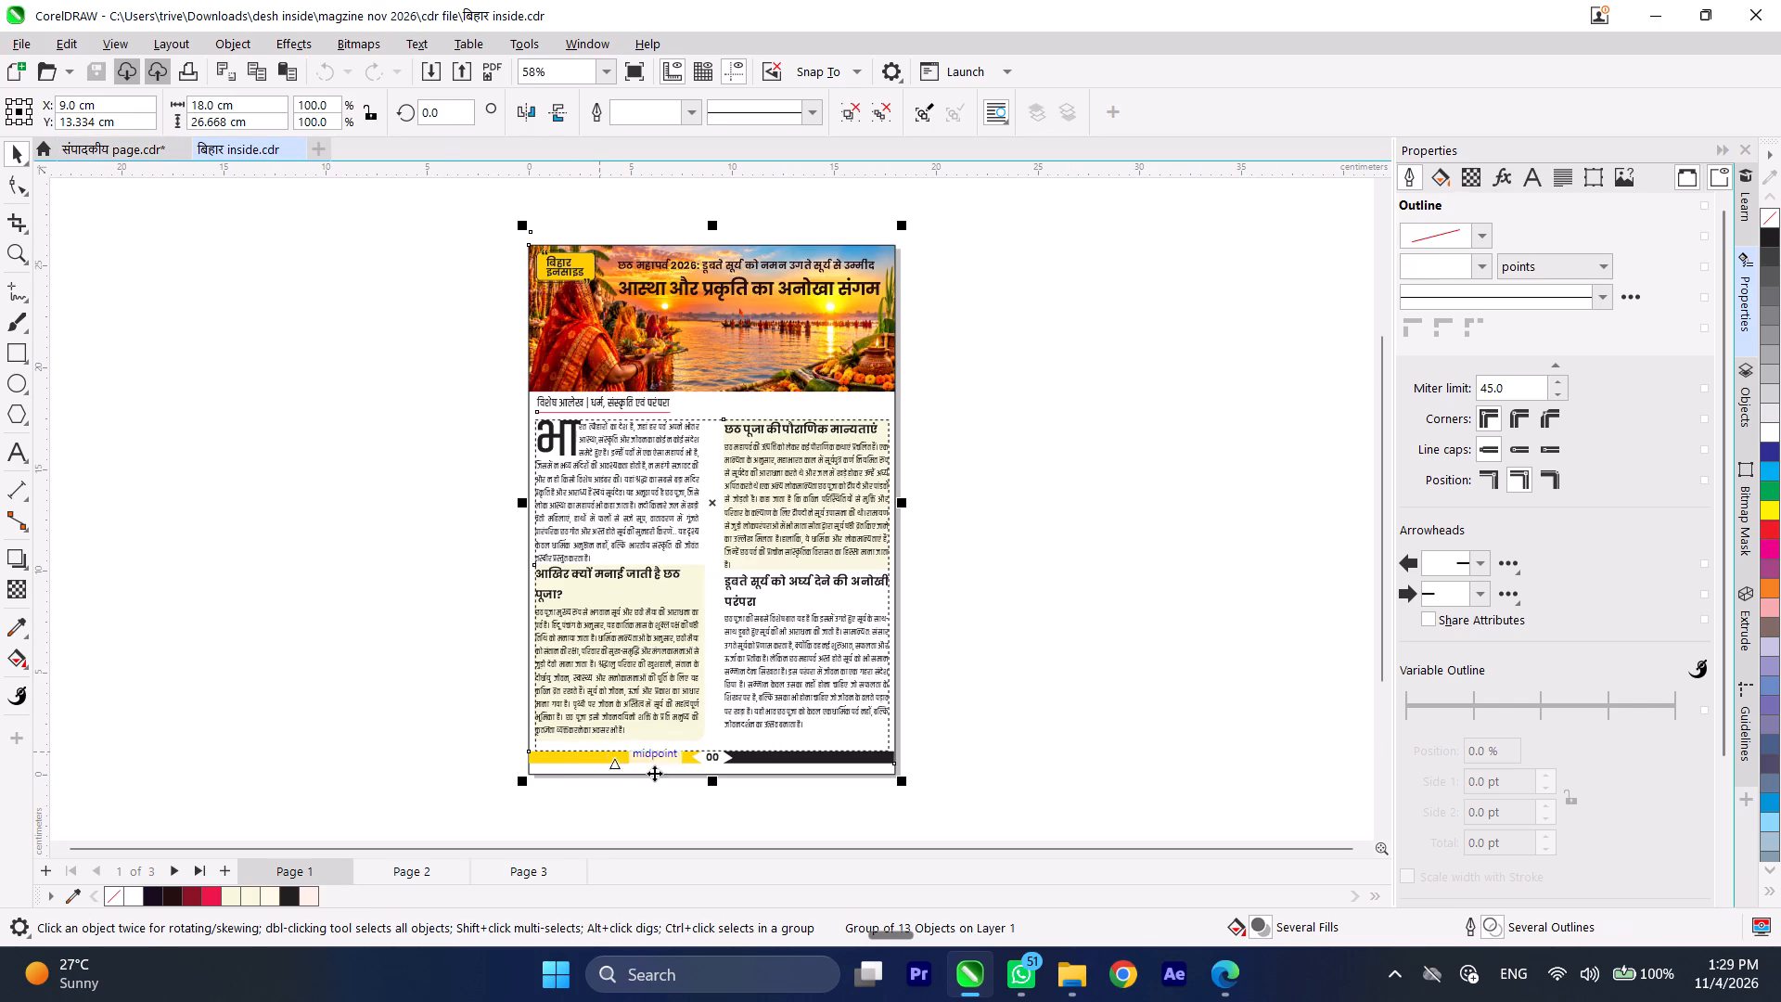
scroll(673, 777, up, 8)
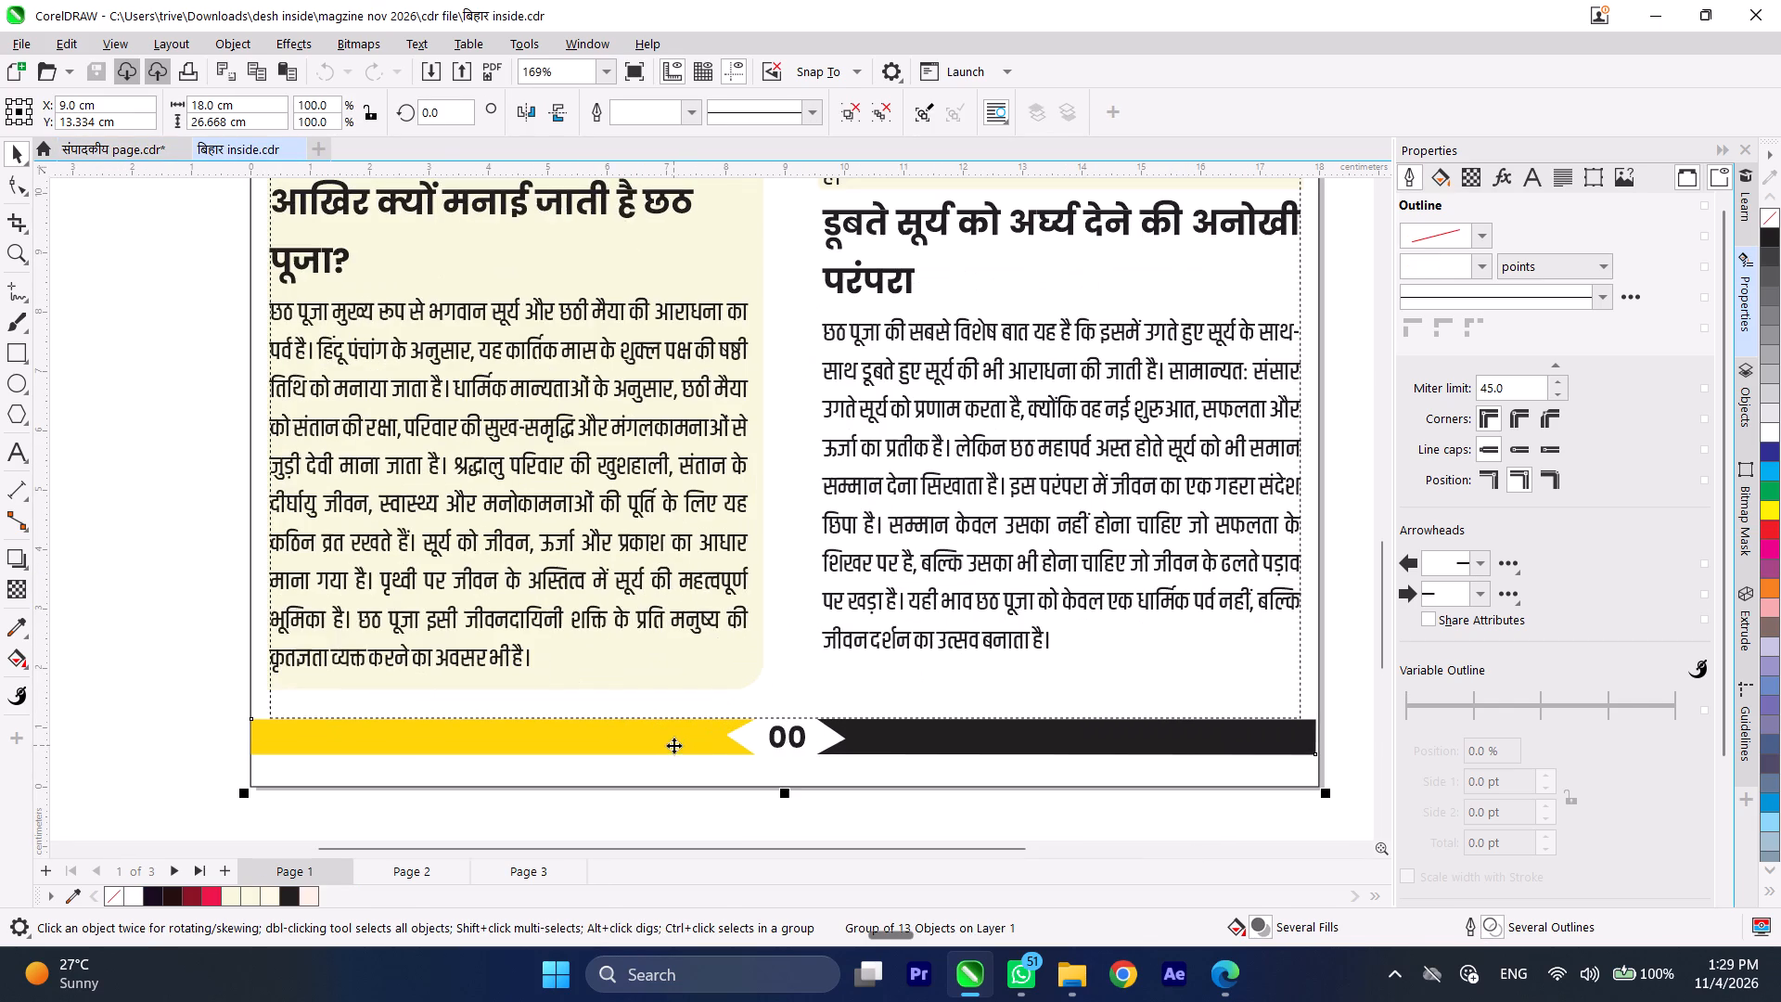
click(351, 741)
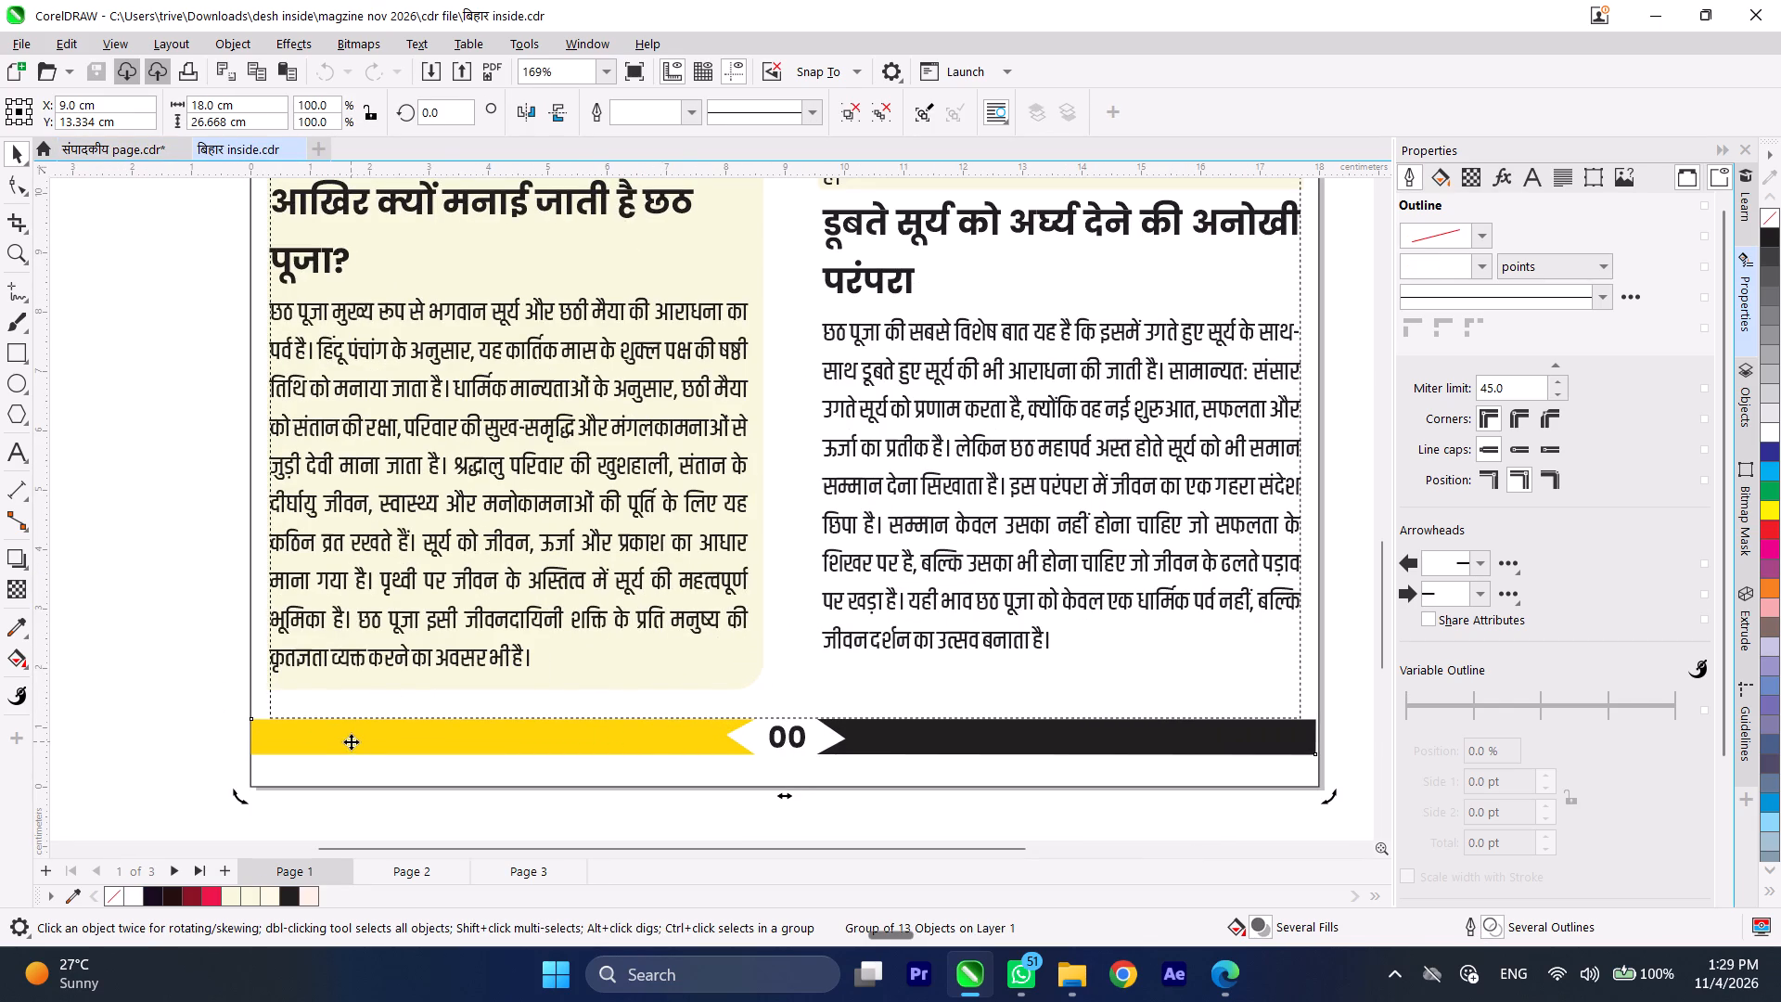
right_click(351, 741)
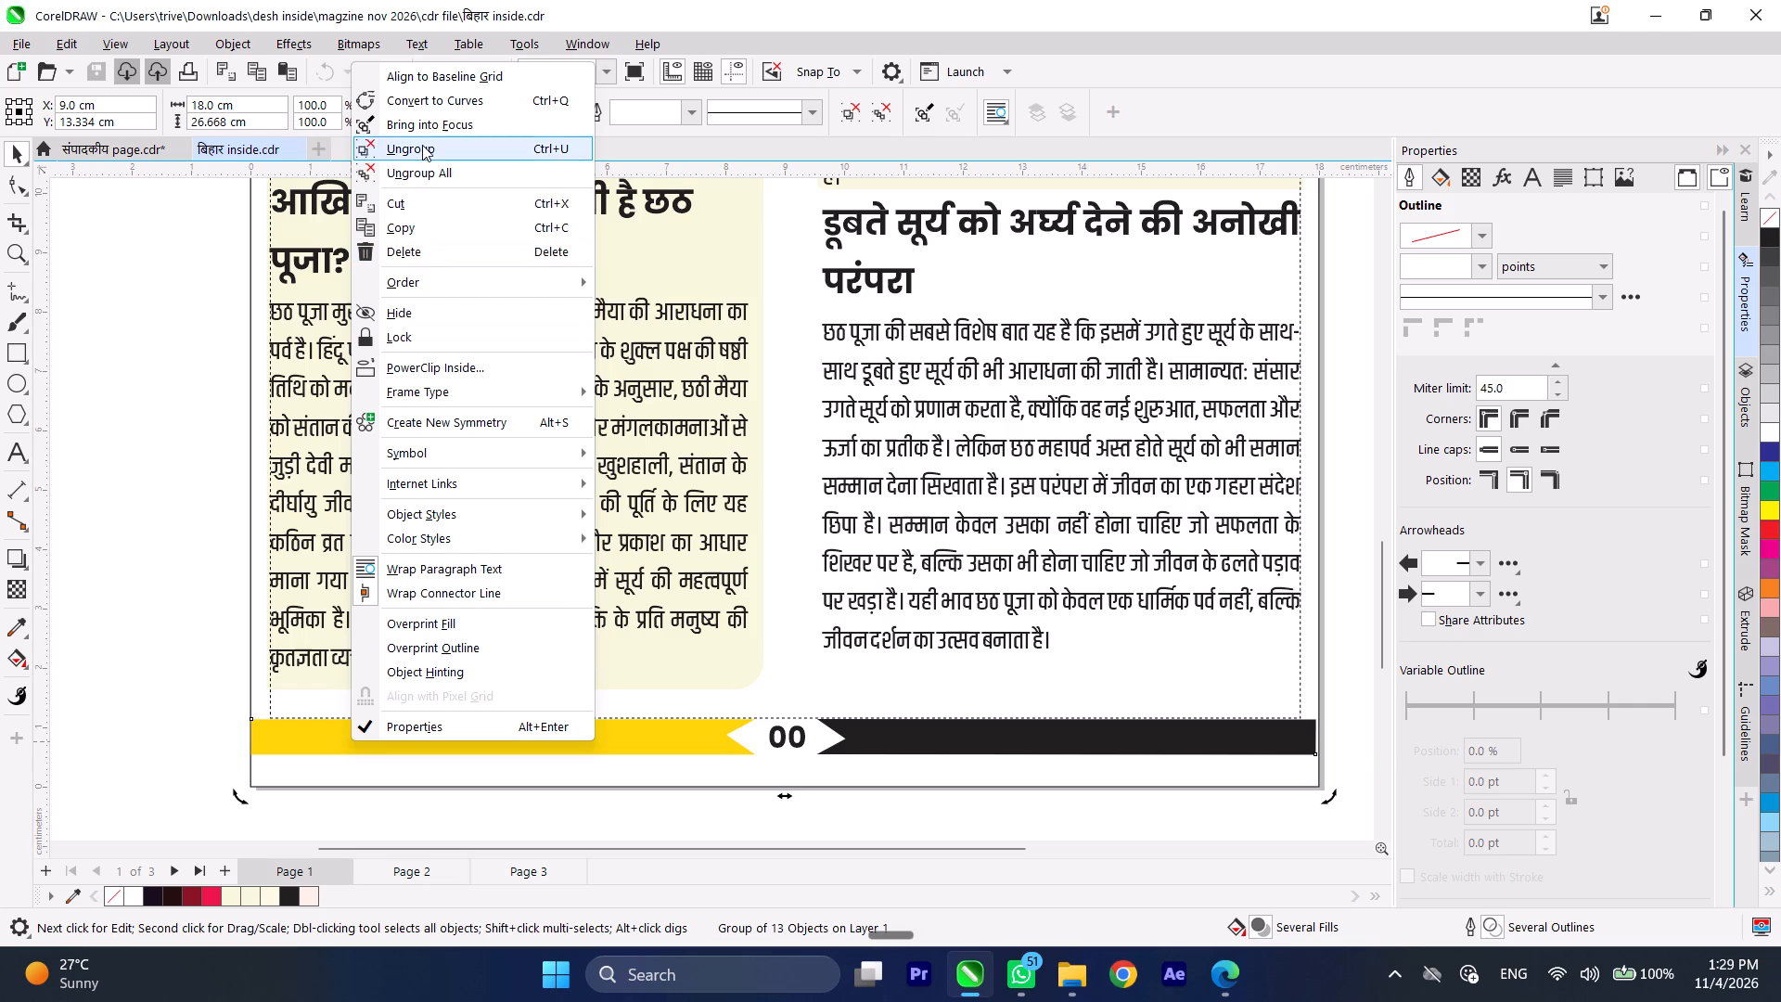
click(422, 145)
right_click(473, 744)
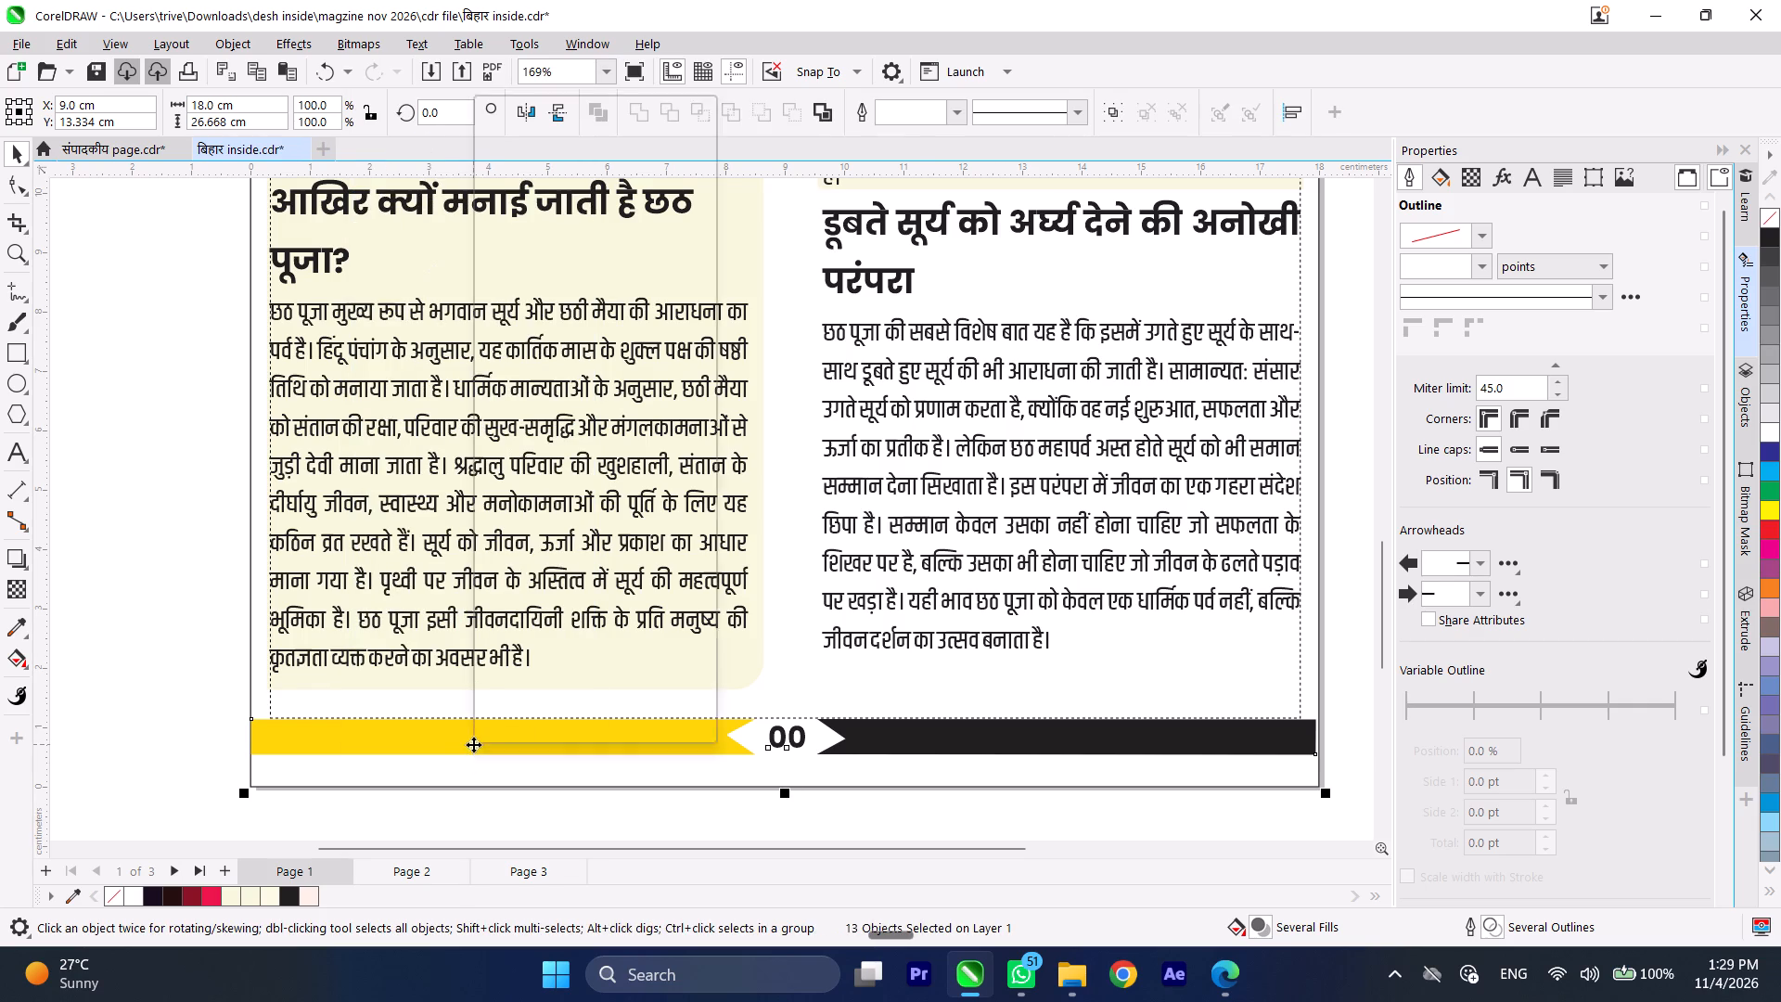
click(183, 561)
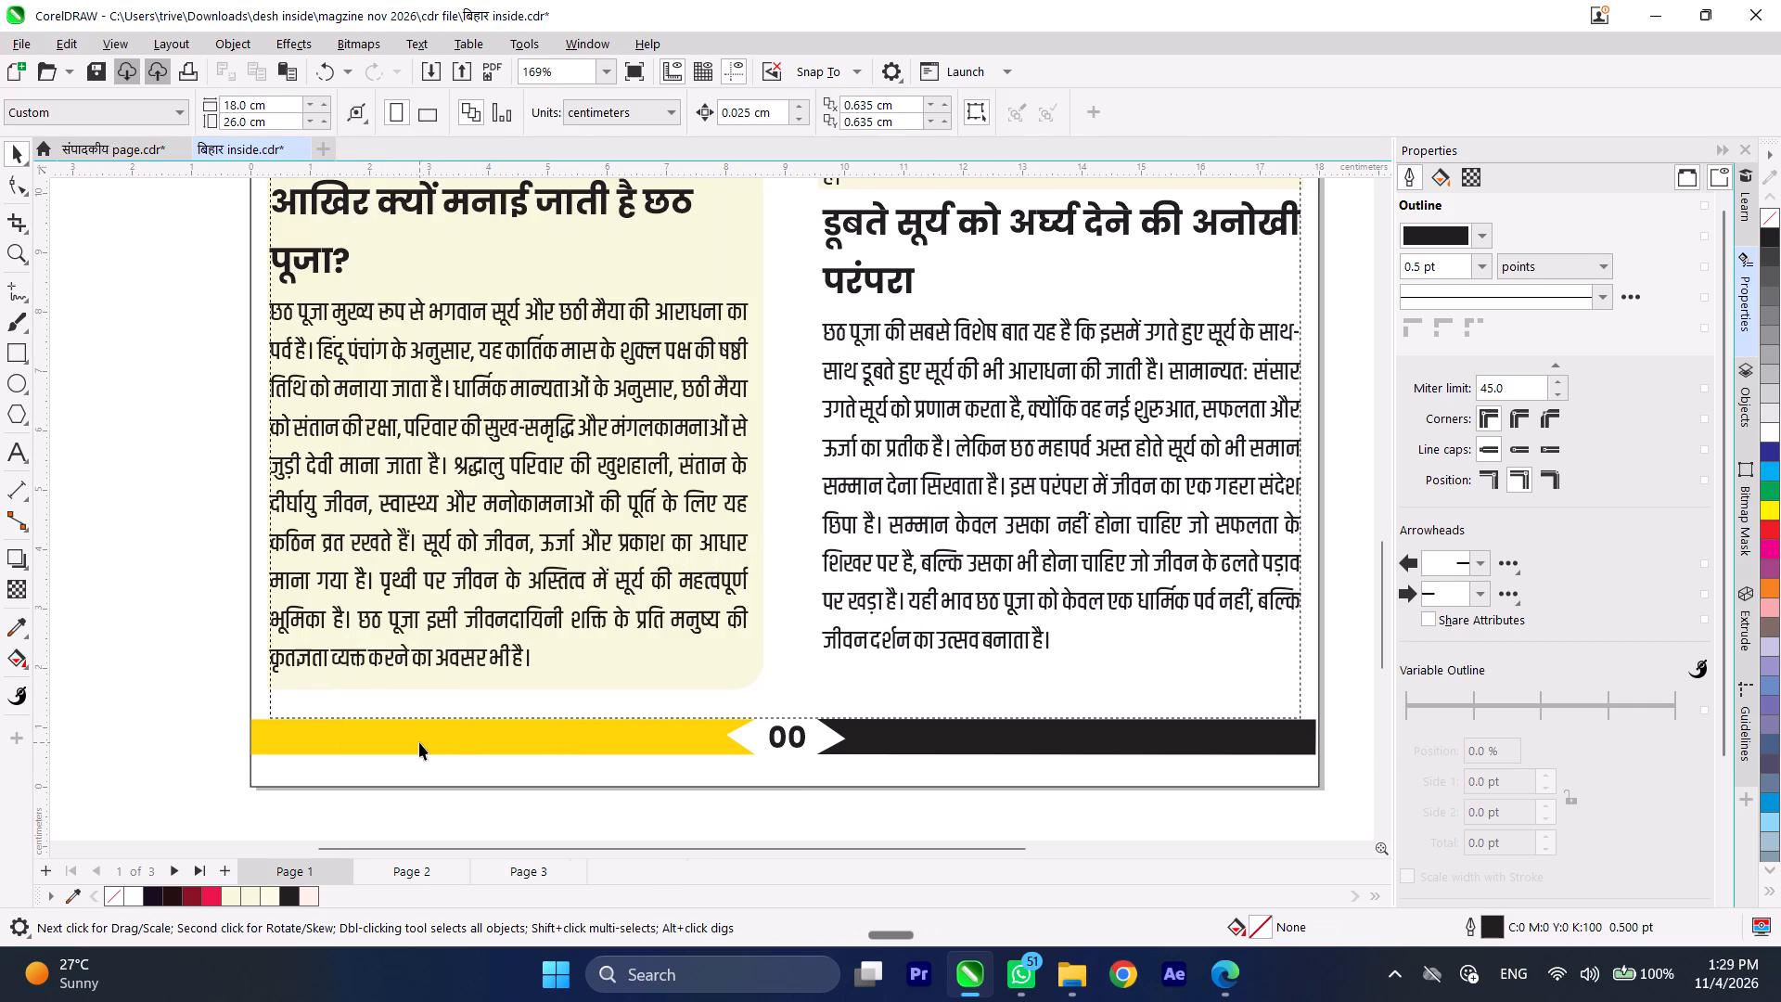
Copy the footer's yellow bar, 00 page number and black bar from बिहार inside.cdr into संपादकीय page.cdr.
click(419, 742)
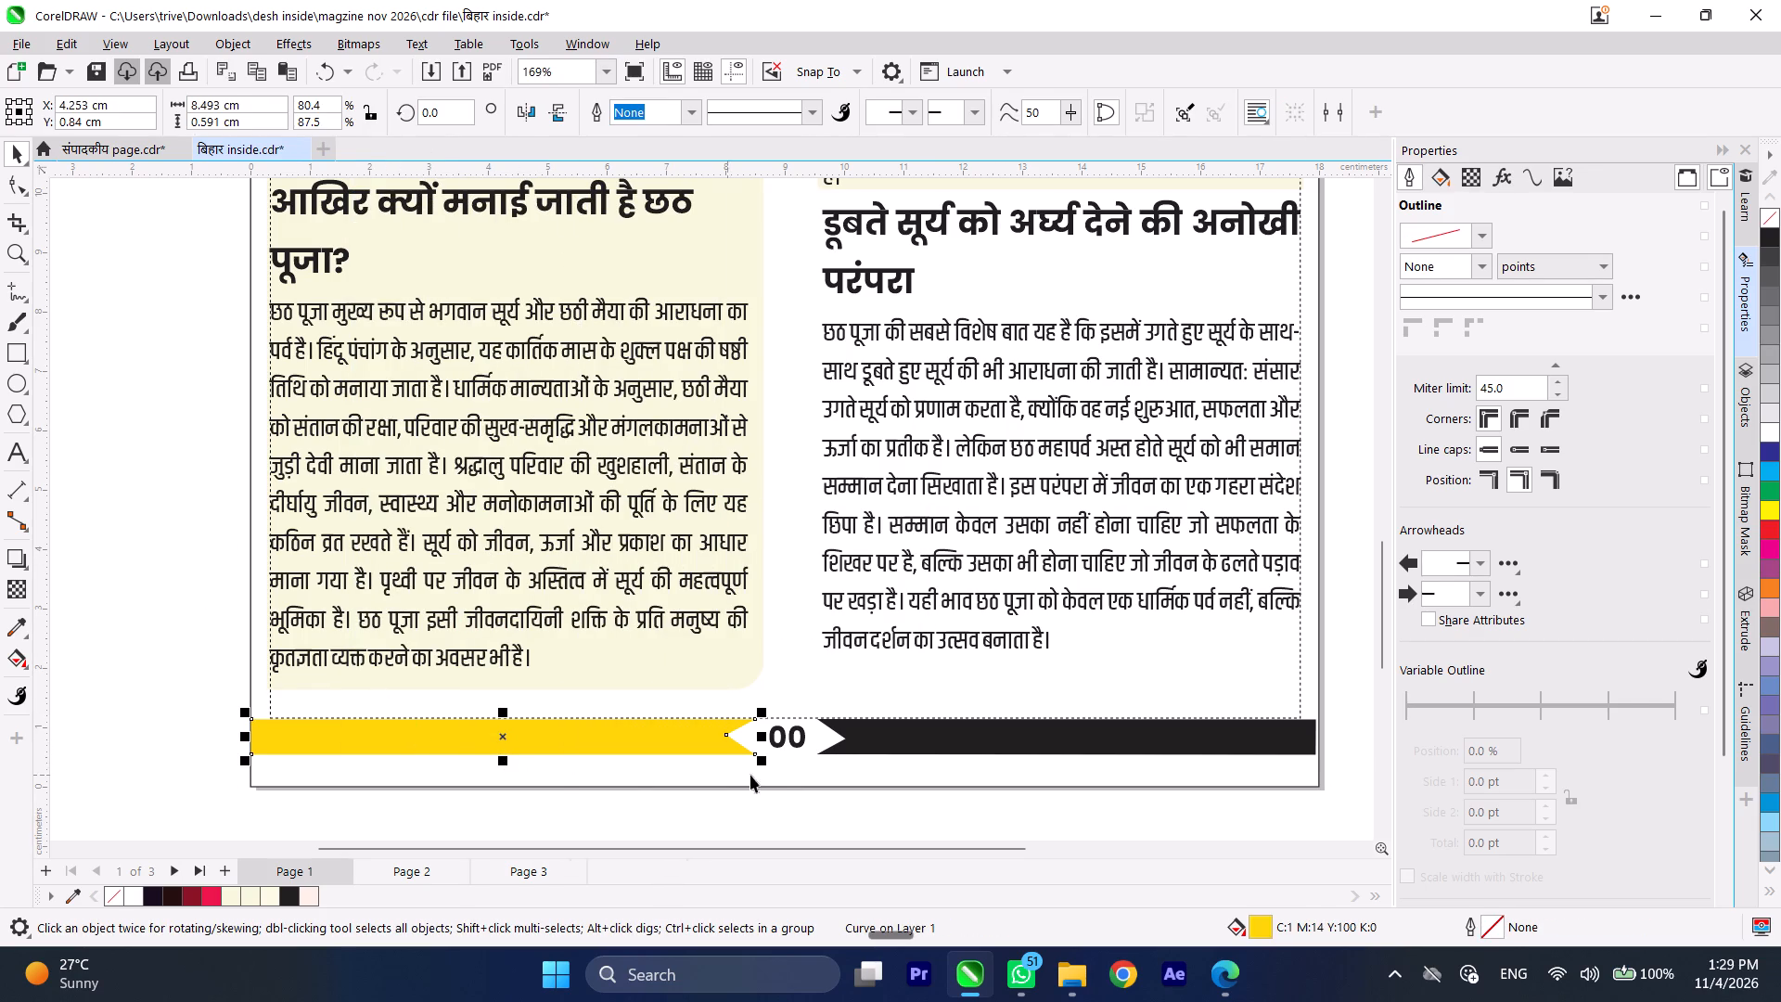
shift+click(798, 742)
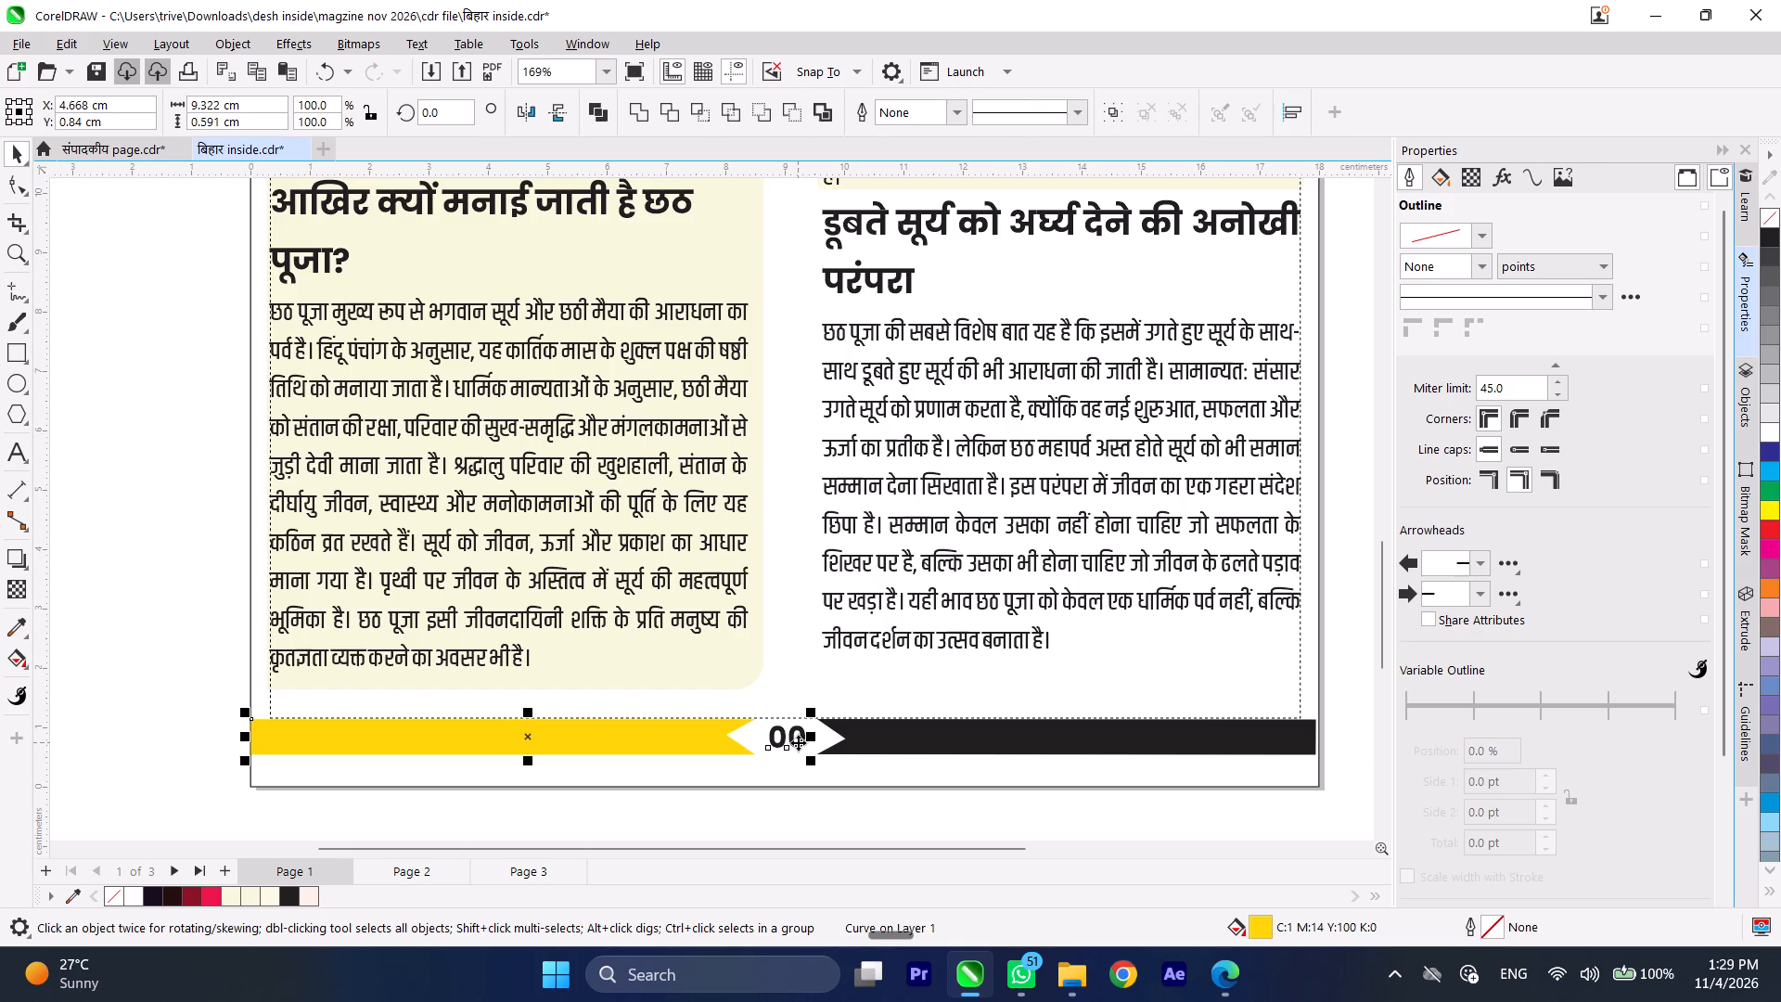
shift+click(865, 753)
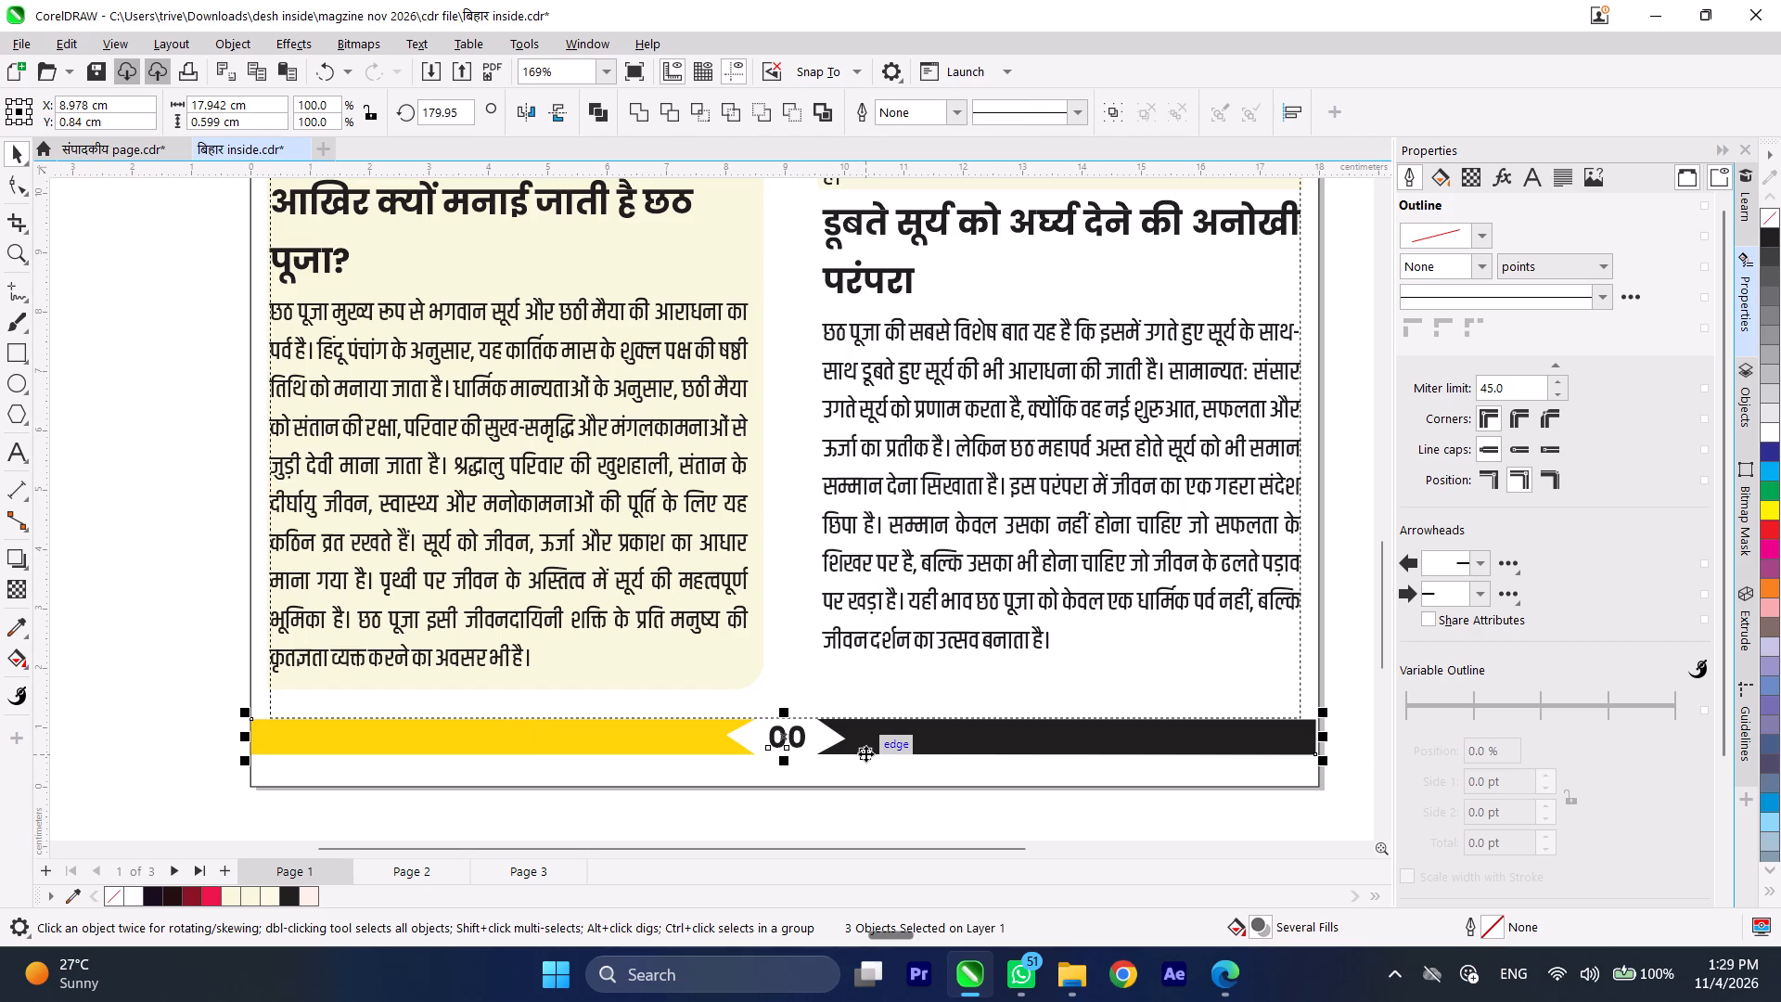
key(ctrl+c)
scroll(874, 709, down, 7)
scroll(787, 782, down, 1)
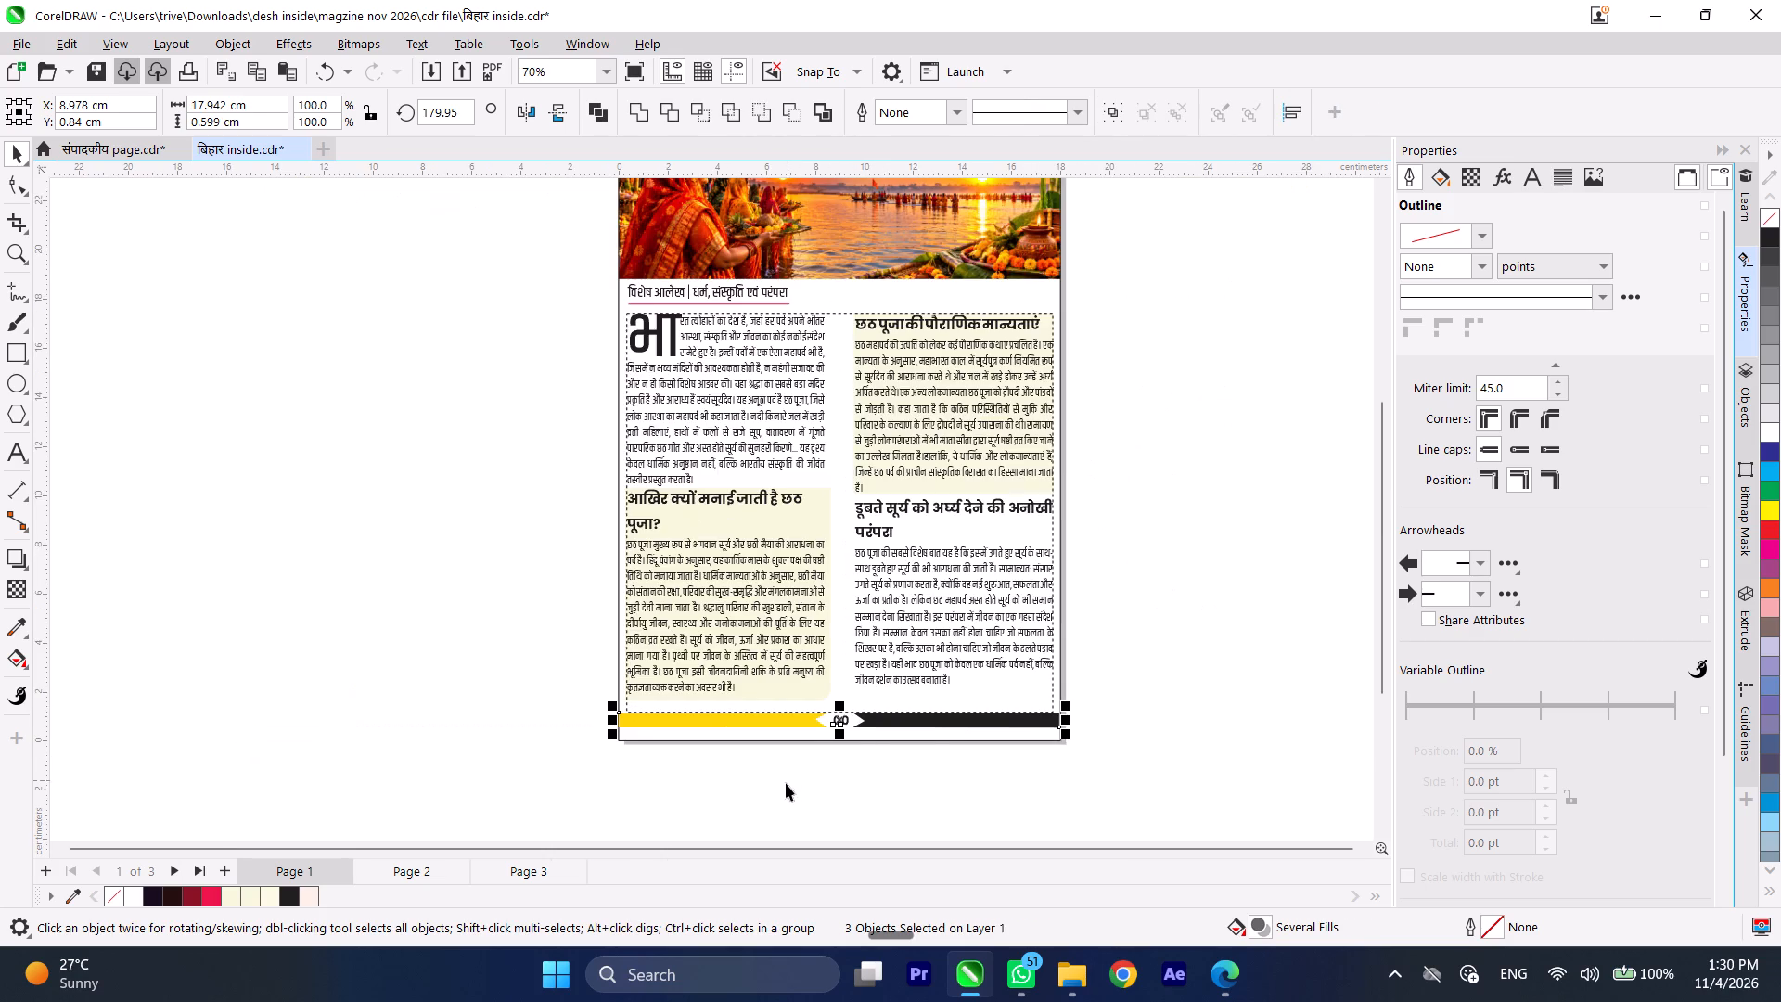
scroll(786, 783, down, 1)
click(1185, 600)
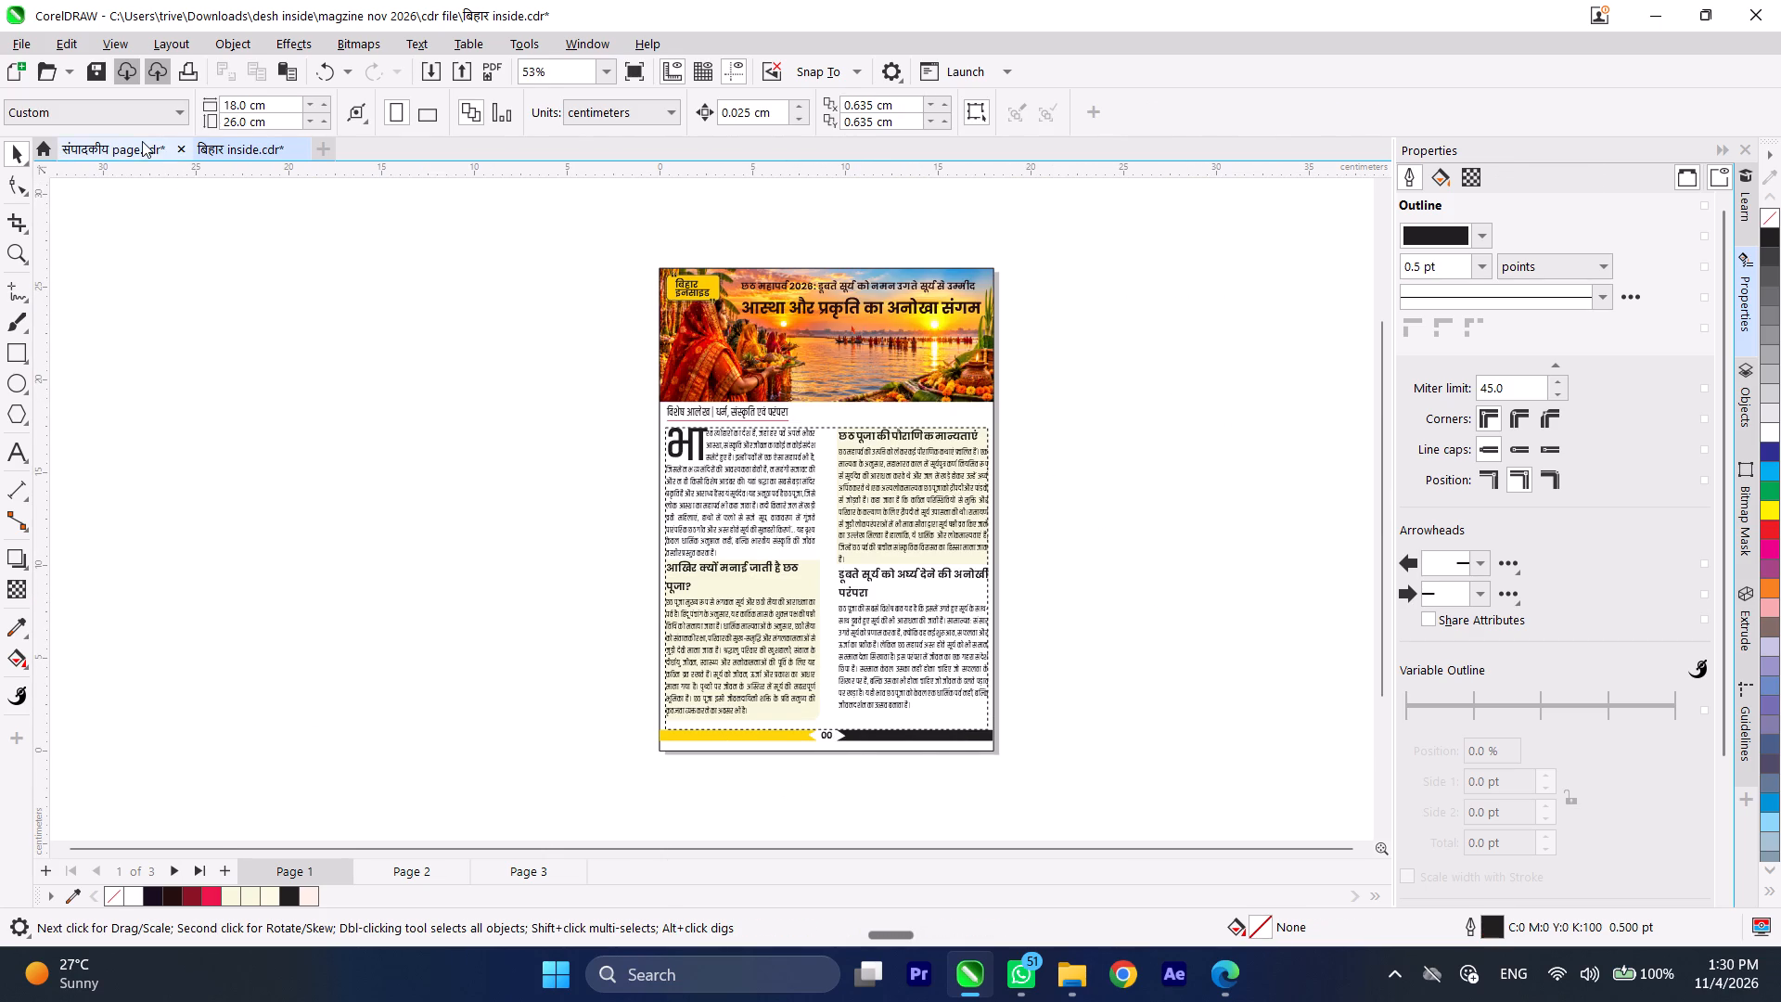
click(142, 141)
key(ctrl+v)
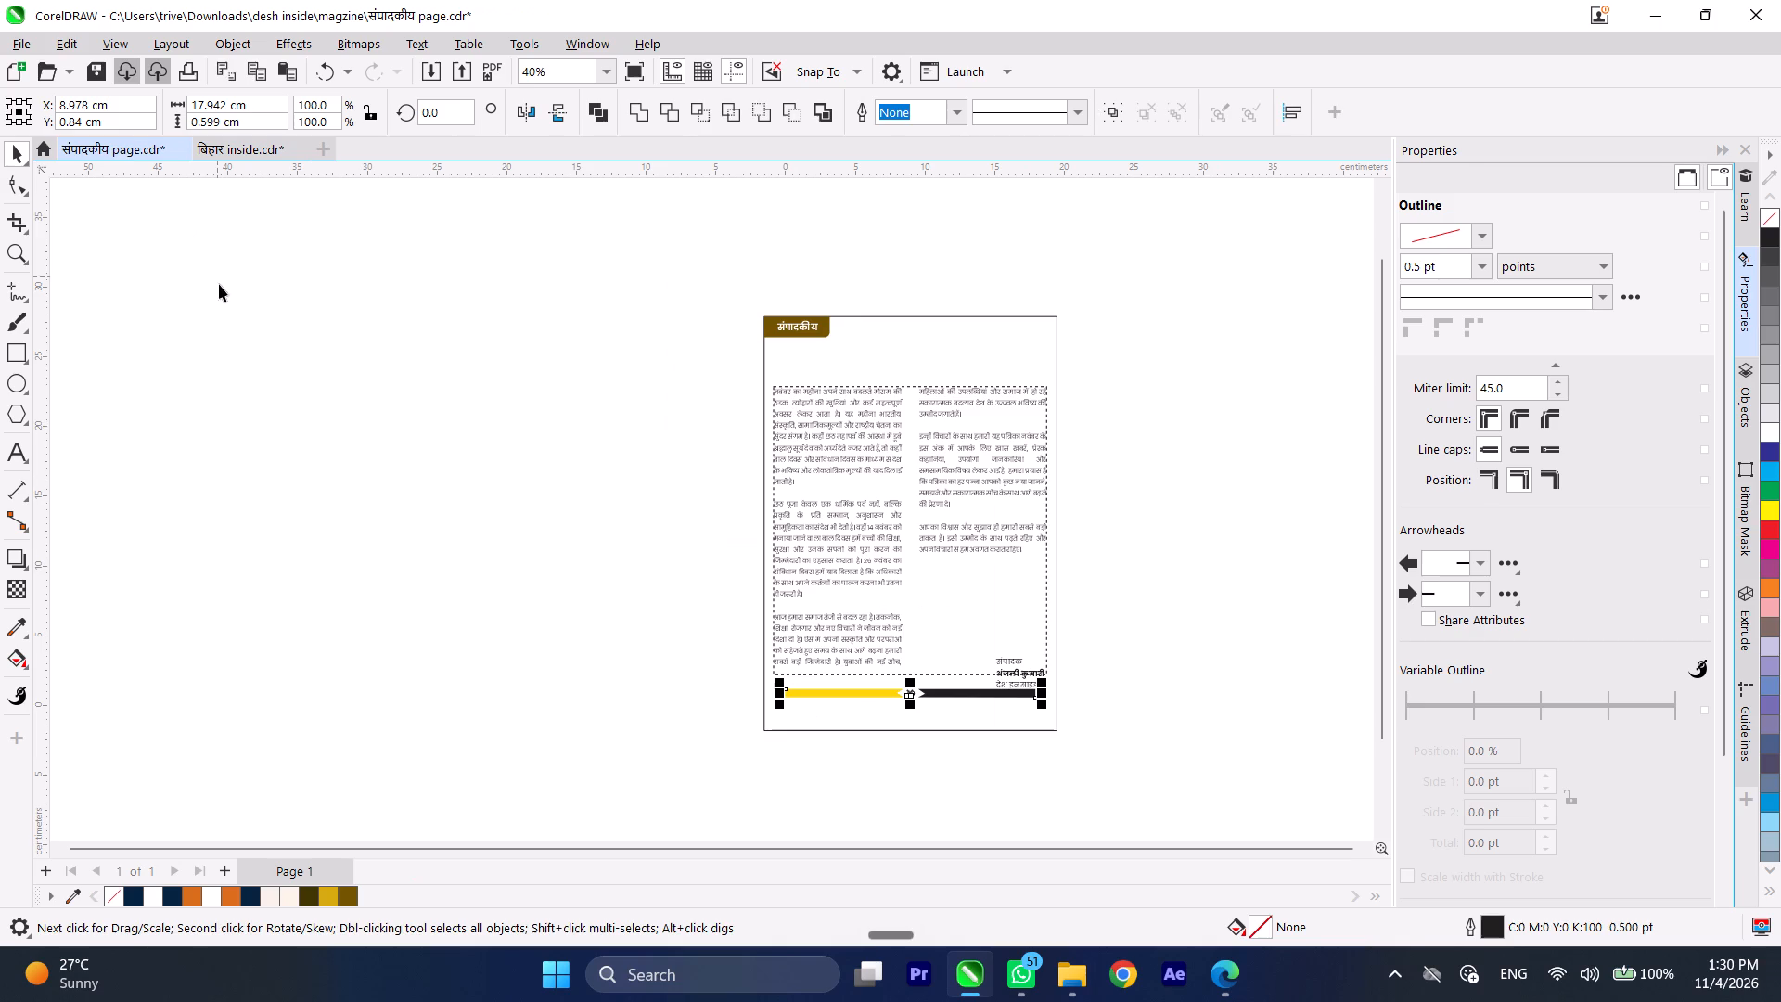
click(263, 454)
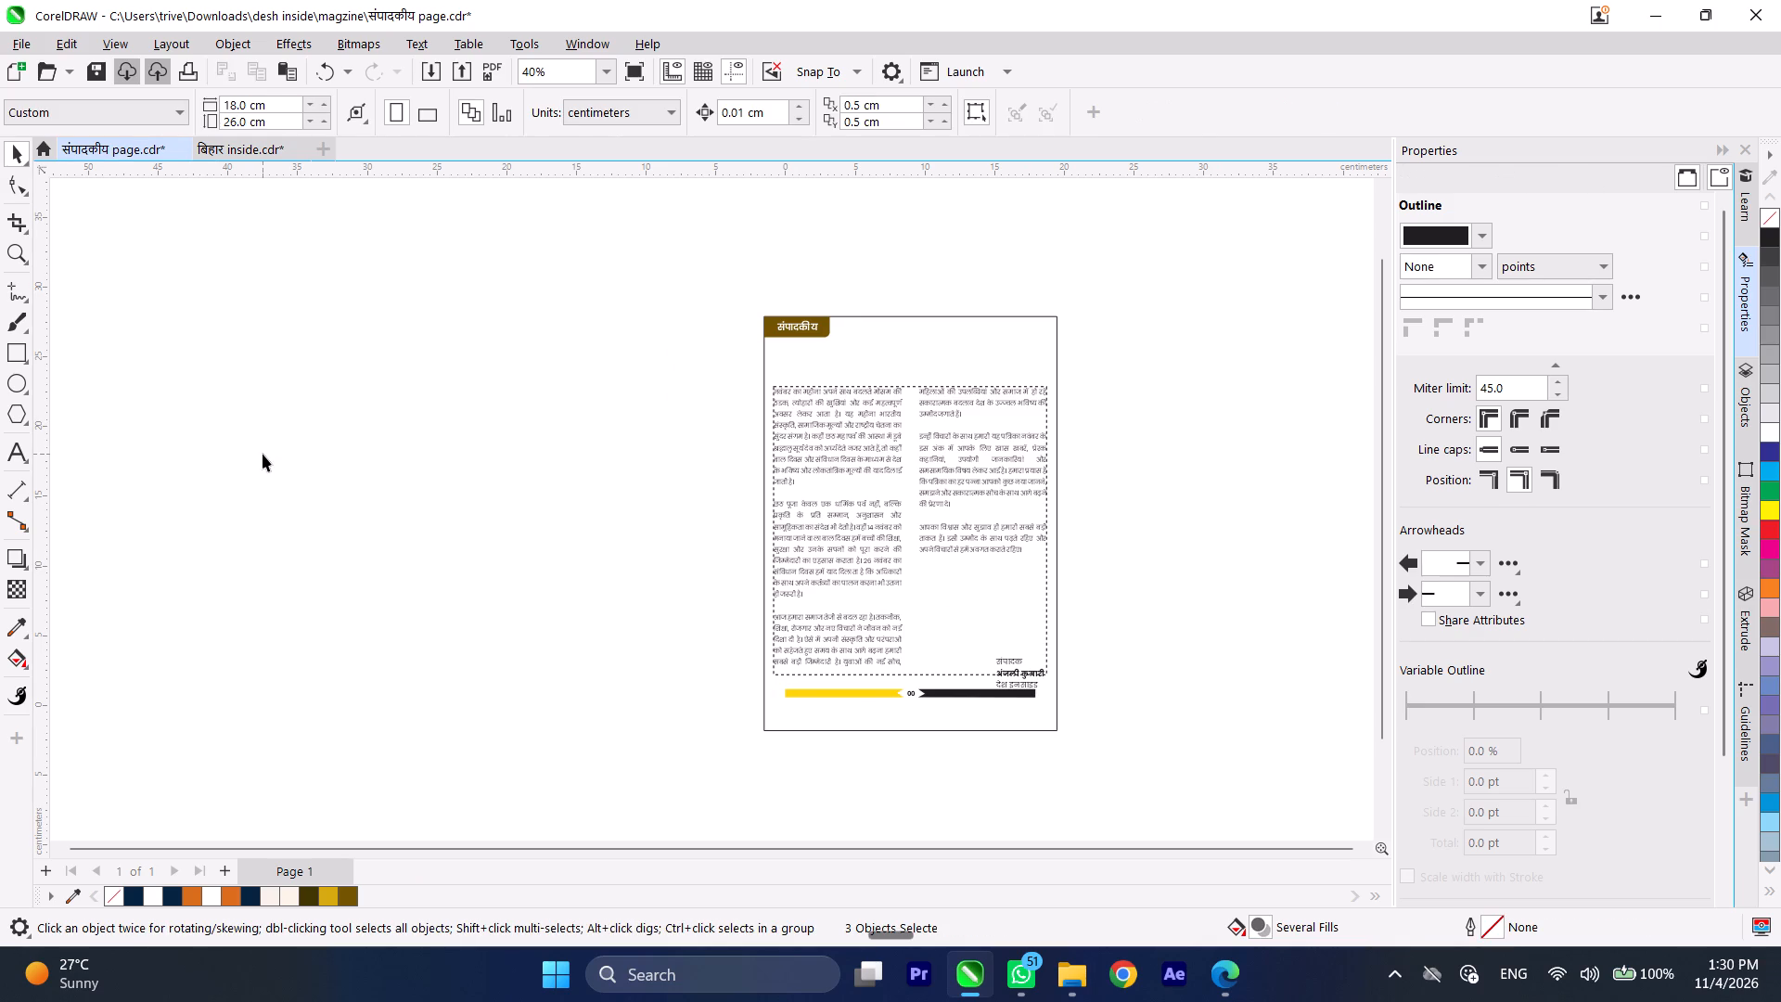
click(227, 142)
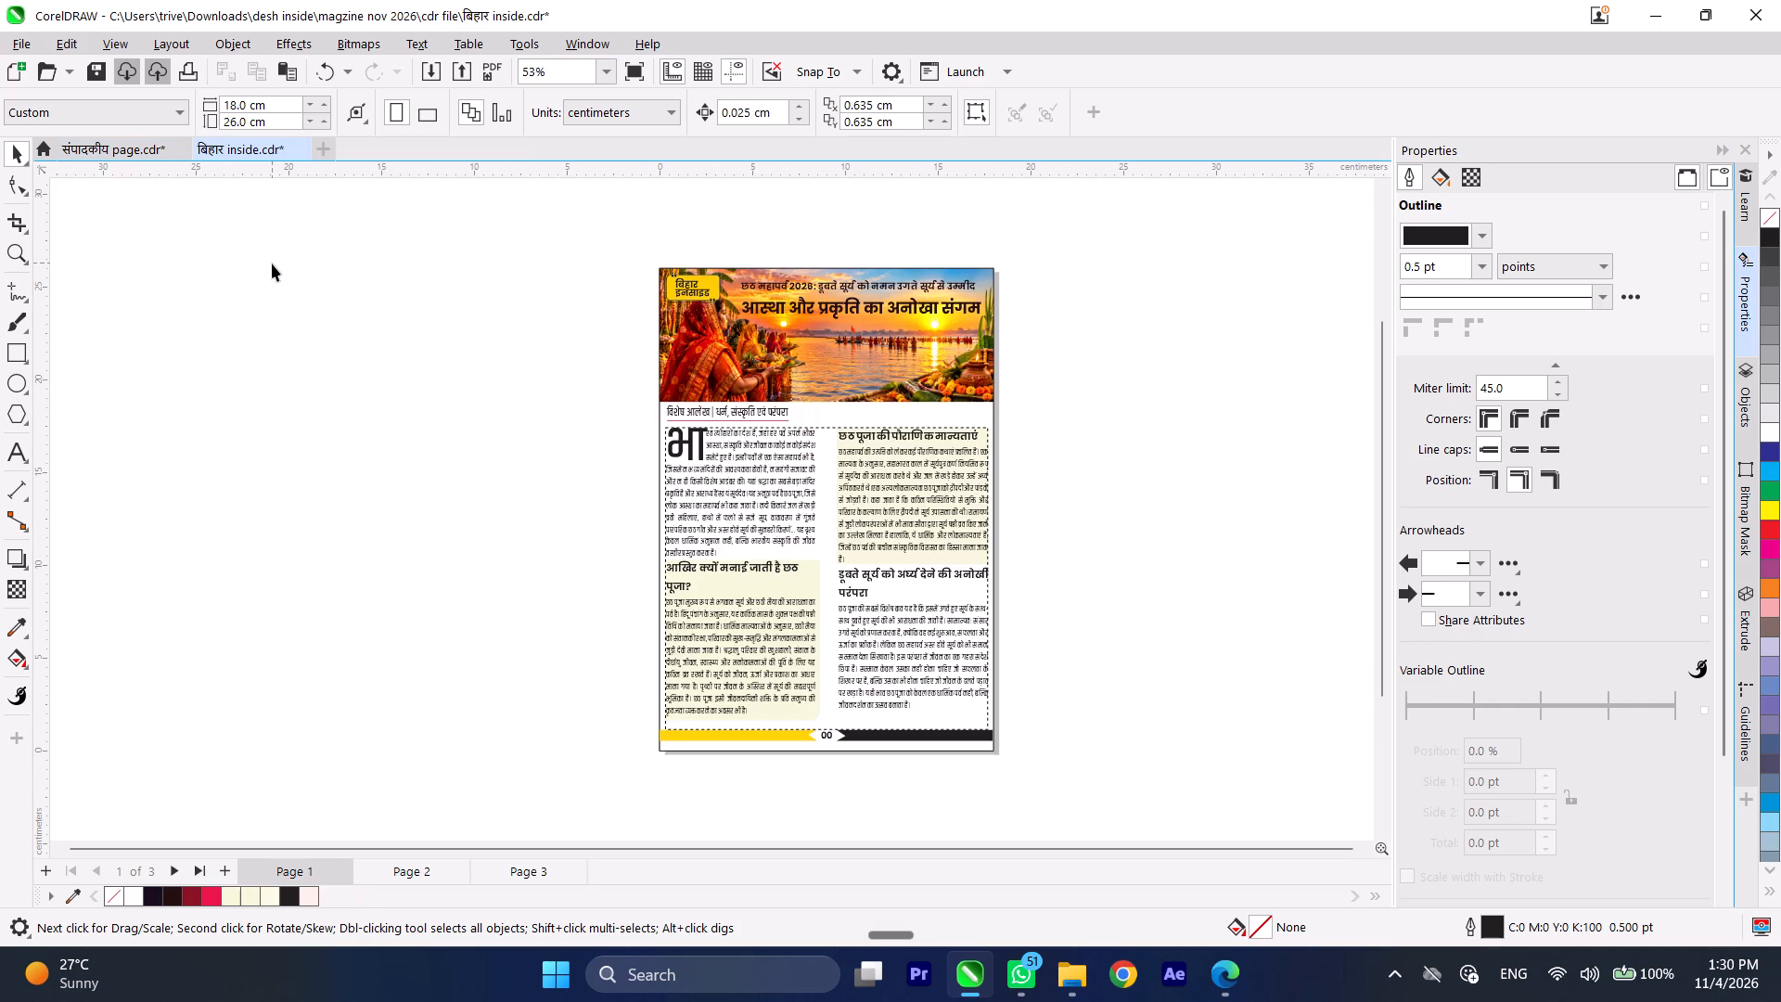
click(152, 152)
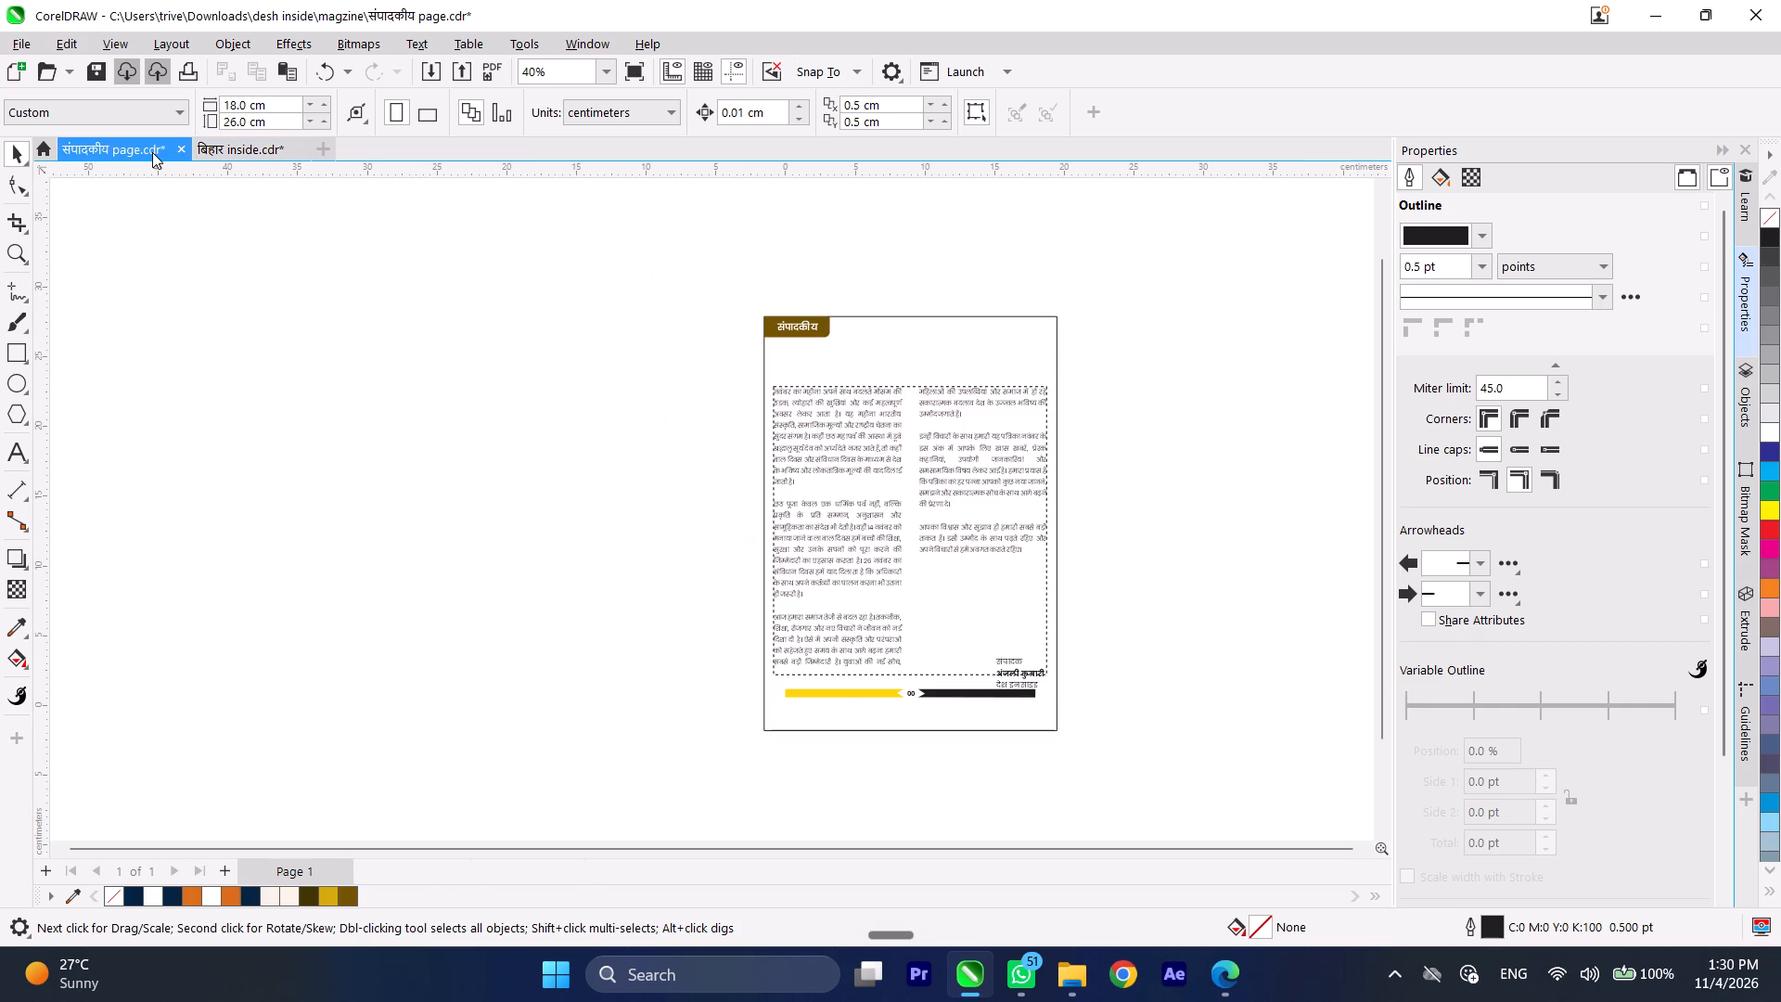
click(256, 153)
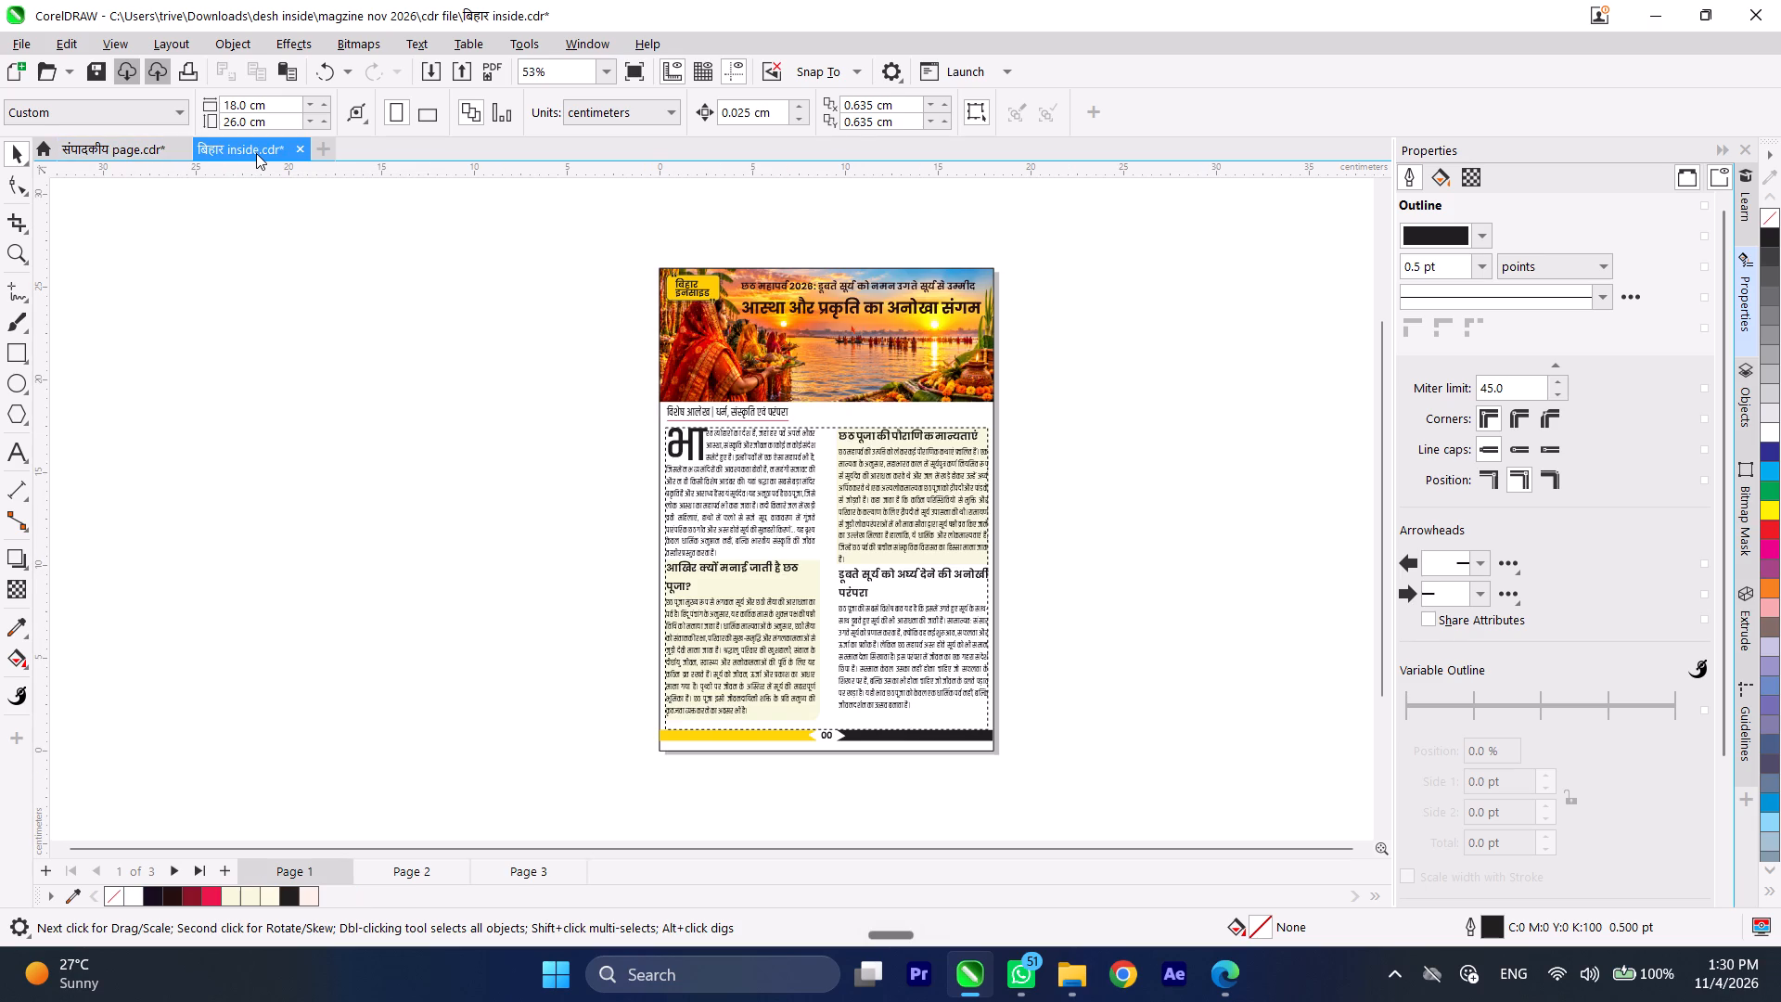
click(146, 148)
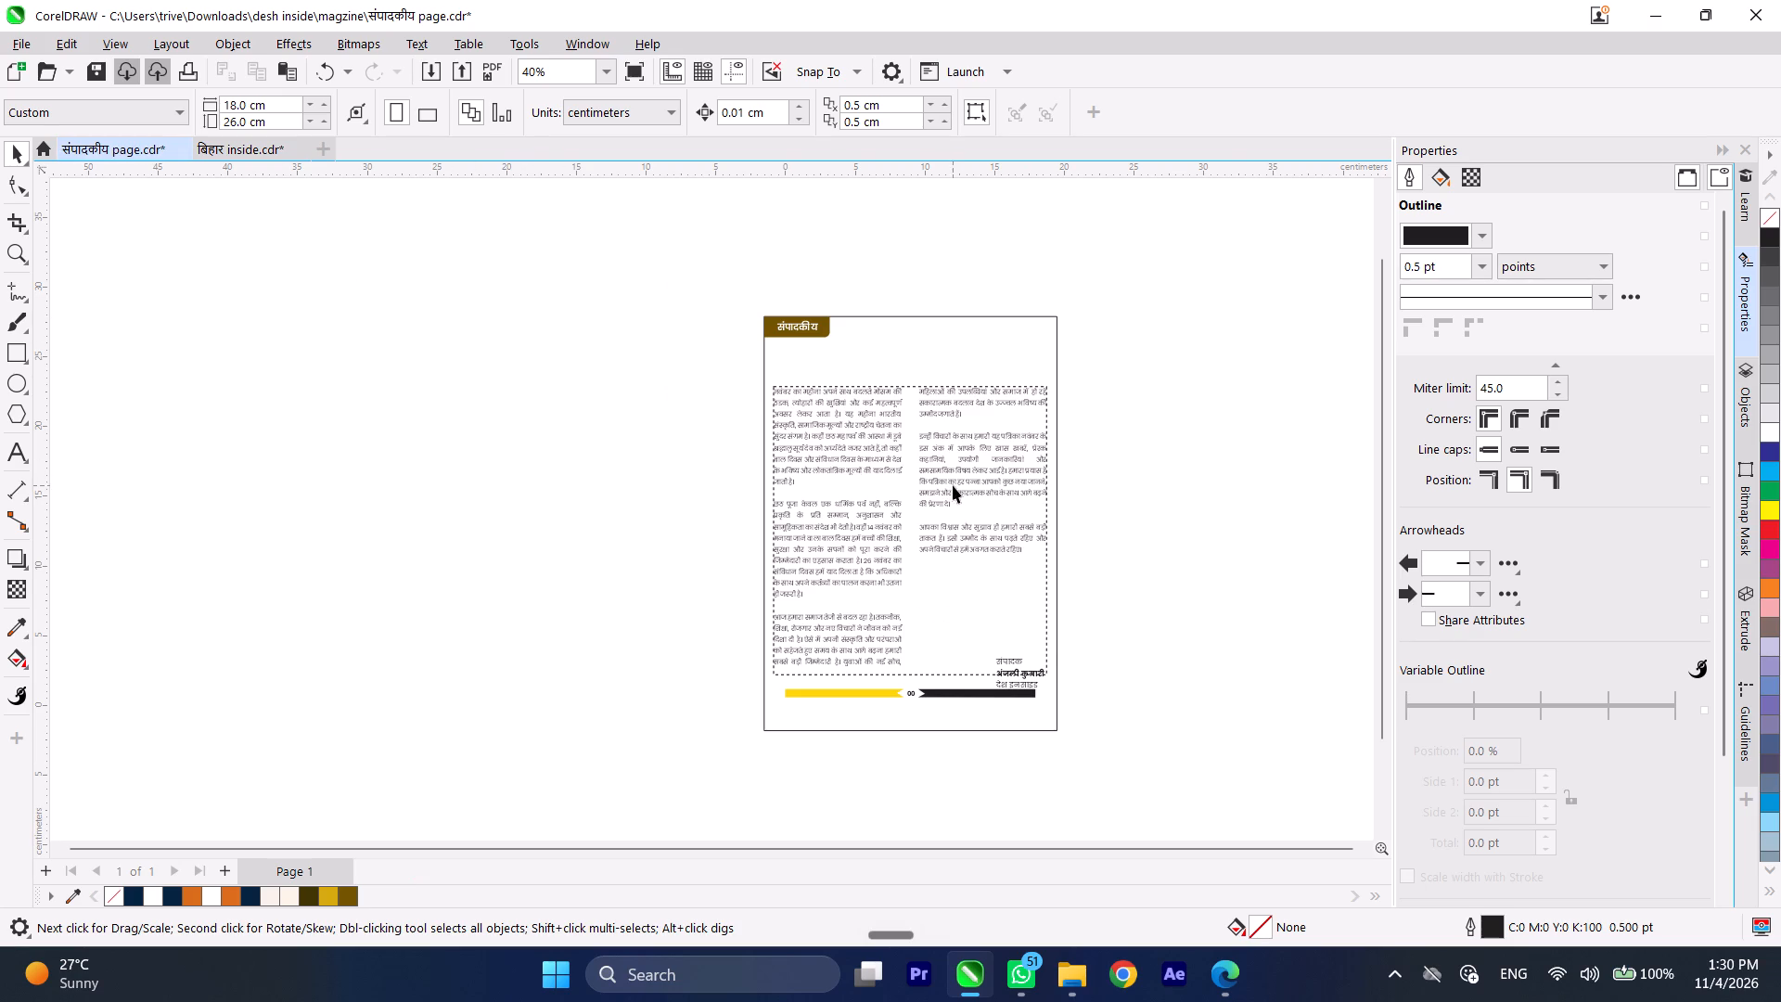
Add a page-frame rectangle of 18 × 26 cm to the संपादकीय page with the Rectangle tool.
scroll(953, 485, down, 1)
scroll(837, 596, up, 5)
scroll(791, 652, down, 2)
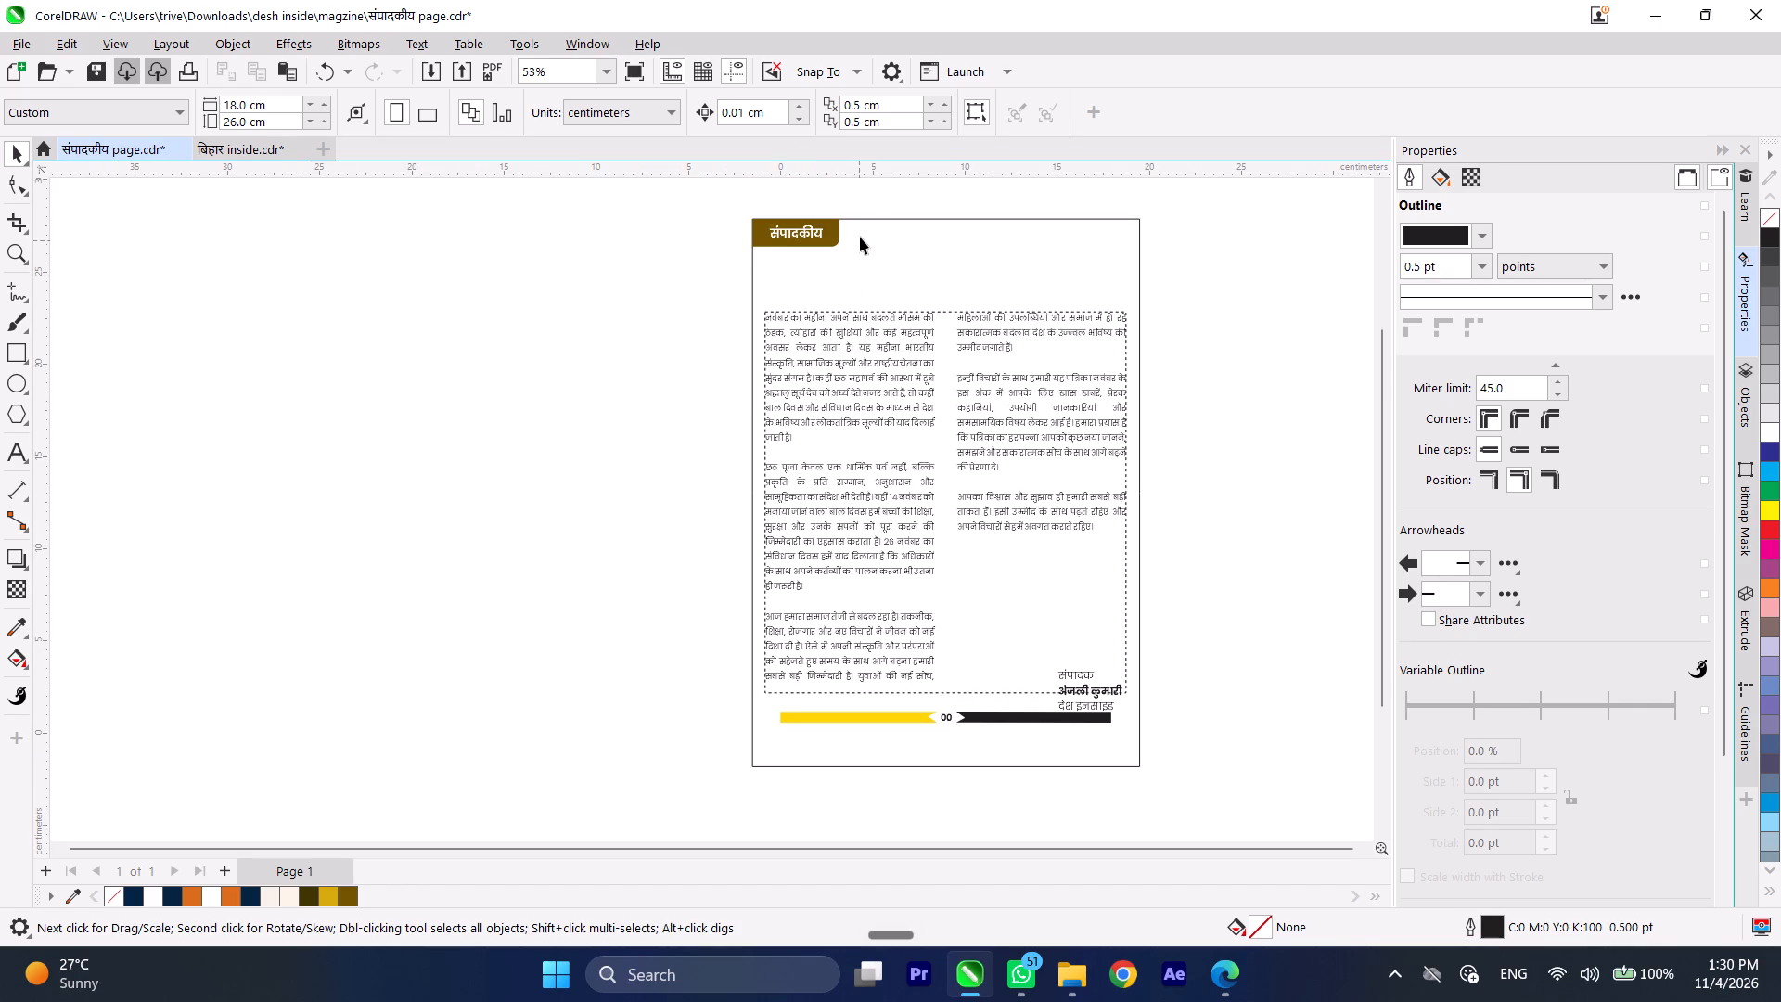
click(383, 476)
double_click(18, 358)
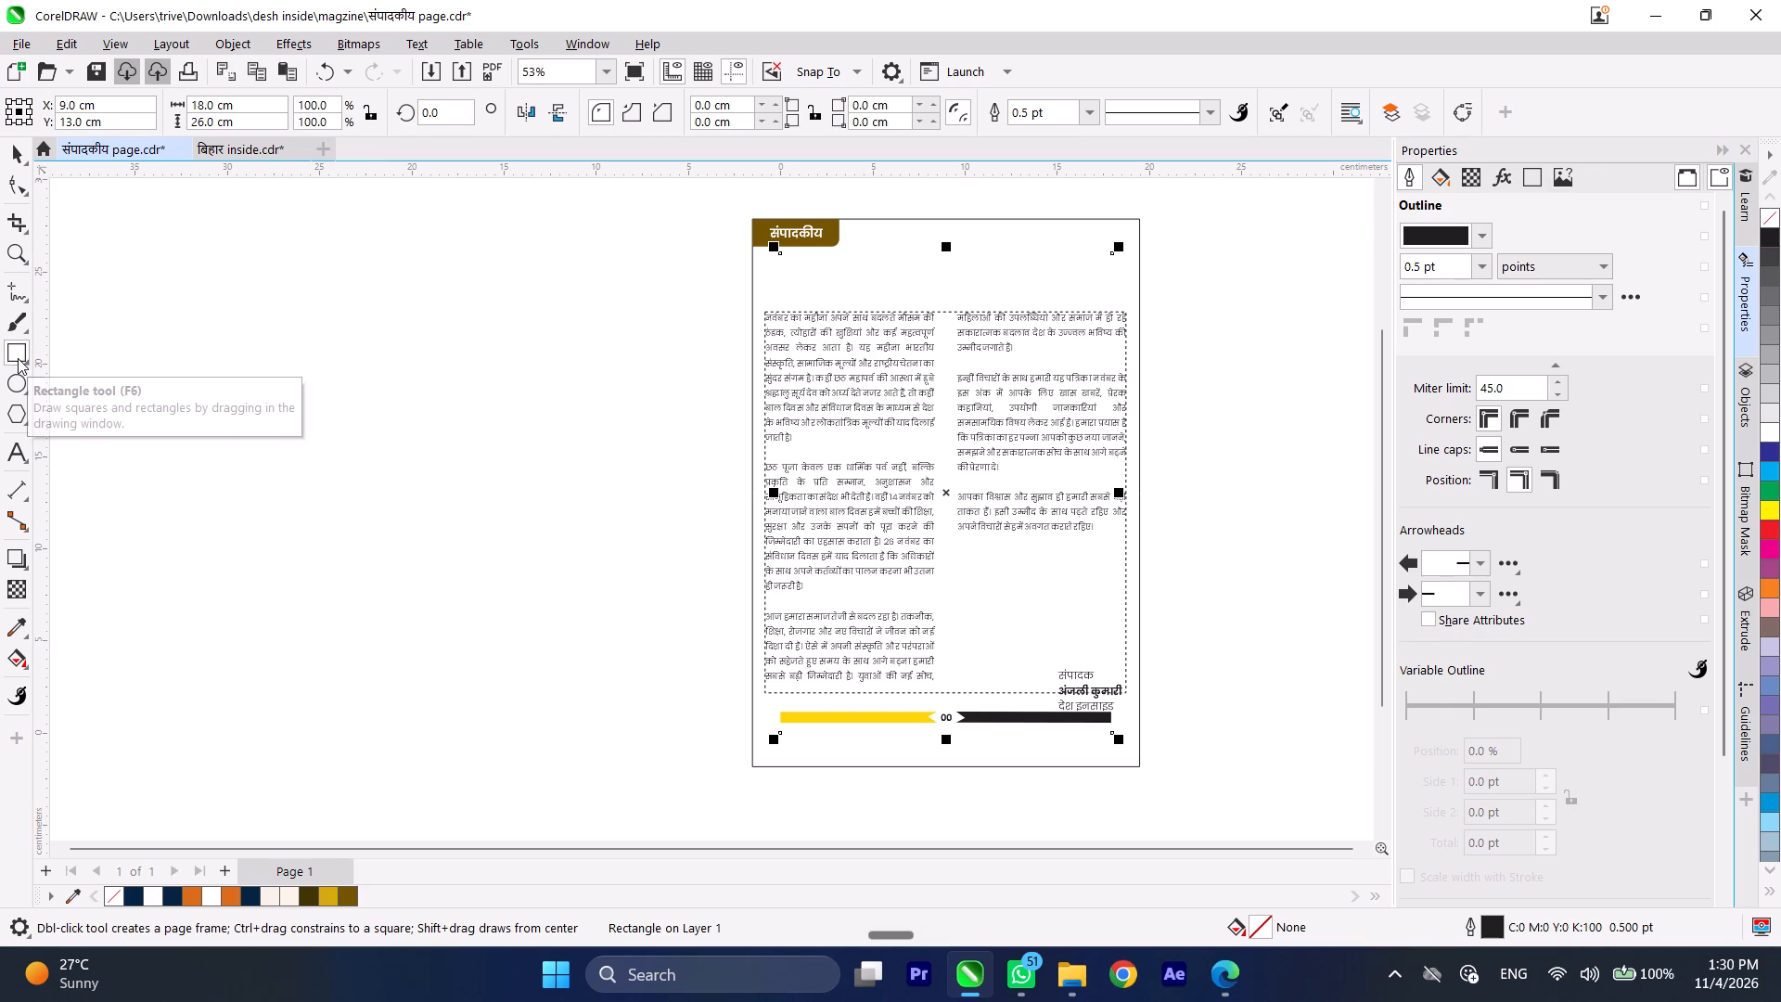
click(597, 495)
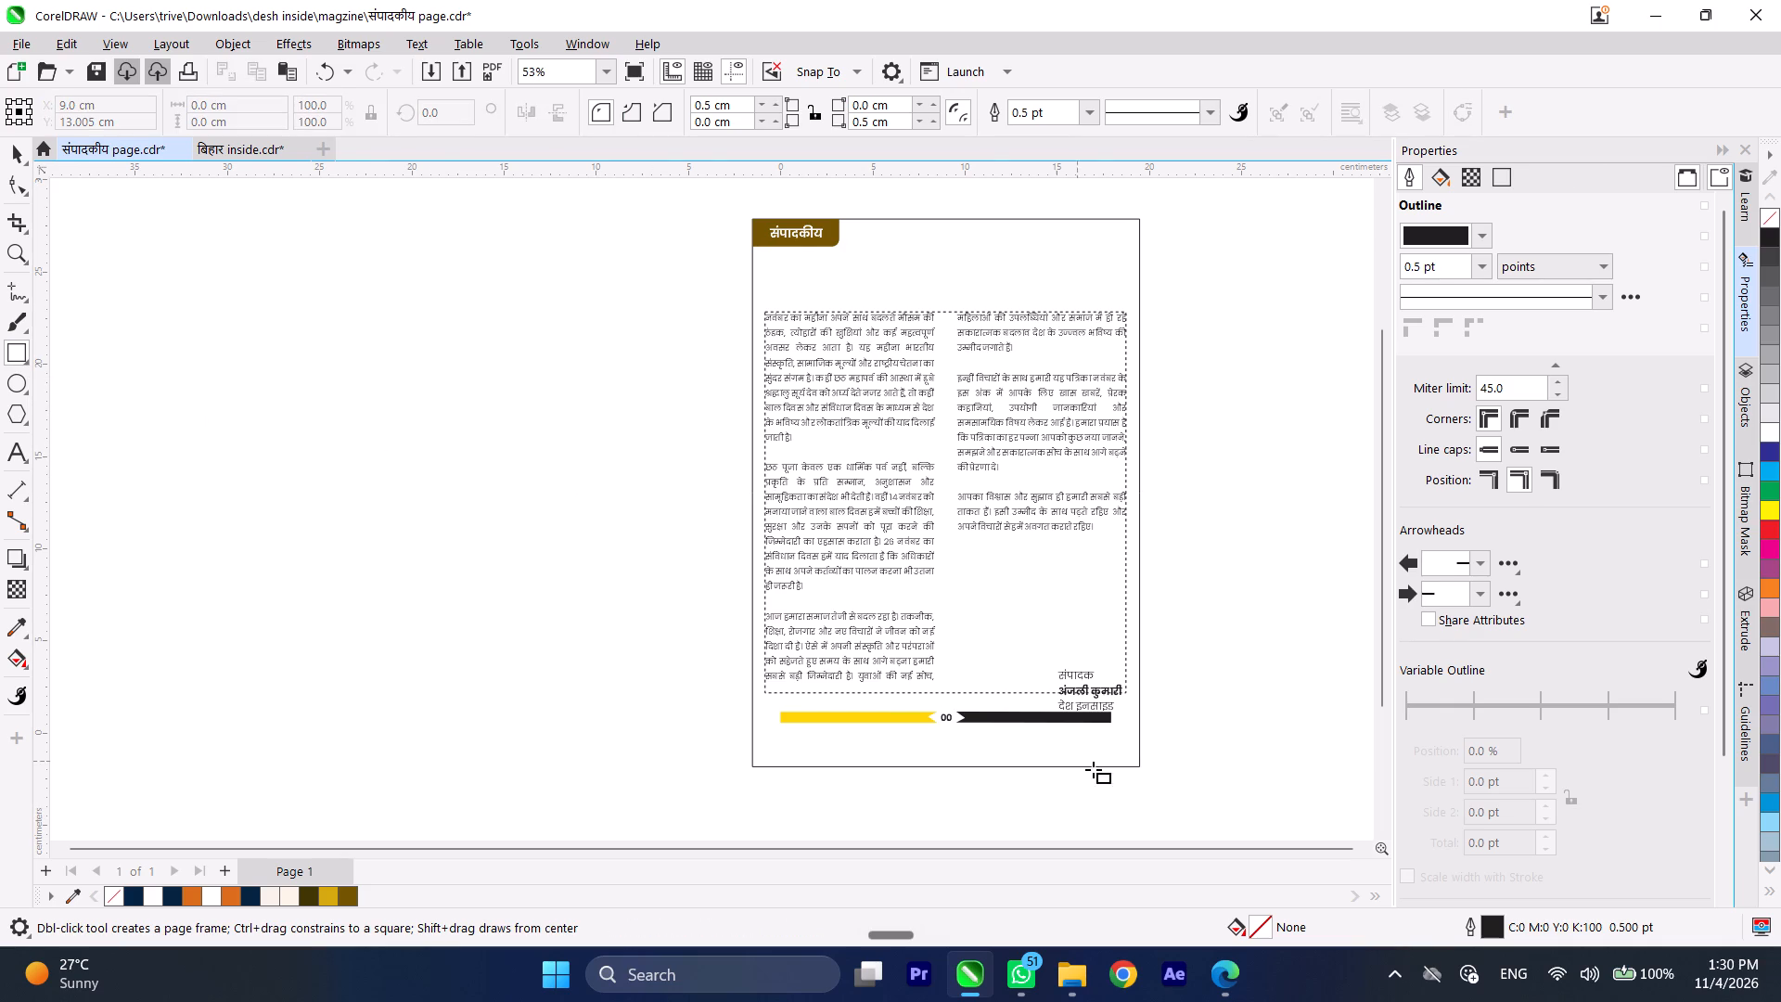
Delete the old 21 × 29.7 cm white background rectangle that extends beyond the page.
click(10, 159)
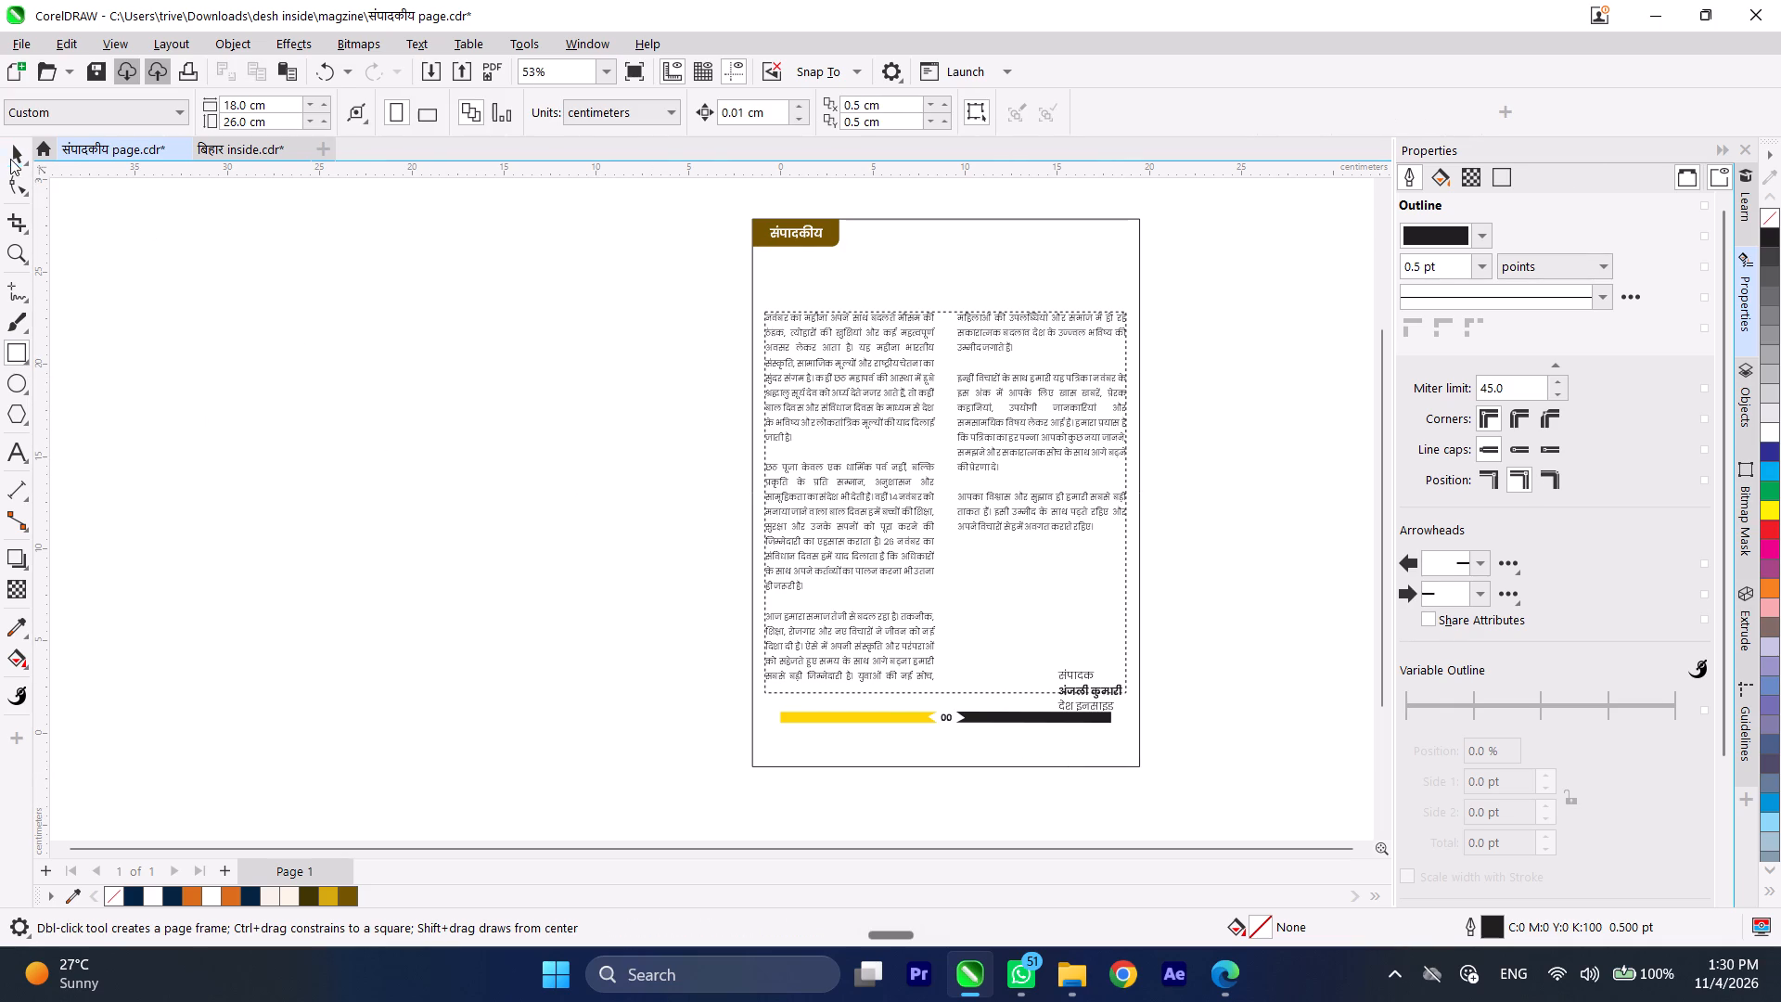
click(1088, 764)
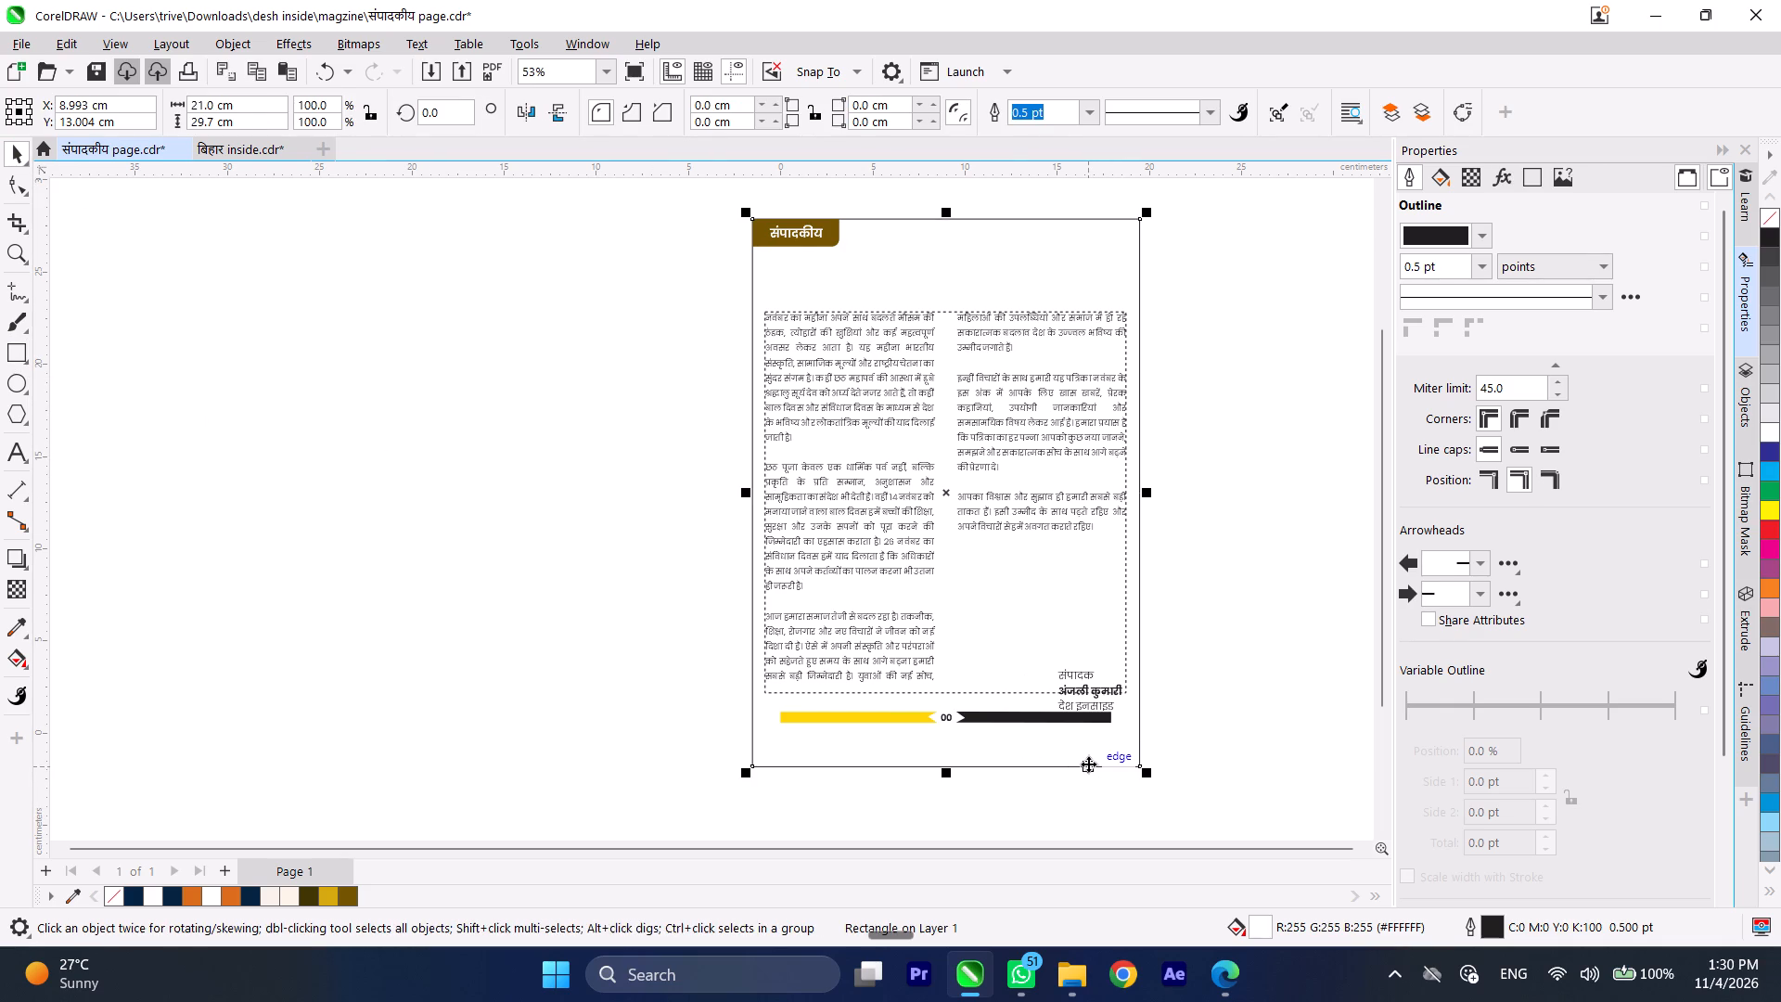
key(BackSpace)
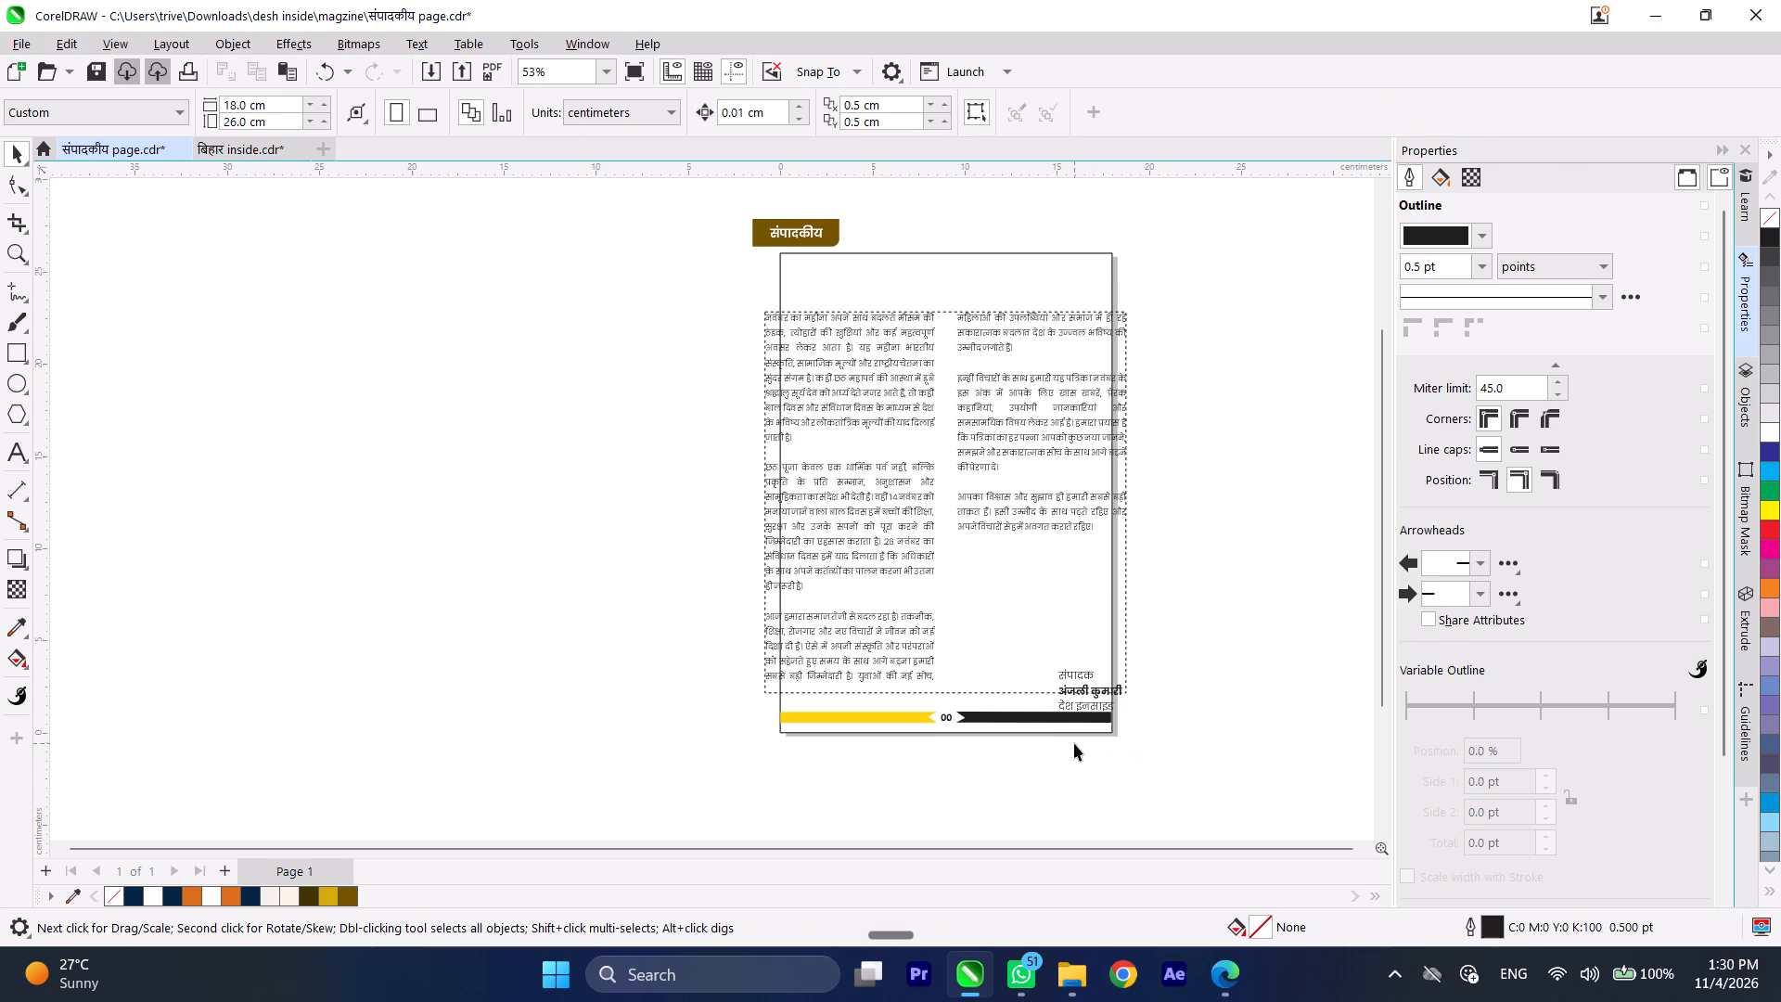
Move the संपादकीय heading text together with its brown label into the upper-left corner of the 18 × 26 cm page frame.
scroll(1070, 579, up, 1)
scroll(914, 697, down, 1)
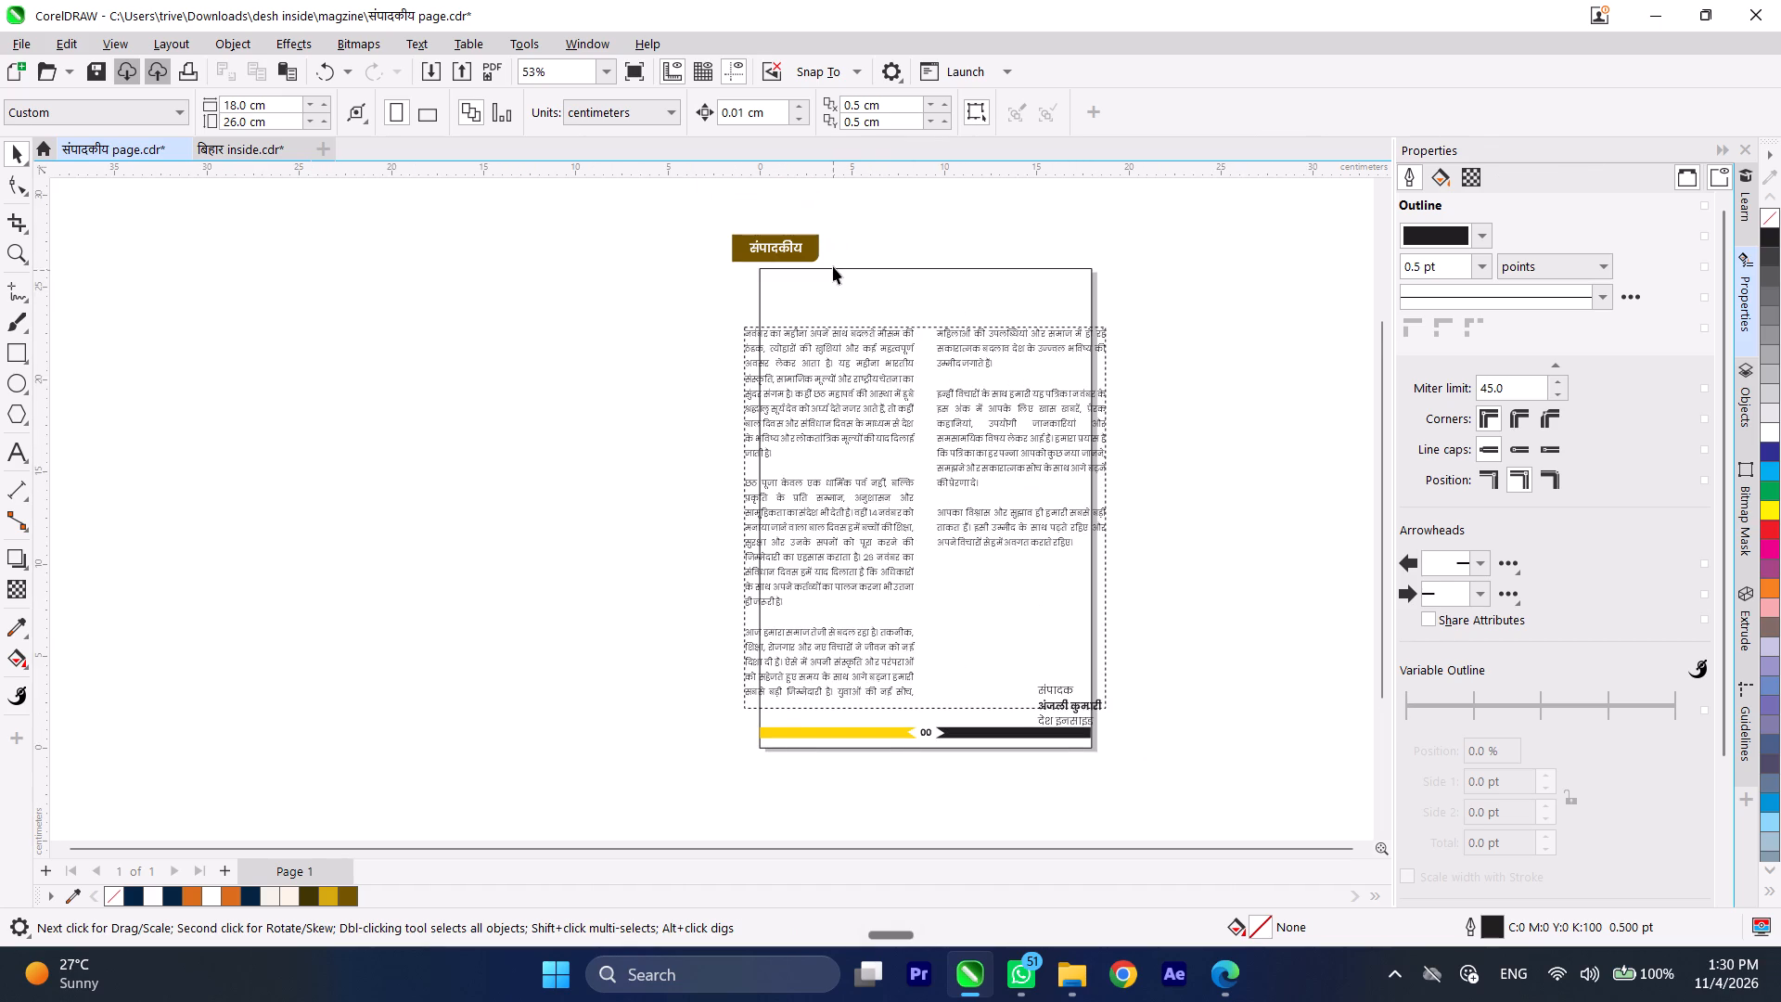
scroll(833, 251, up, 2)
drag(639, 210, 871, 257)
drag(663, 208, 838, 268)
drag(792, 254, 813, 294)
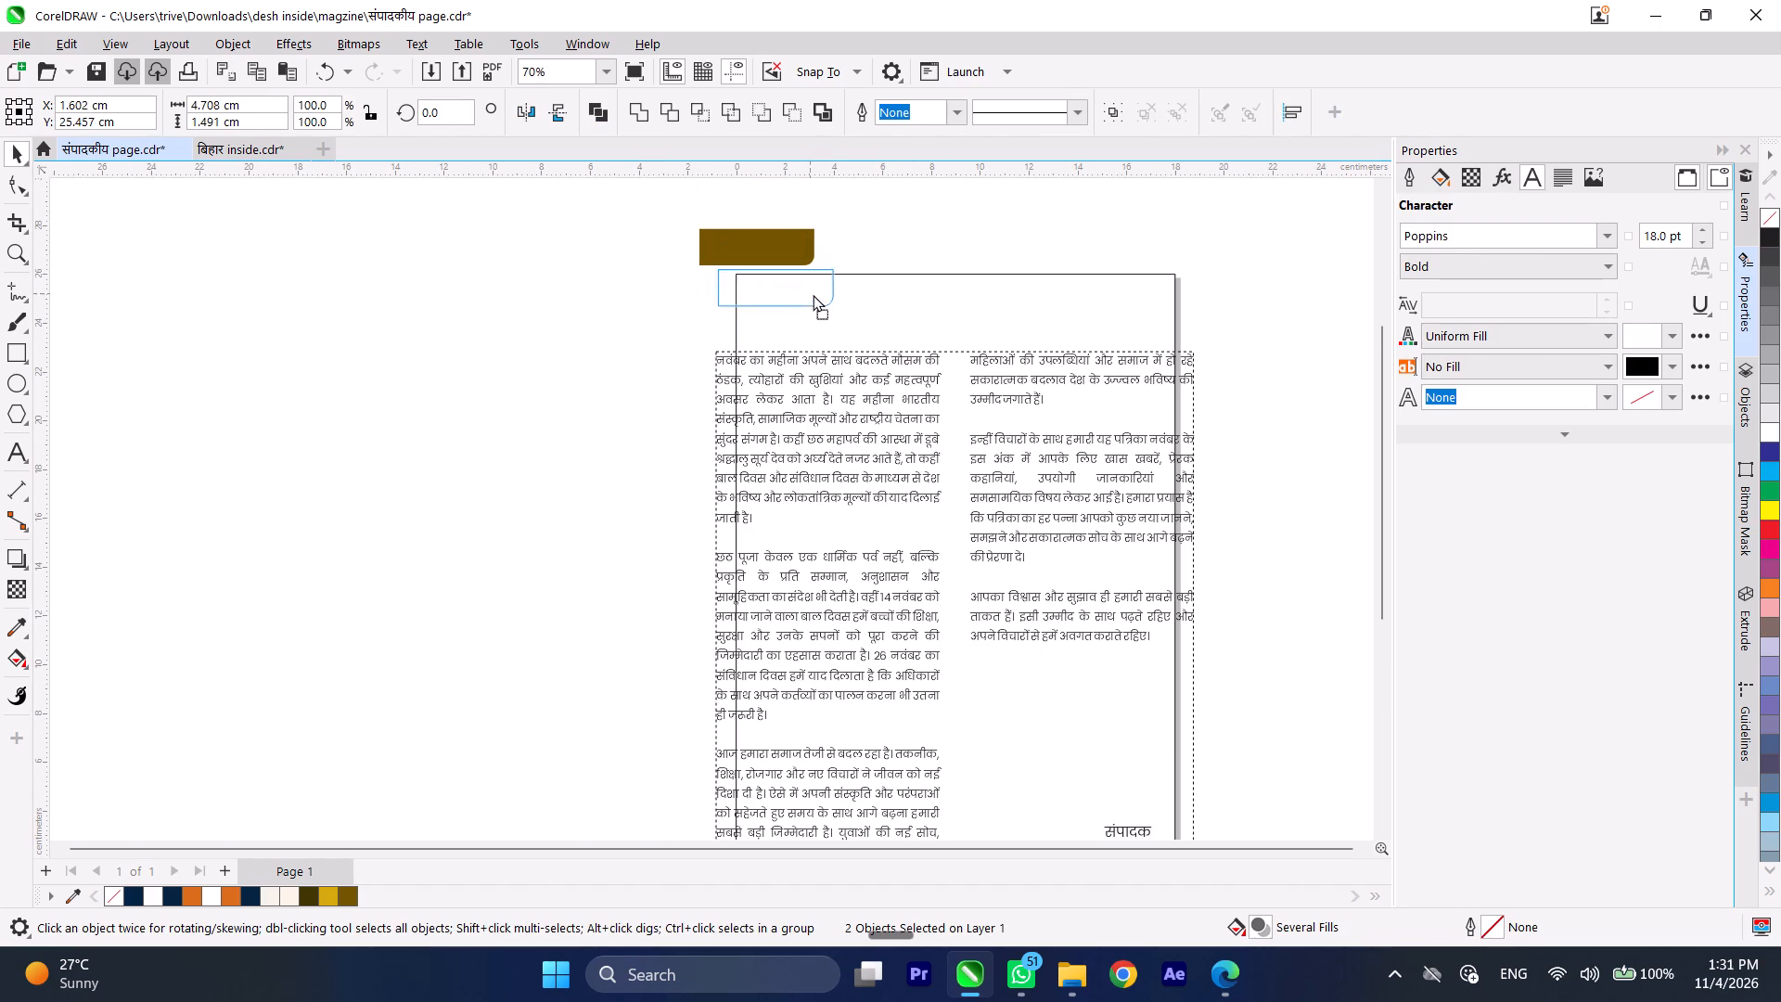
drag(813, 294, 828, 299)
scroll(818, 302, up, 12)
click(748, 221)
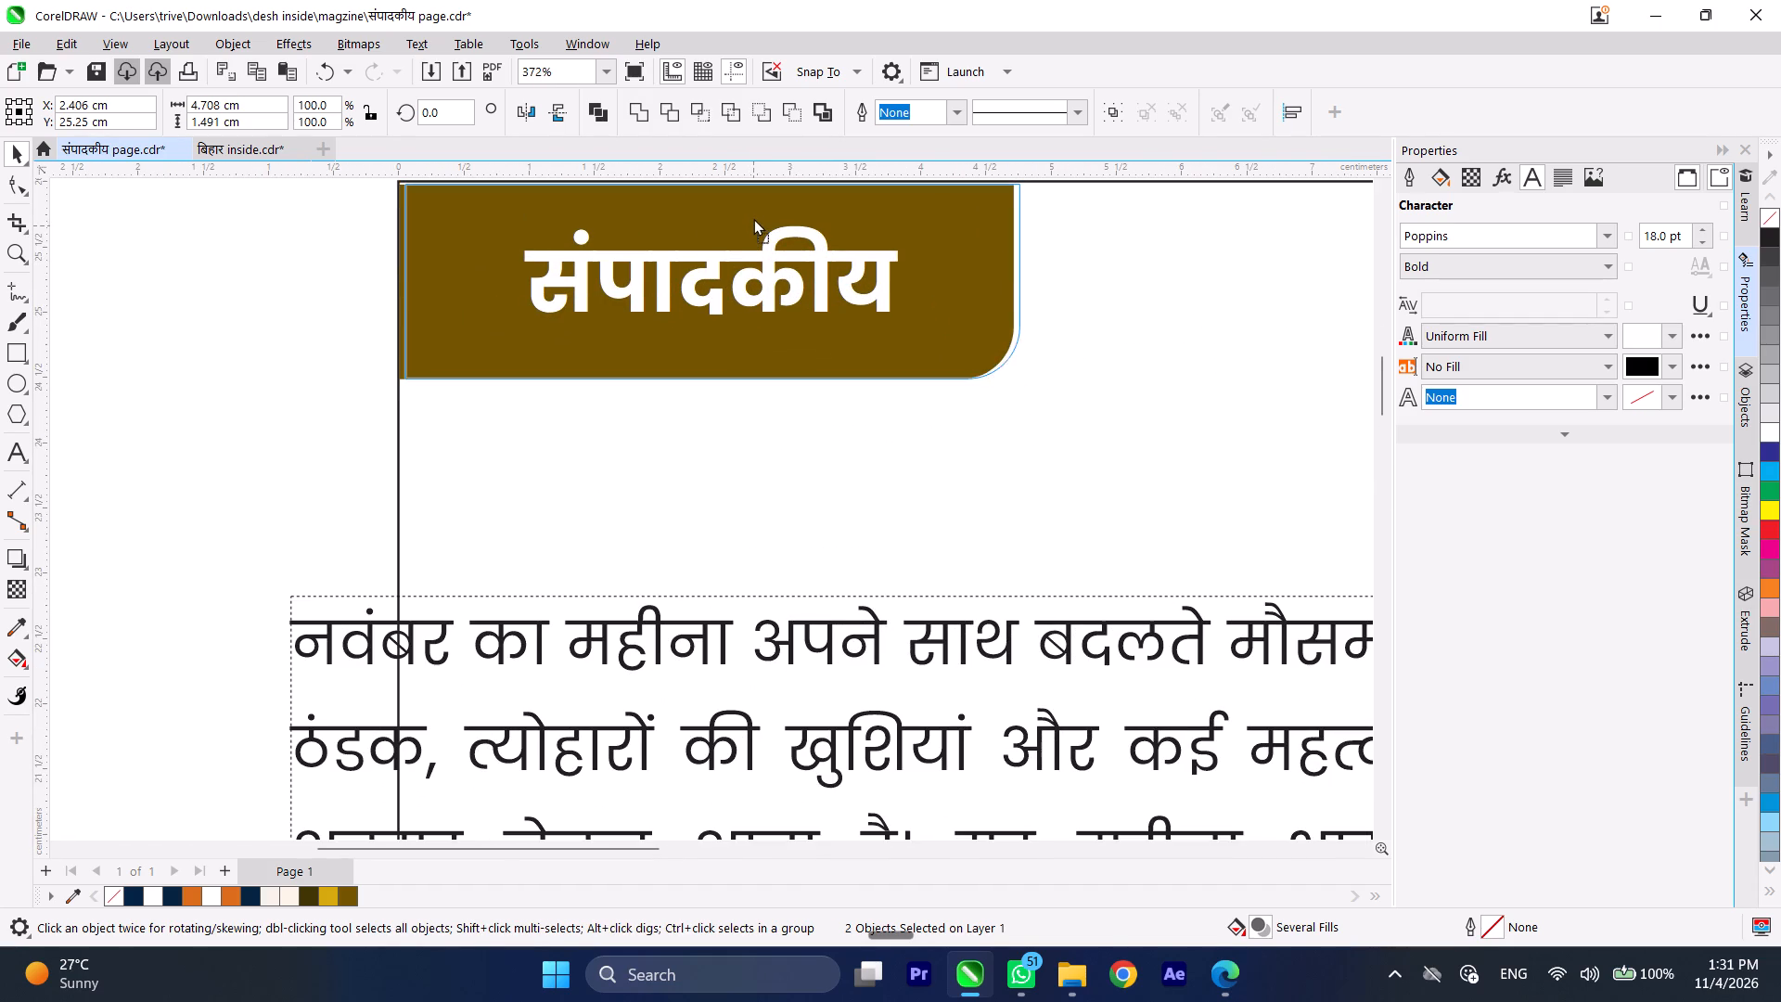
Align the brown heading label's upper-left corner exactly with the page frame's upper-left corner, moving only the label shape.
scroll(584, 234, up, 1)
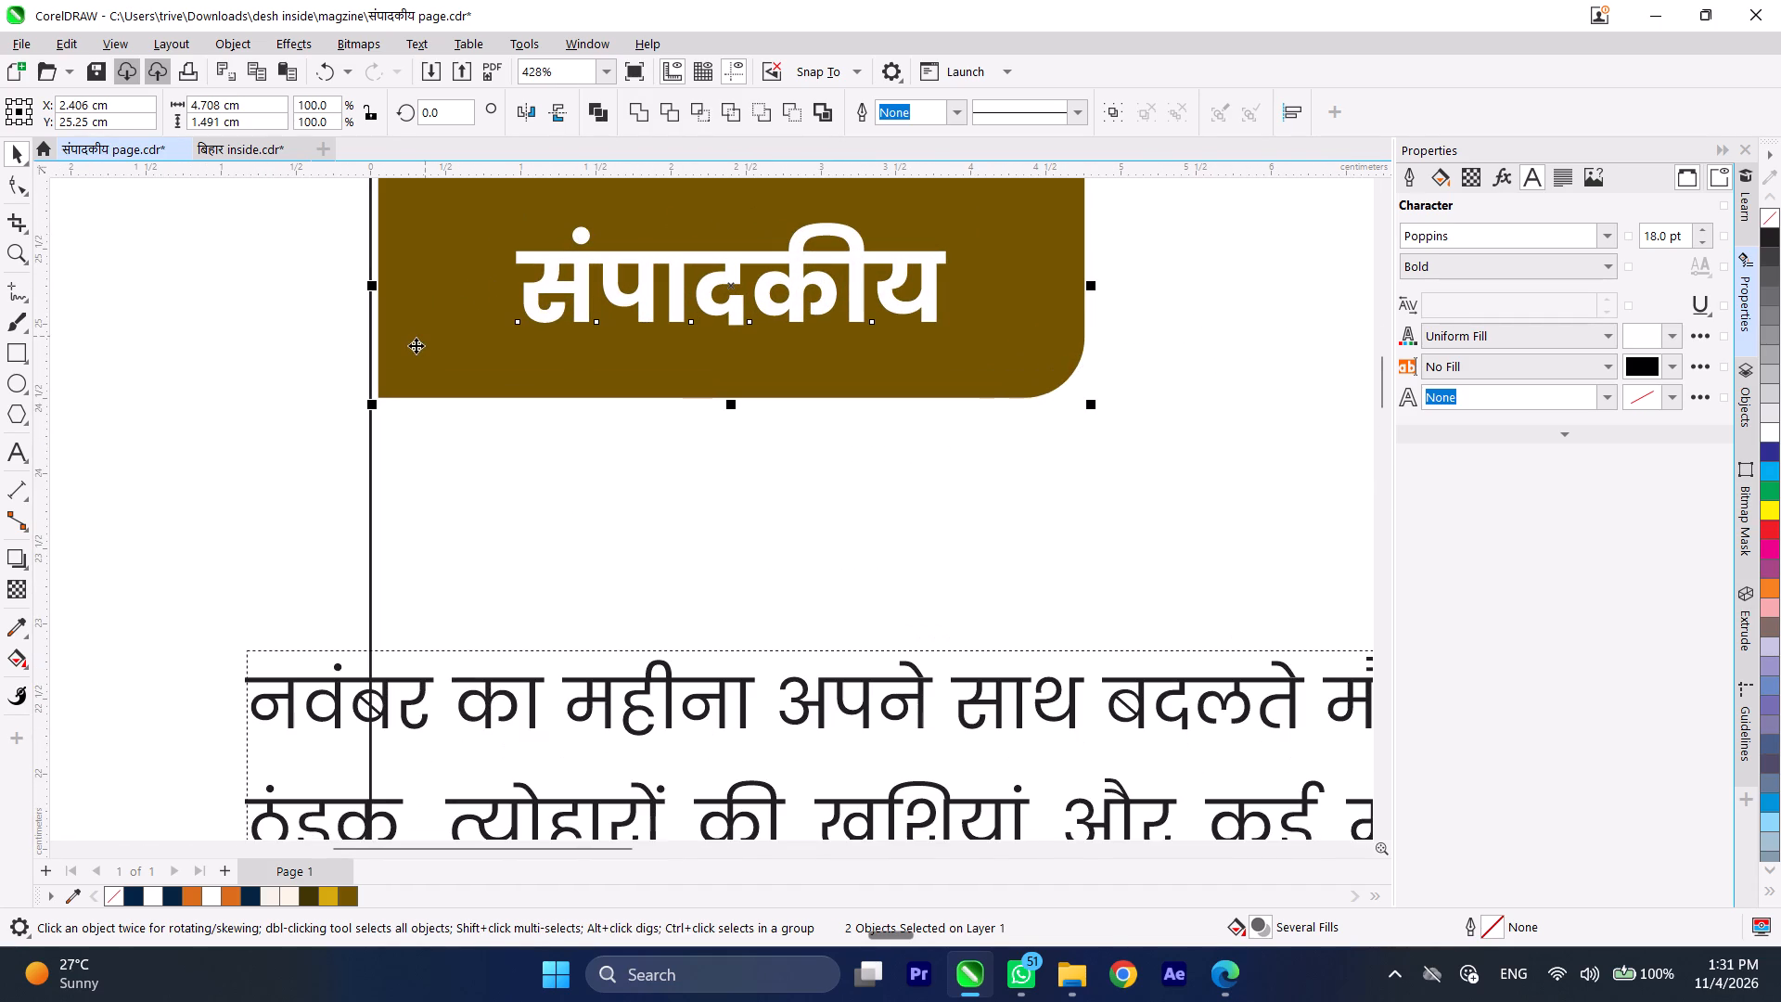
scroll(414, 341, up, 16)
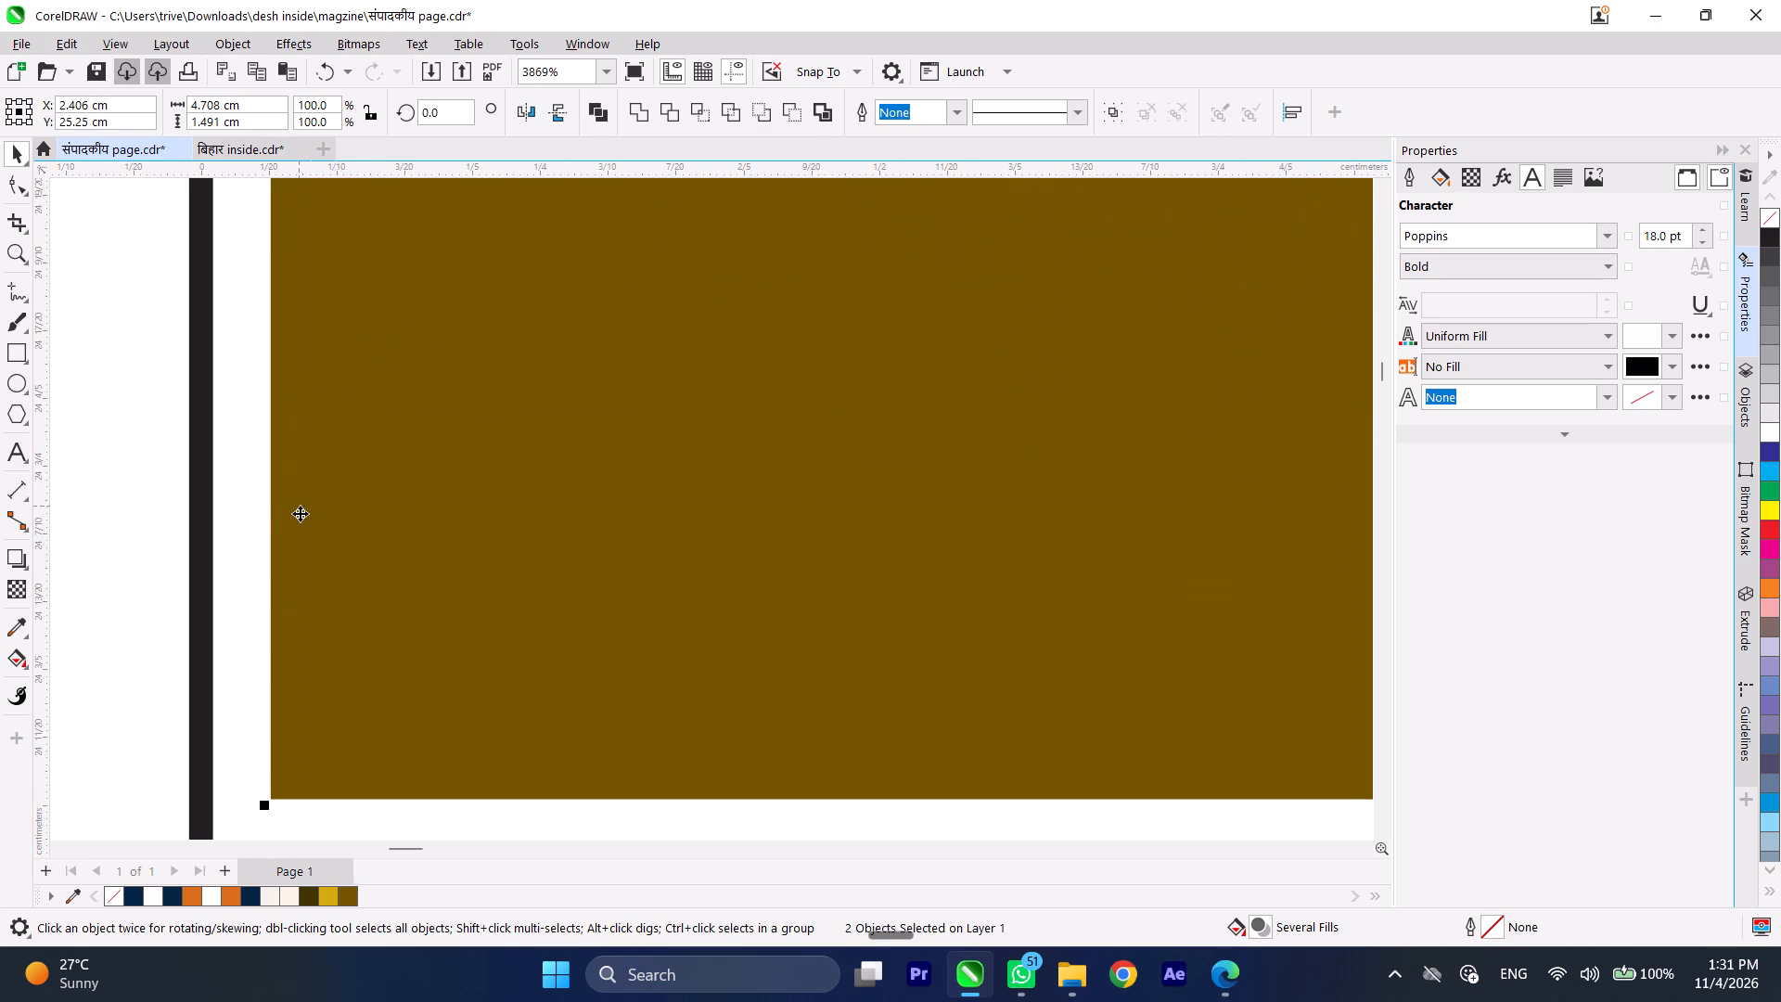
scroll(379, 674, down, 12)
scroll(379, 281, up, 3)
click(320, 275)
click(411, 348)
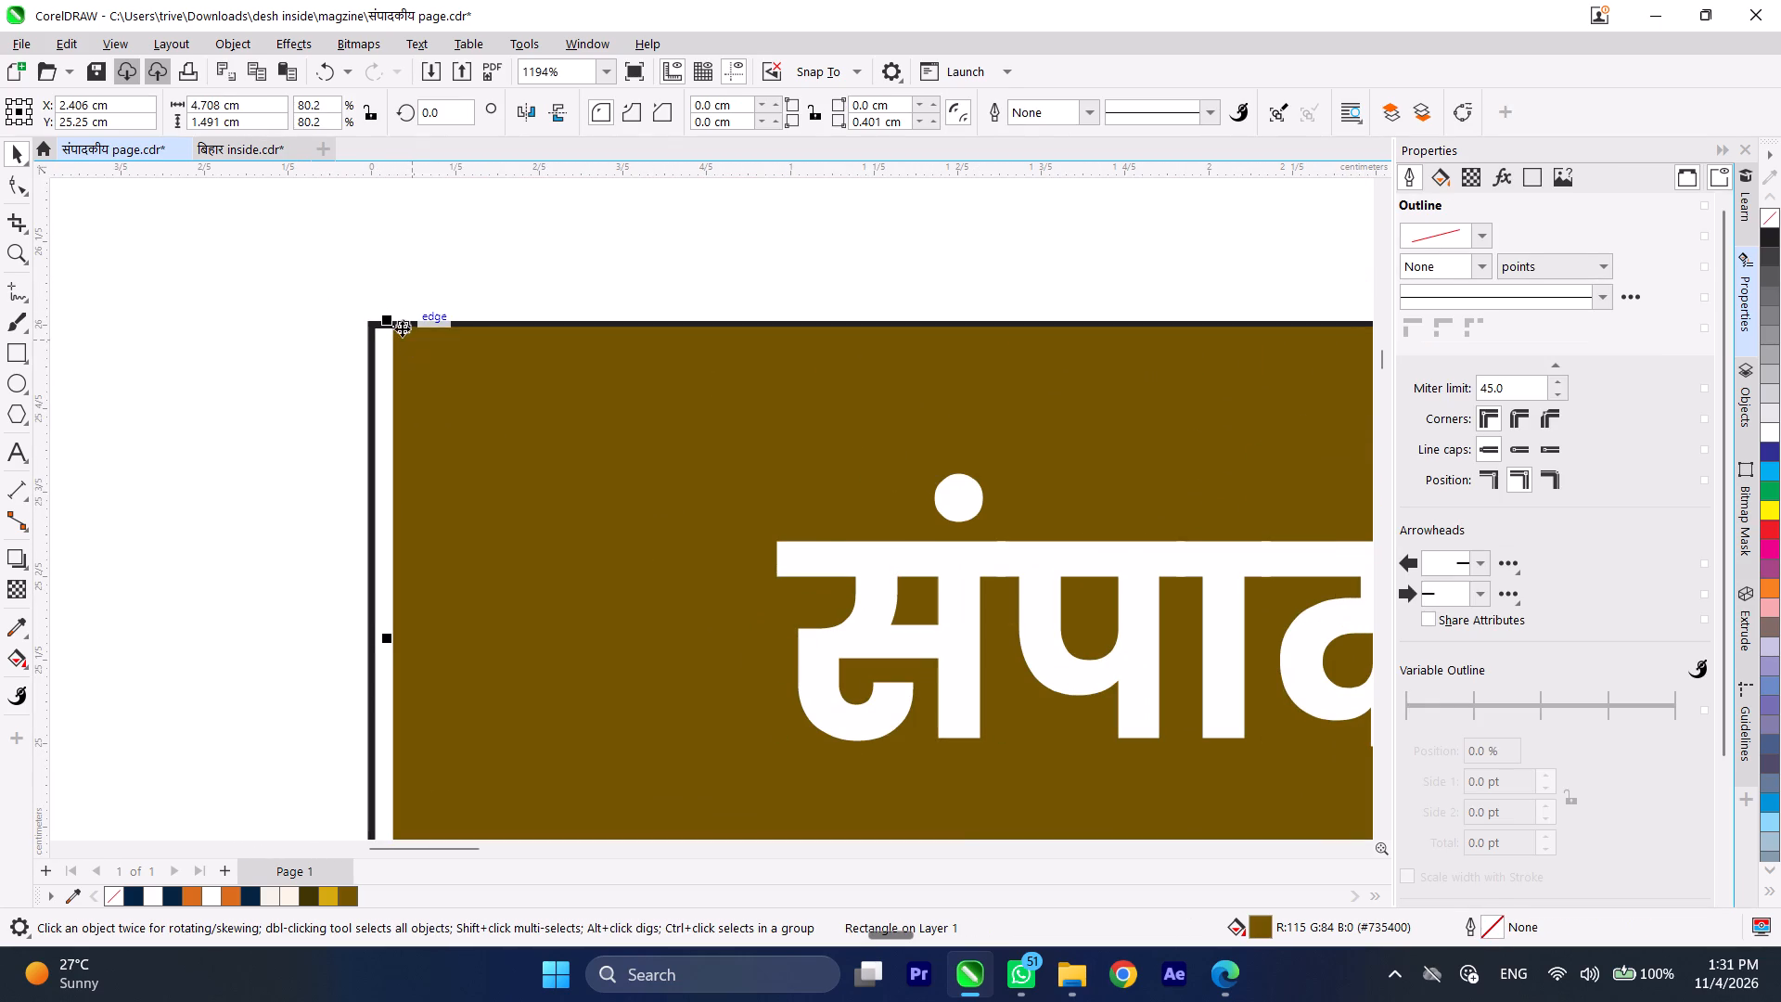
drag(394, 326, 375, 326)
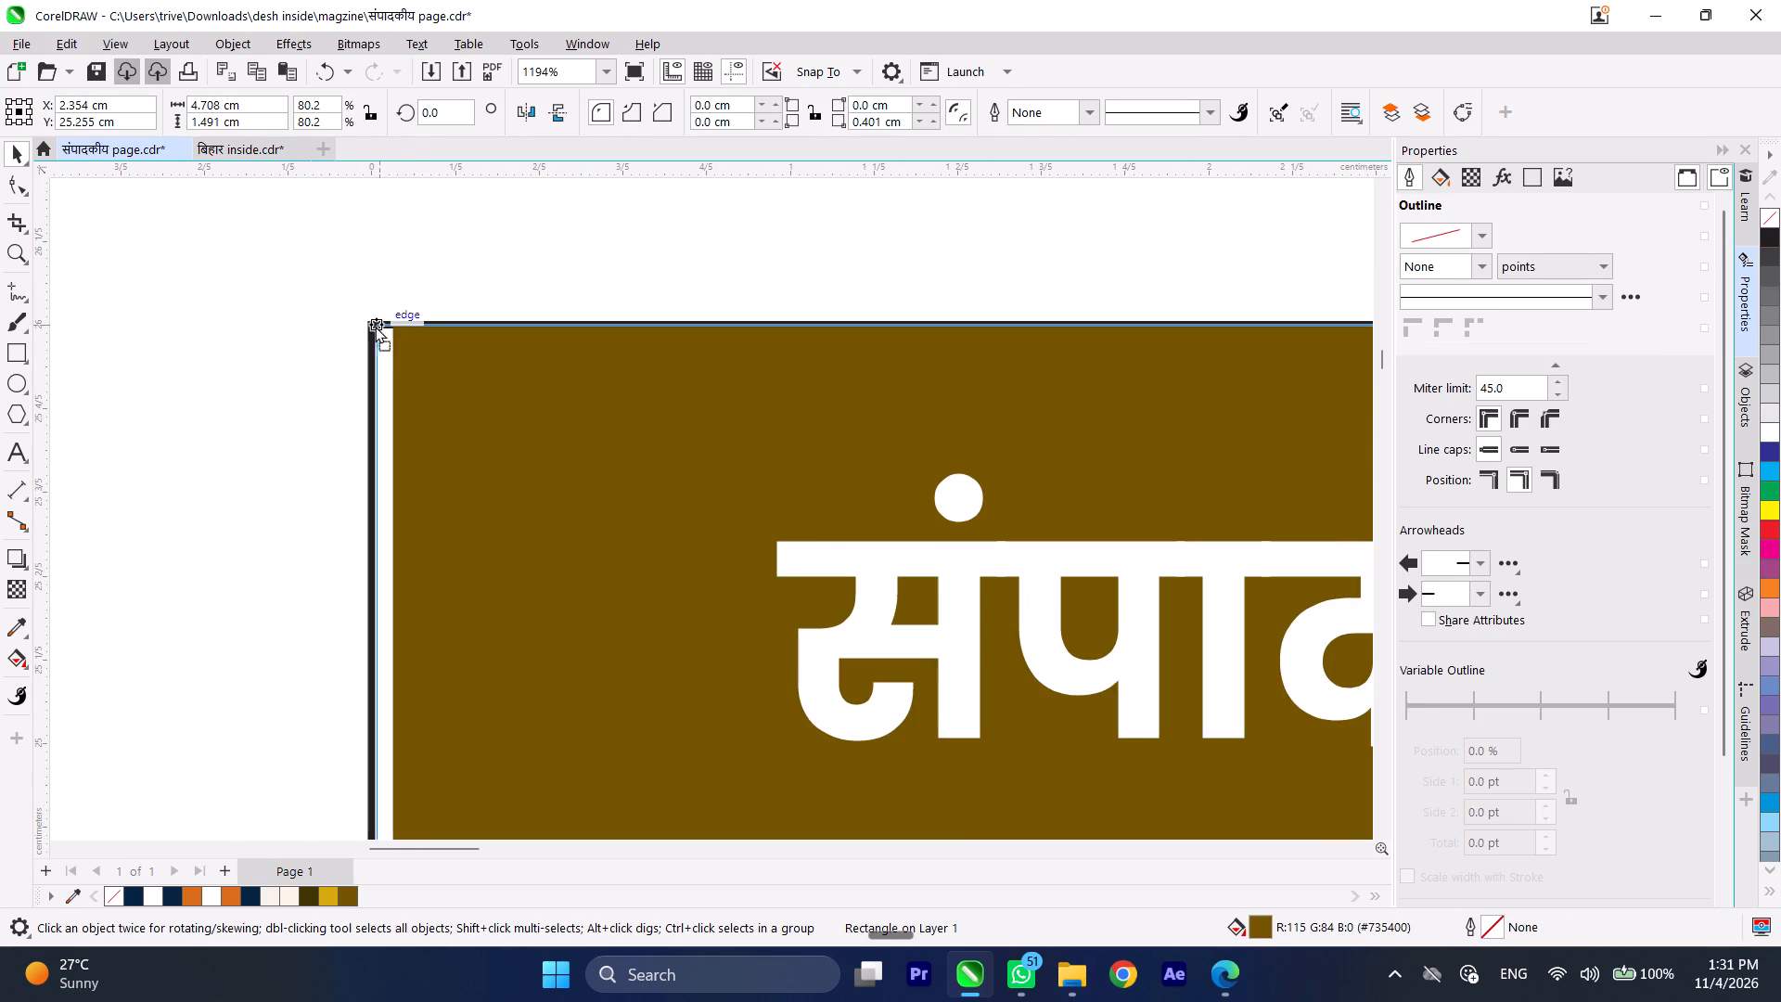
drag(375, 326, 371, 326)
scroll(385, 262, down, 11)
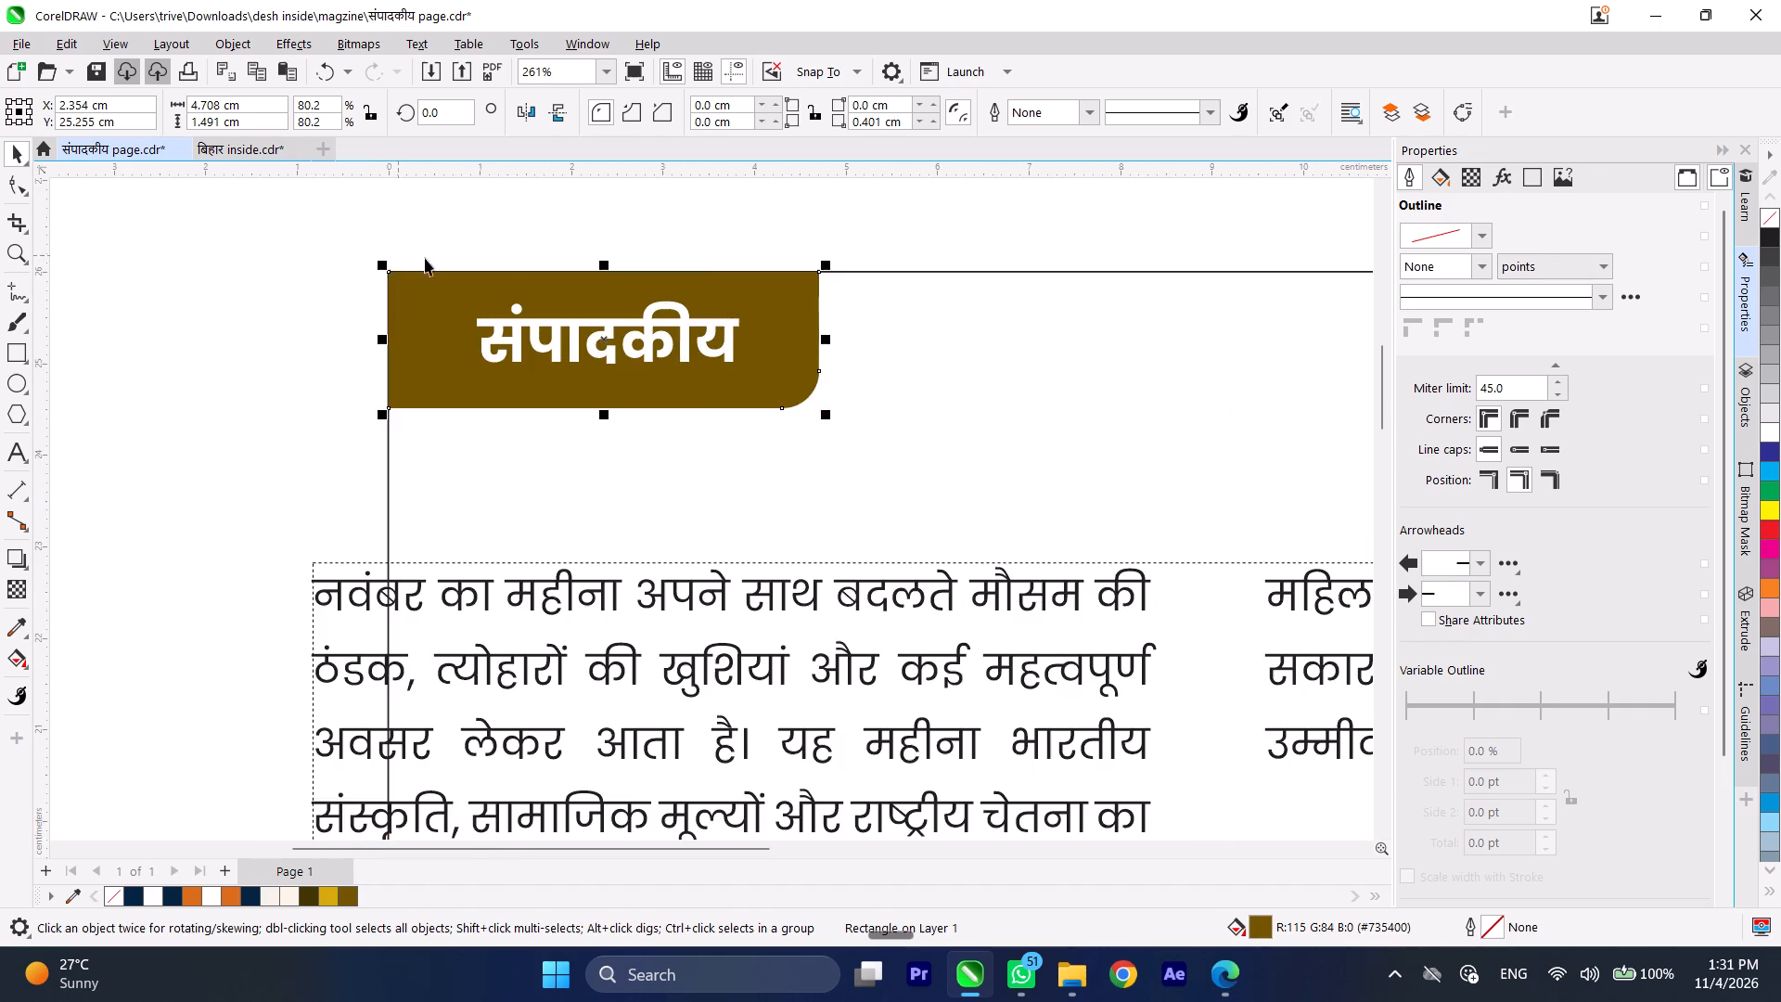
scroll(817, 228, down, 5)
scroll(273, 355, down, 3)
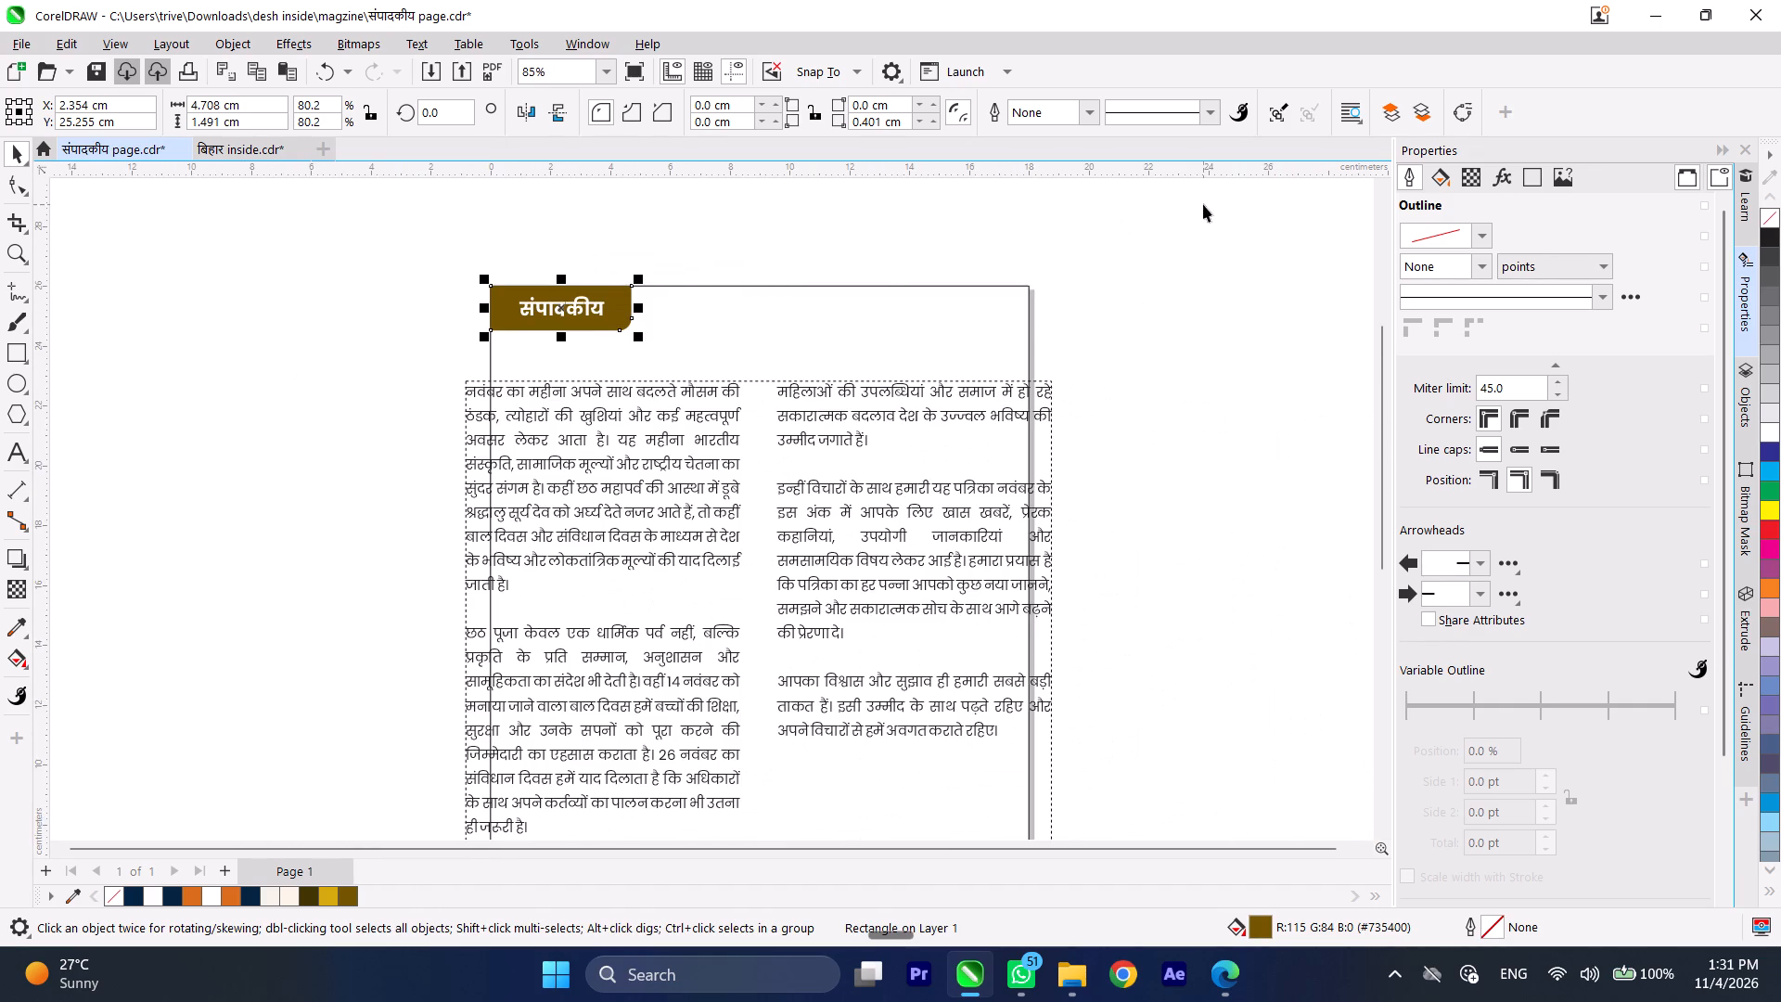
scroll(1244, 210, down, 3)
click(1231, 320)
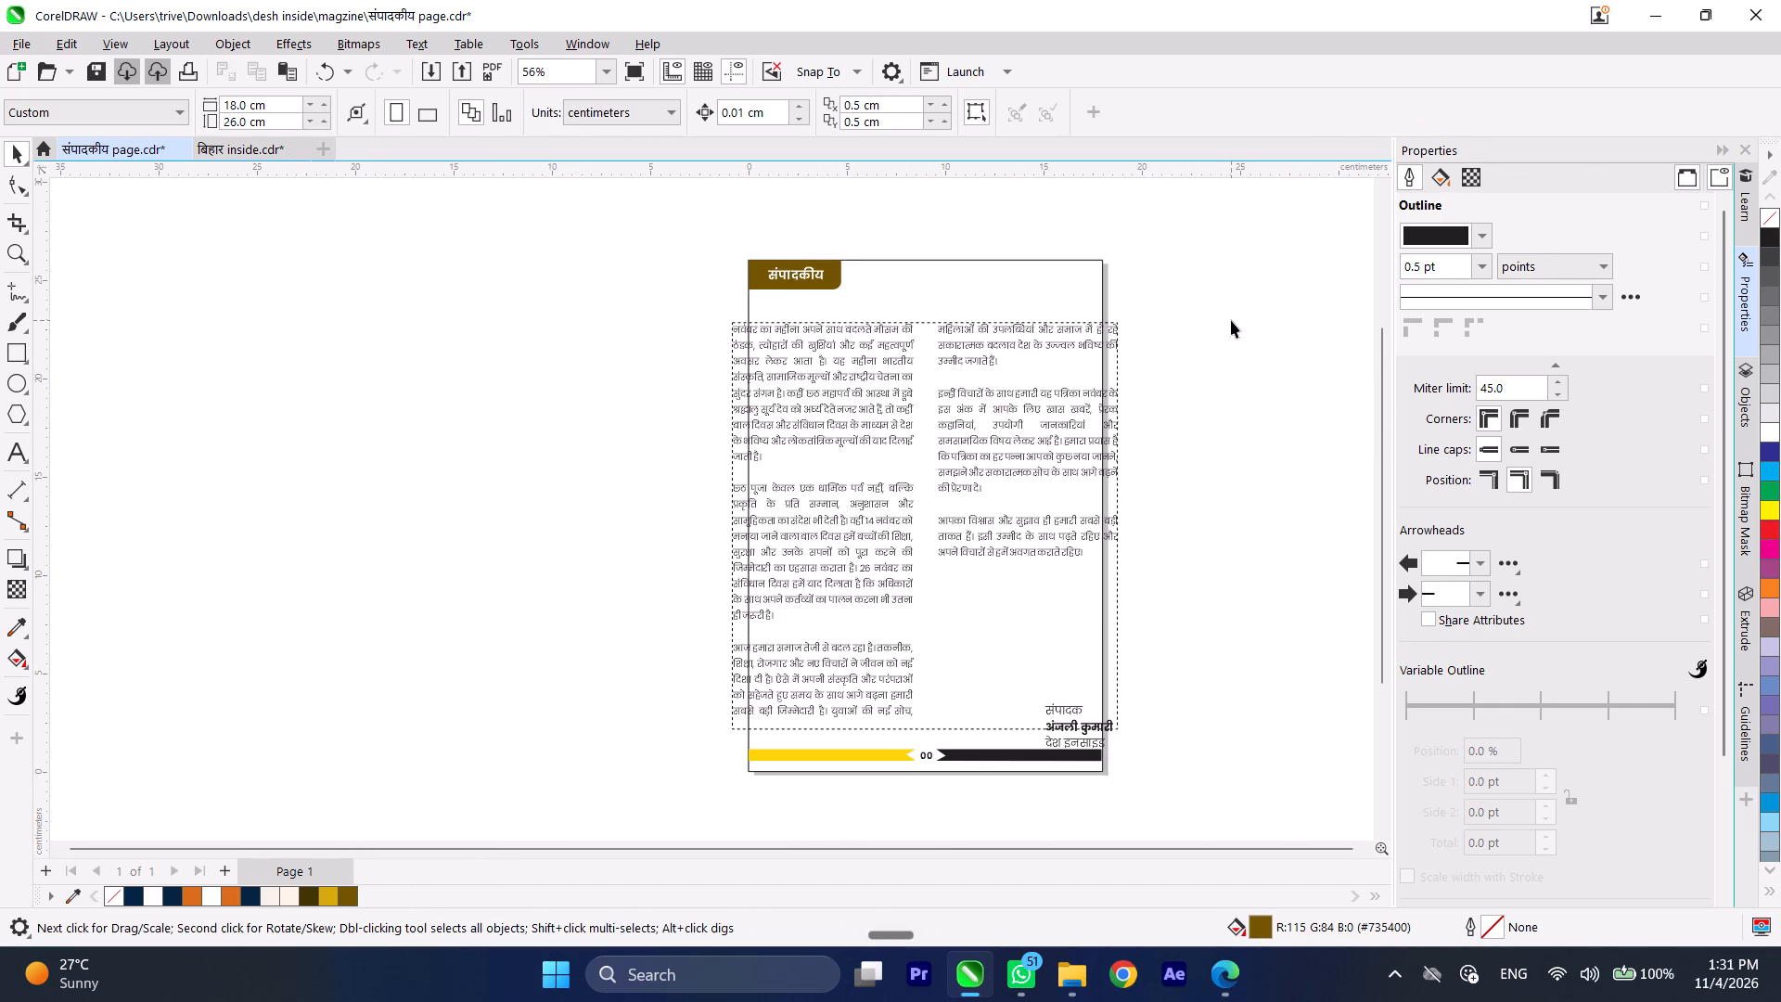
Clear the page by moving the two-column article text beyond its left edge and the editor's signature block beyond its right edge.
click(870, 456)
drag(882, 406, 510, 289)
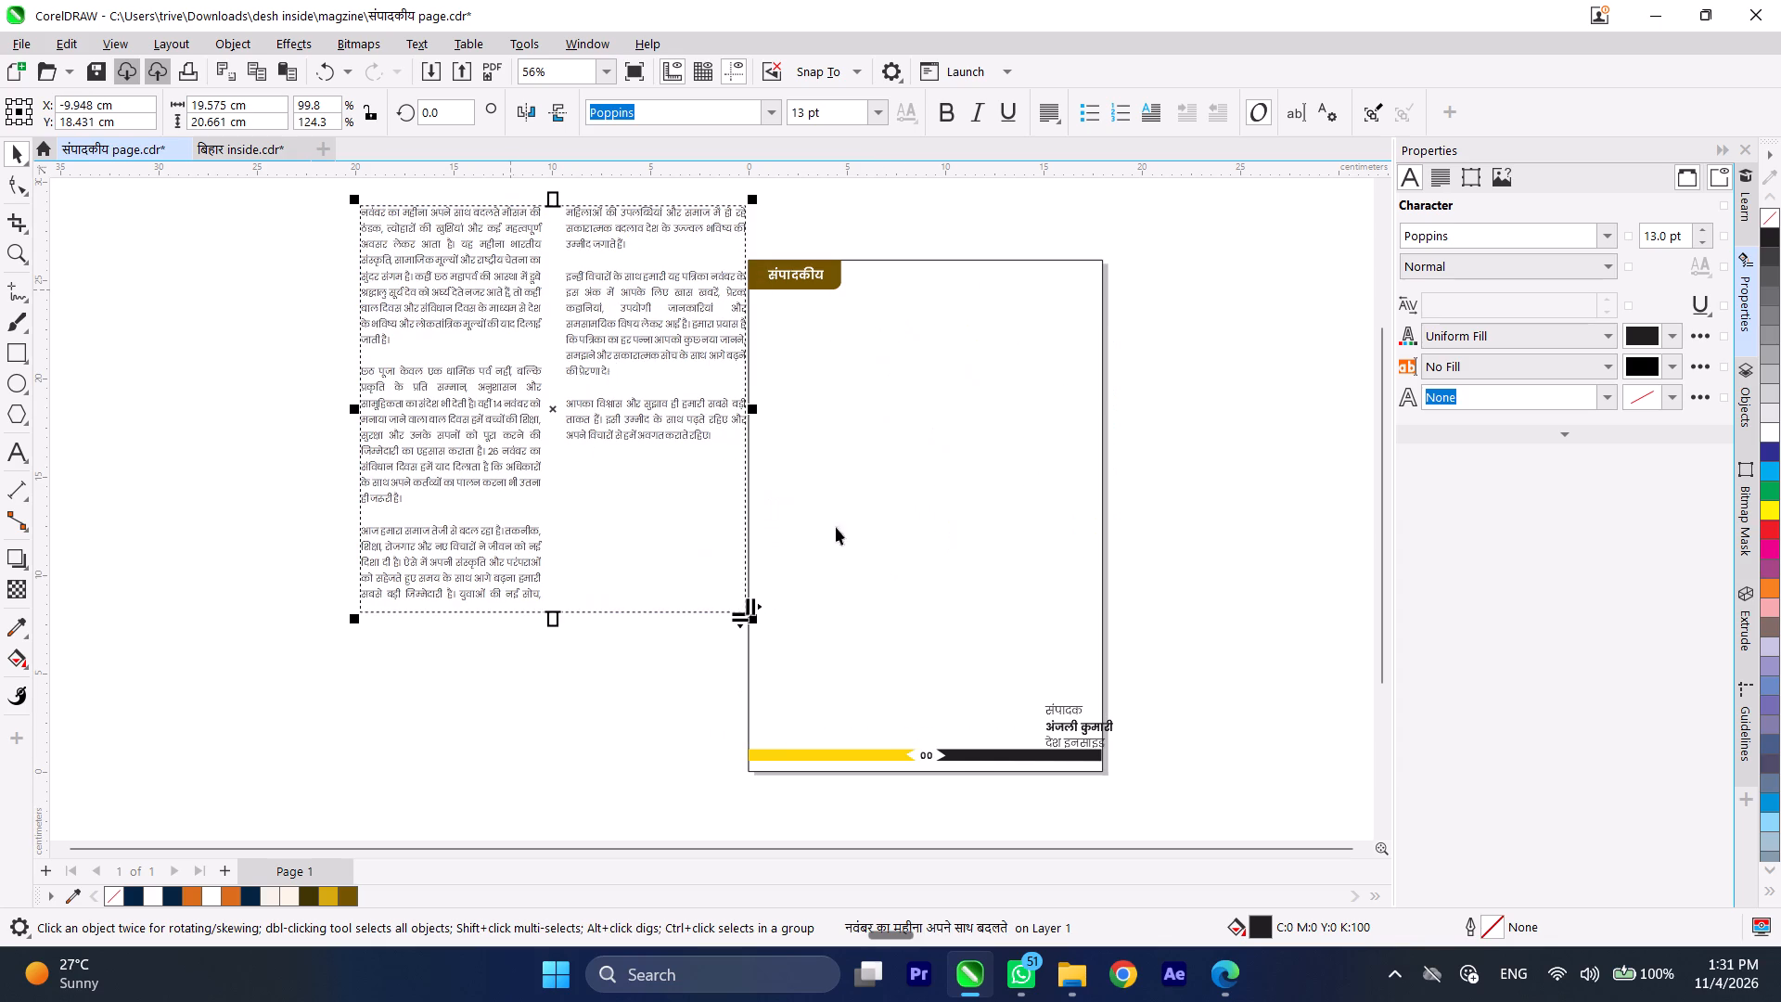
drag(1059, 713, 1192, 717)
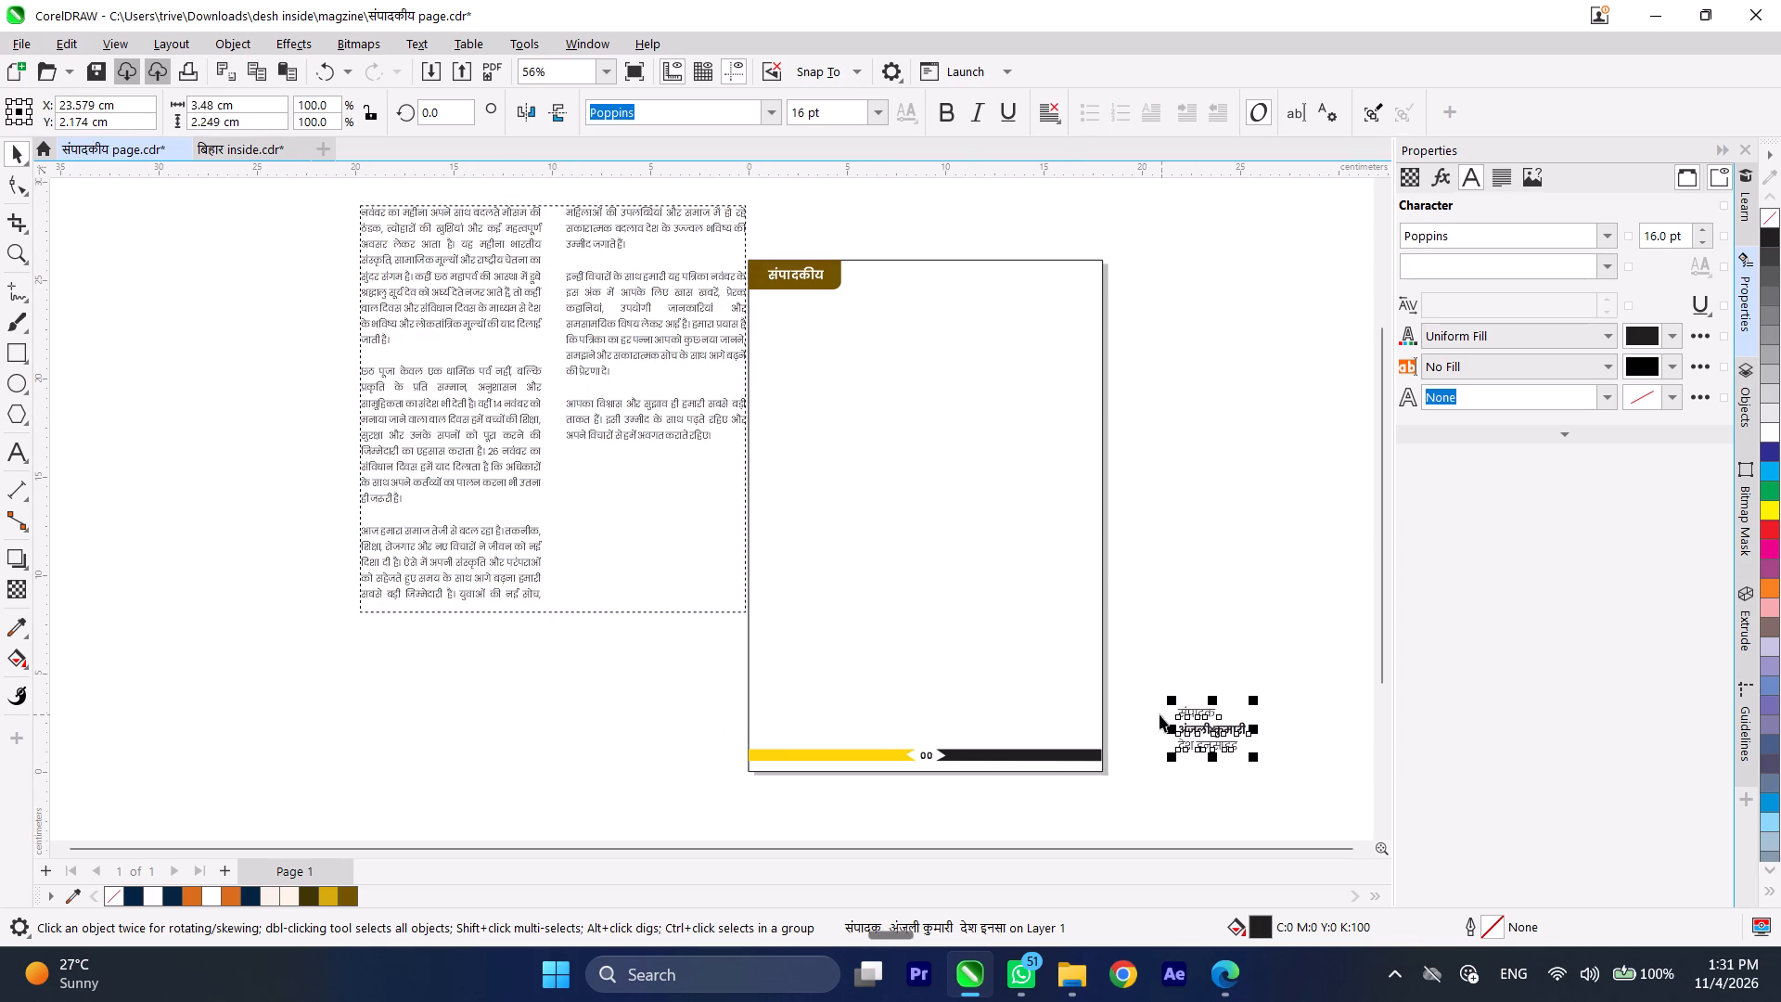
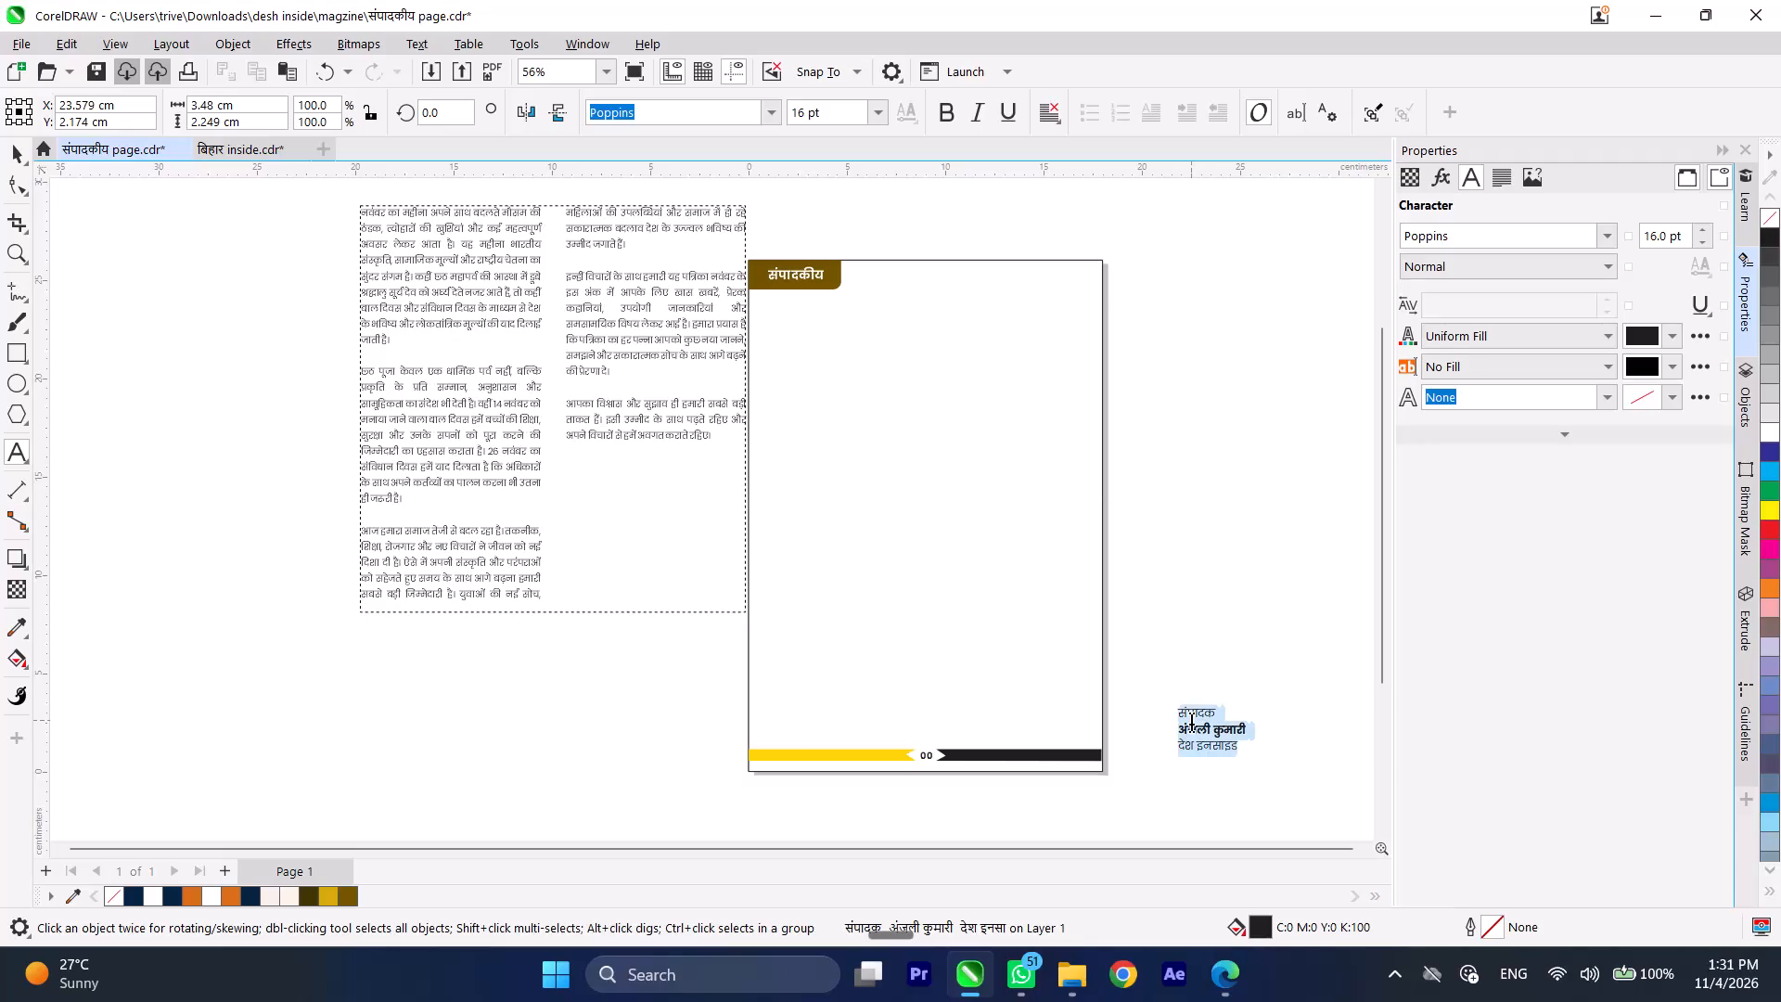
Replace the signature block beside the page with the copied text सादर, संपादकीय टीम, breaking it into two lines after the comma.
key(ctrl+v)
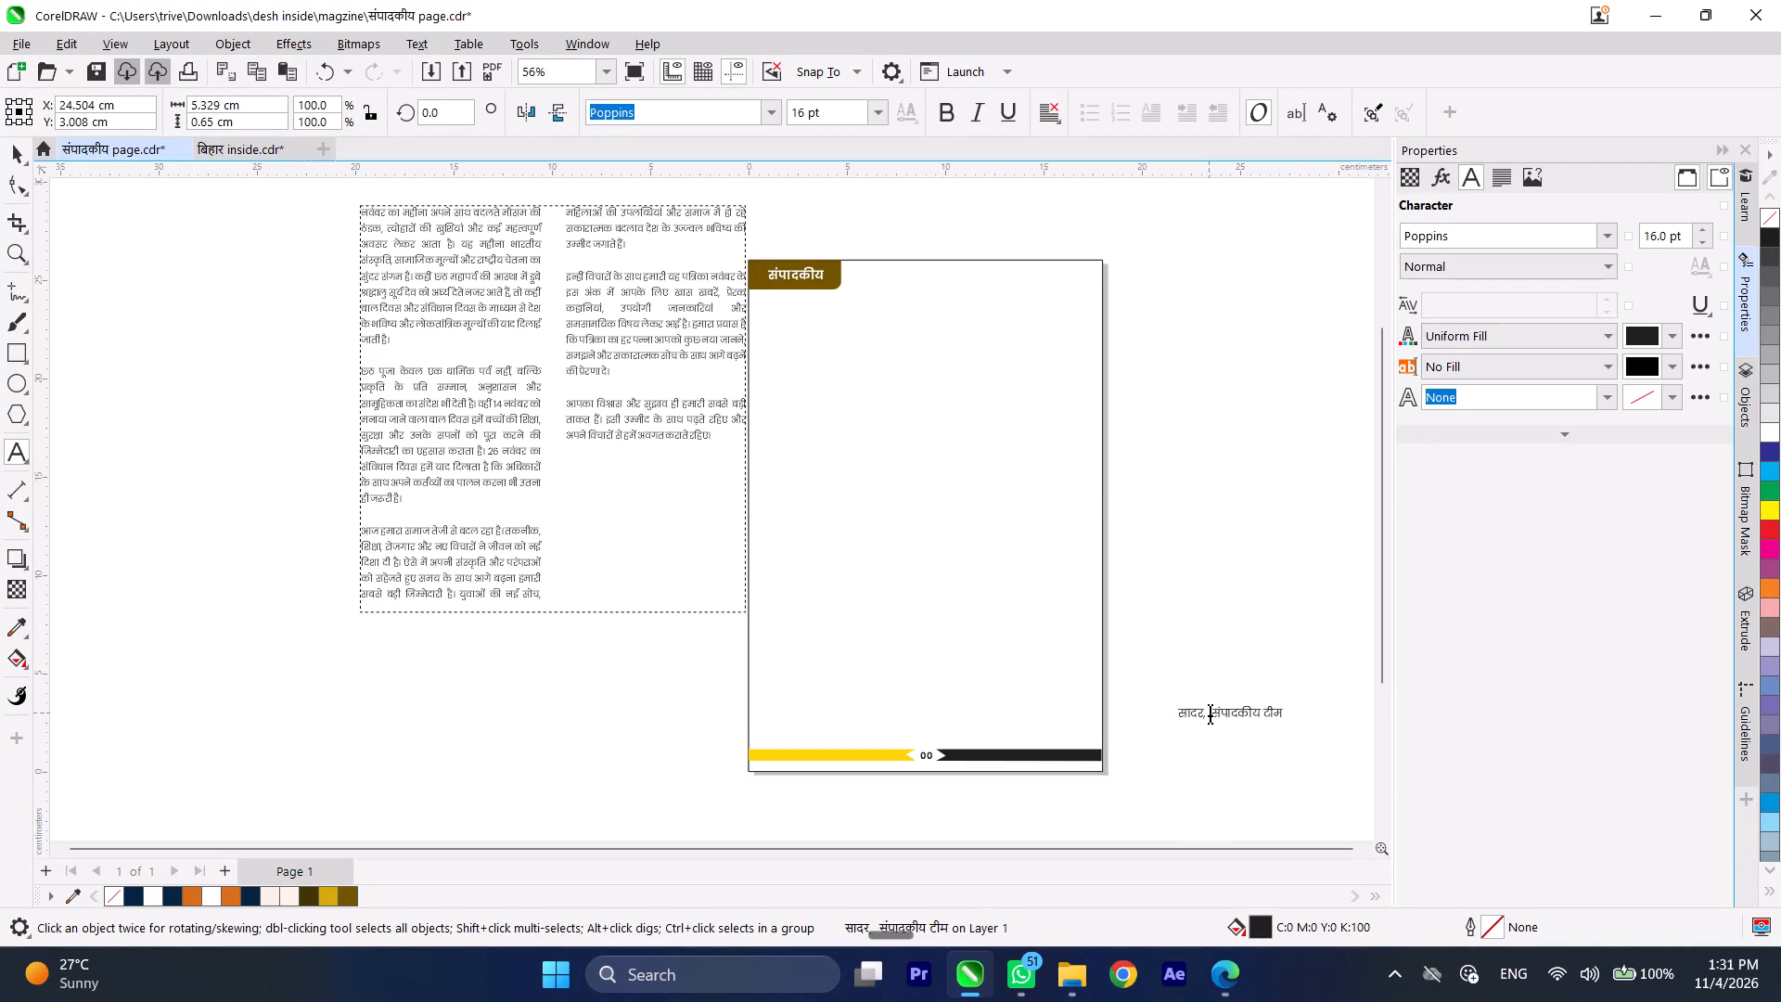
click(1210, 712)
key(Right)
key(BackSpace)
key(Return)
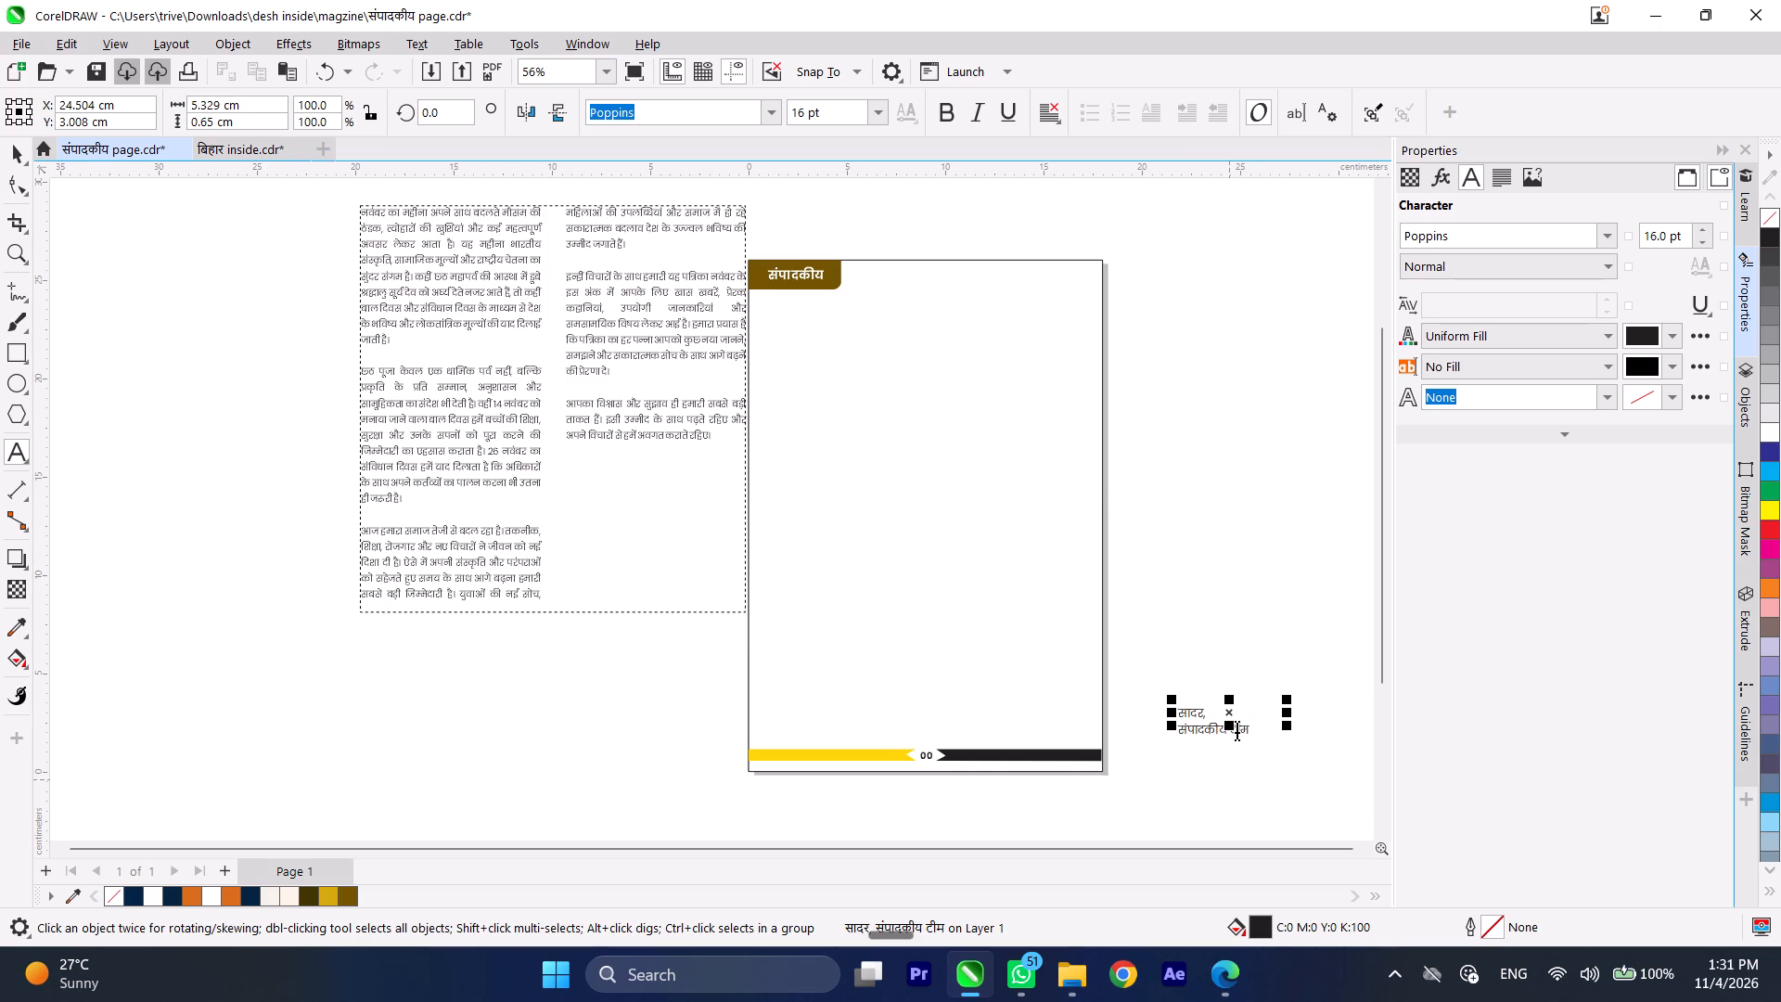
drag(1254, 730, 1180, 731)
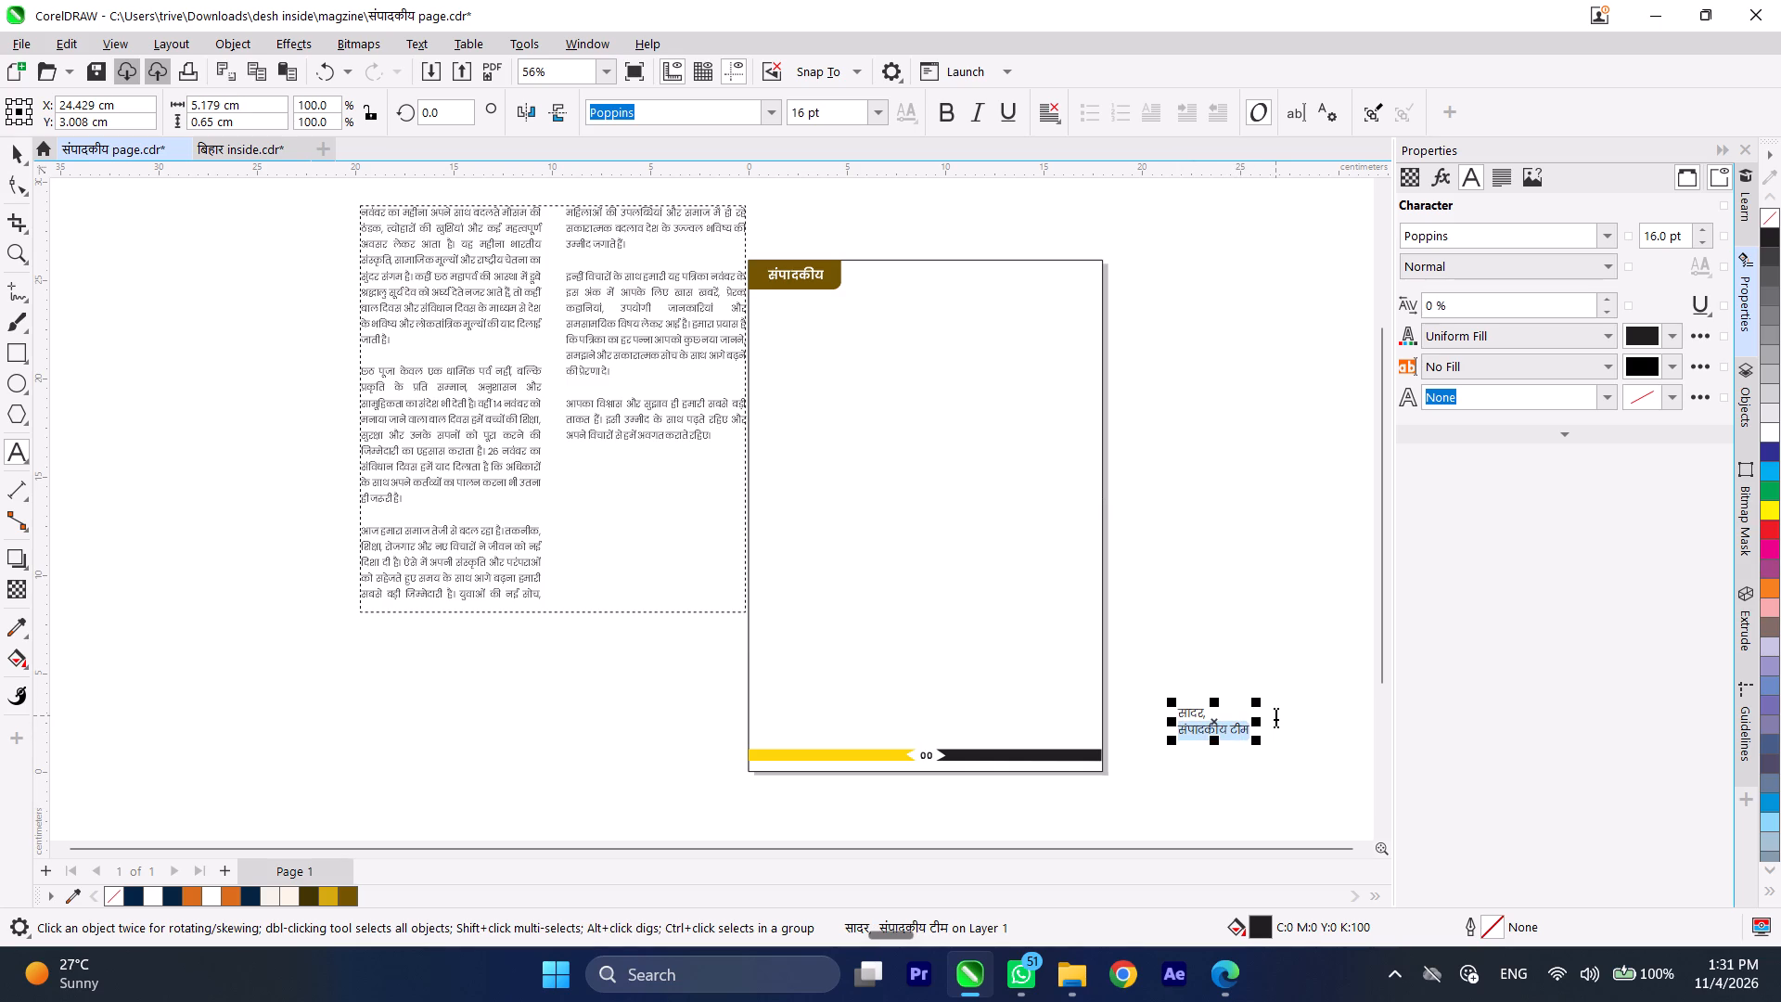
click(14, 152)
click(141, 328)
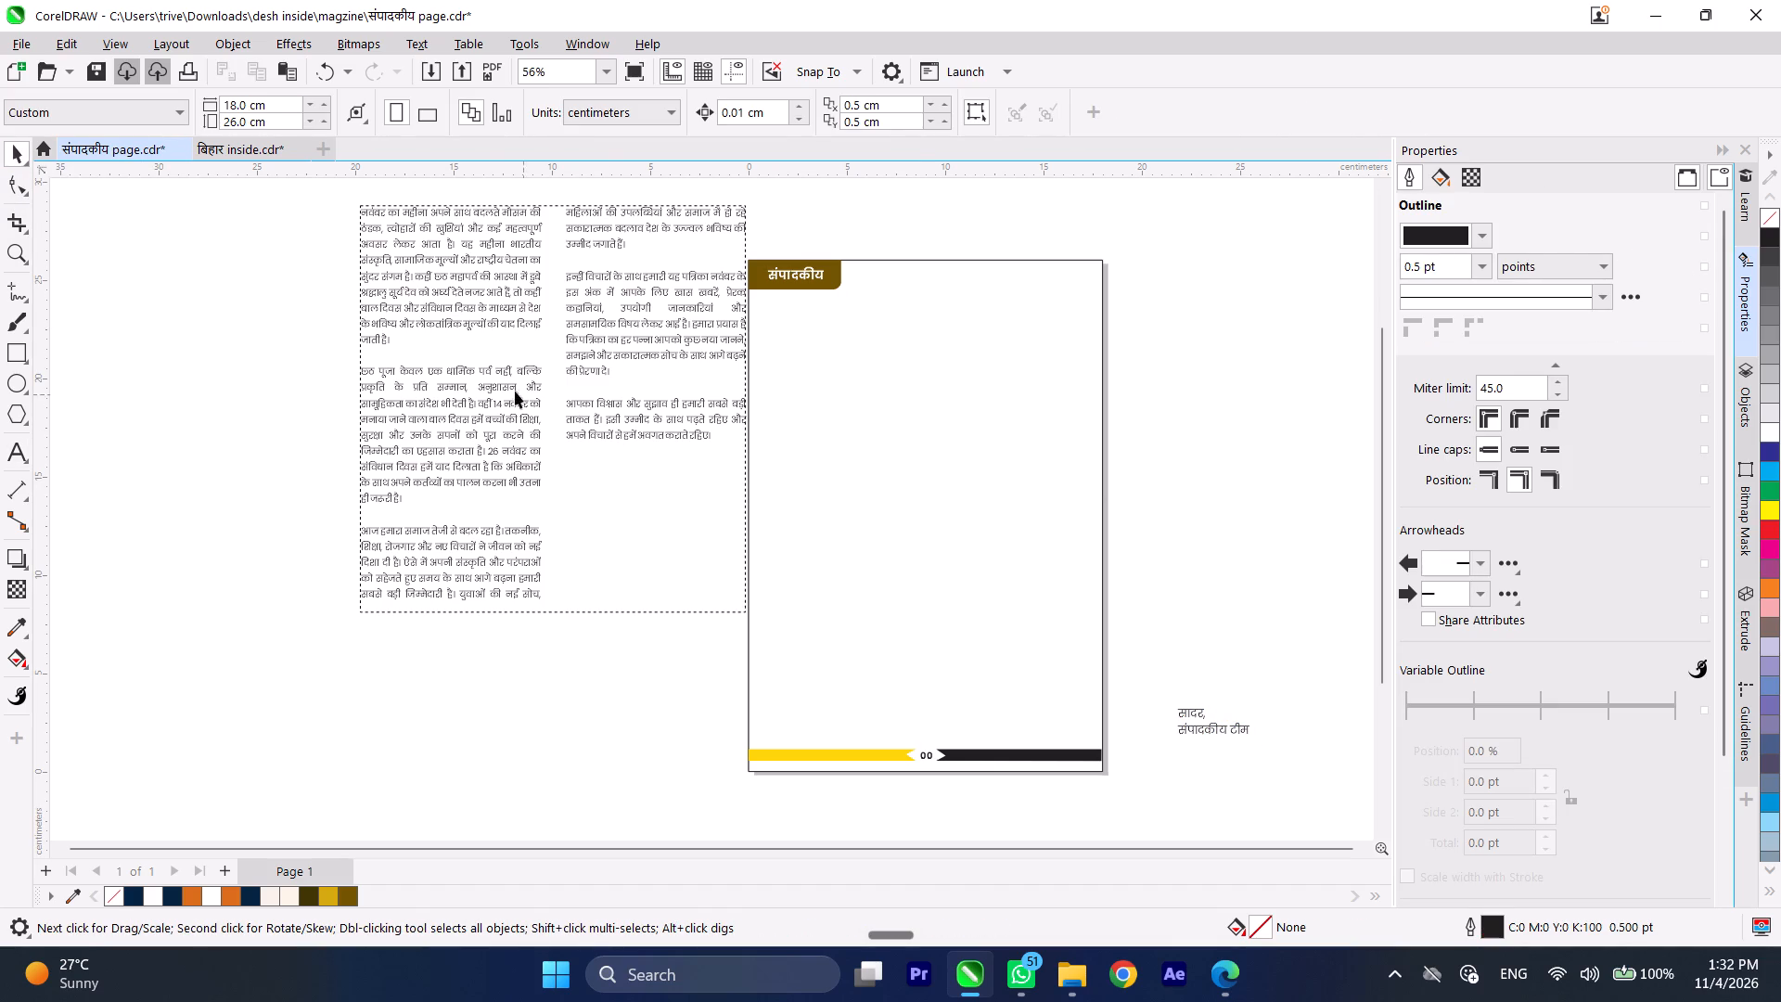
Move the two-column article text frame back onto the page, just below the संपादकीय heading with a small margin at the left page edge.
drag(482, 380, 882, 483)
scroll(1068, 356, up, 2)
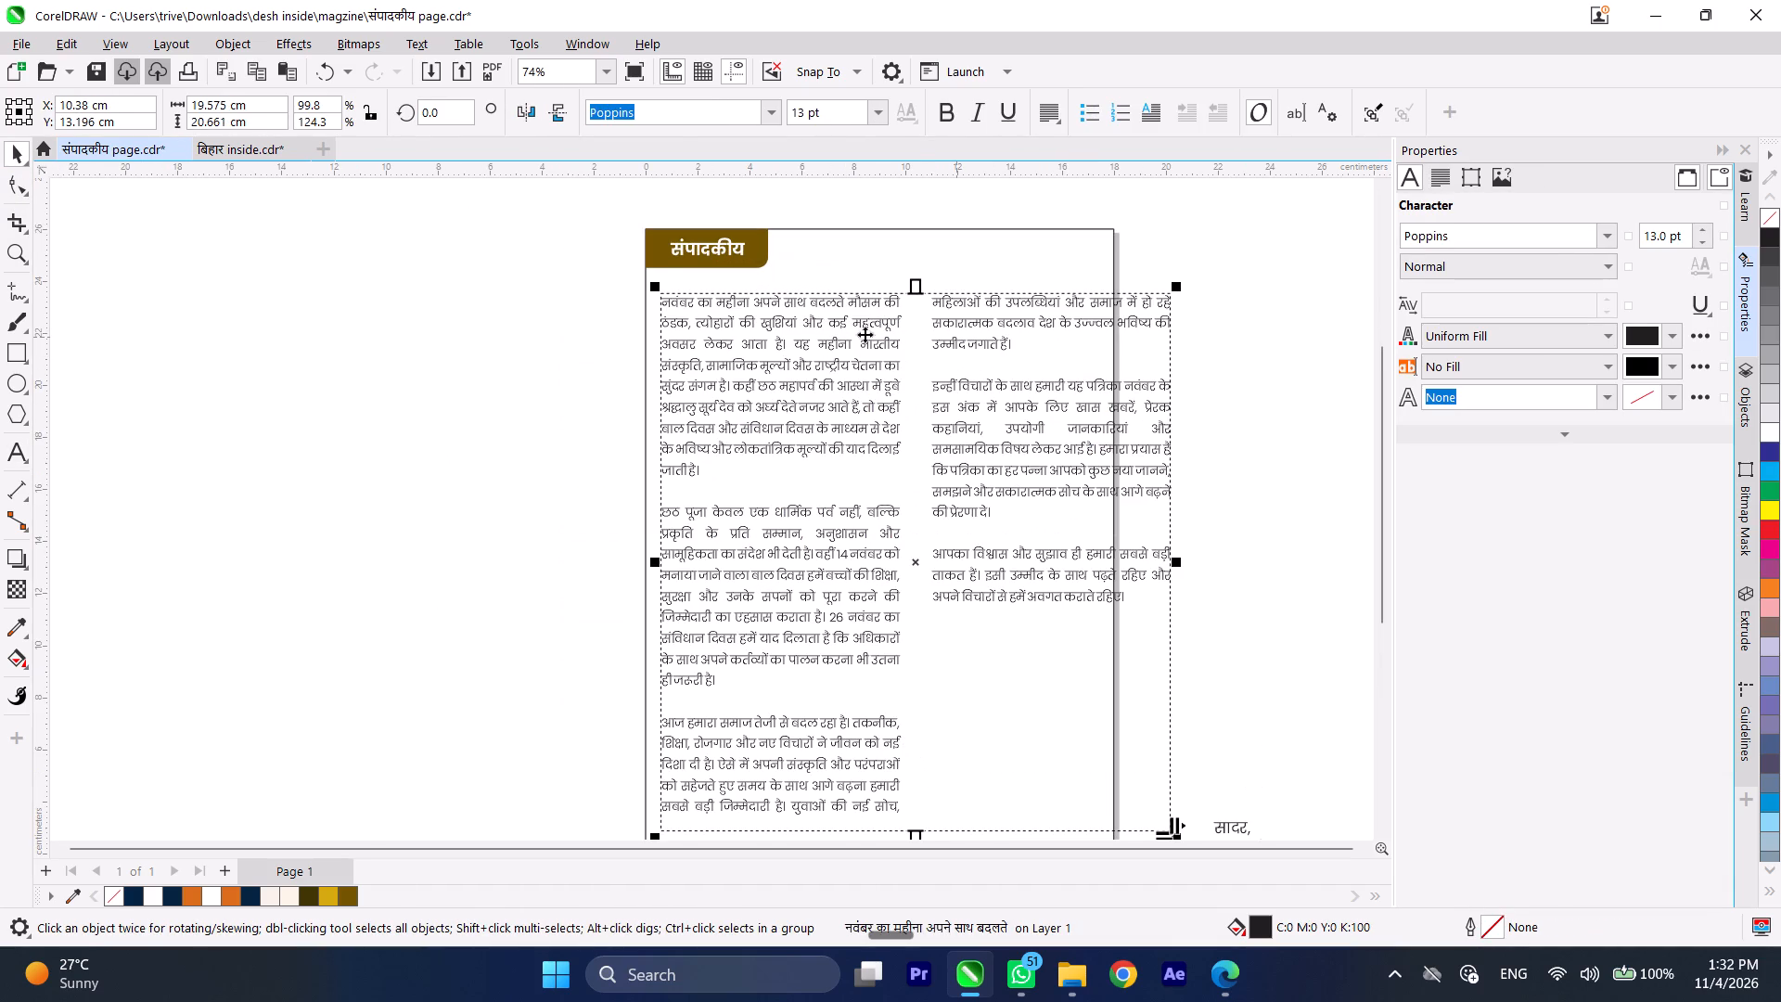
scroll(788, 339, up, 3)
drag(722, 307, 711, 295)
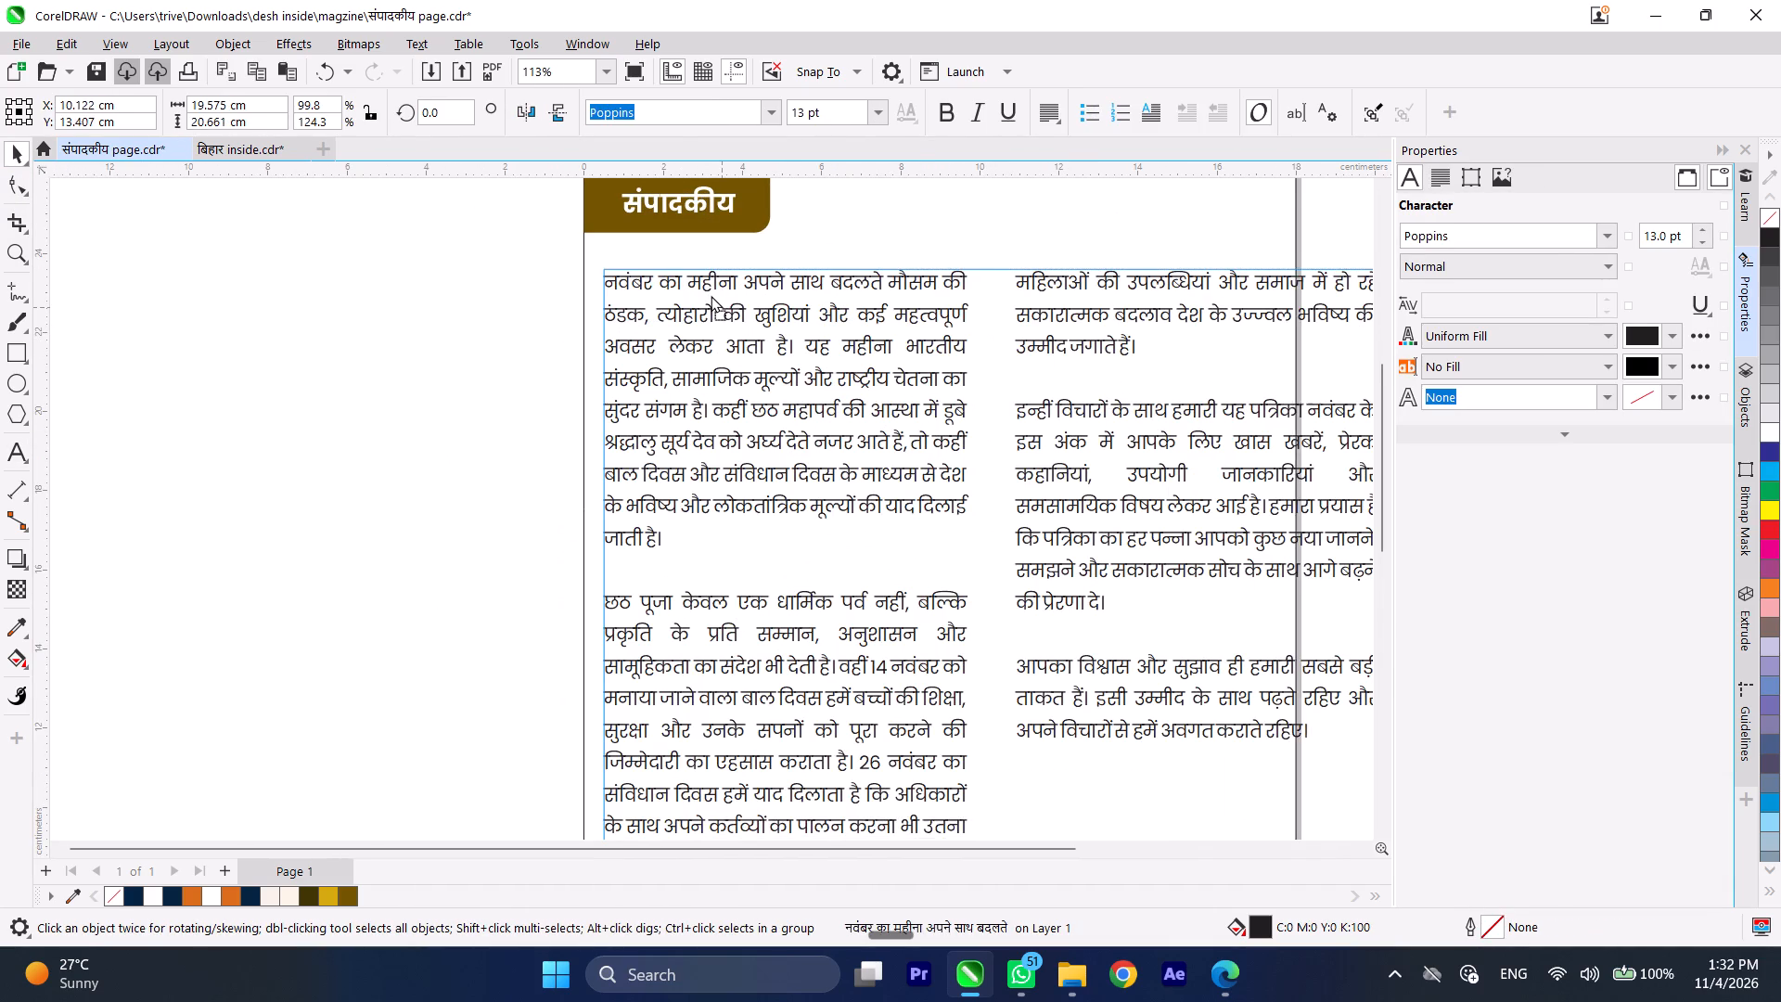
drag(711, 295, 712, 286)
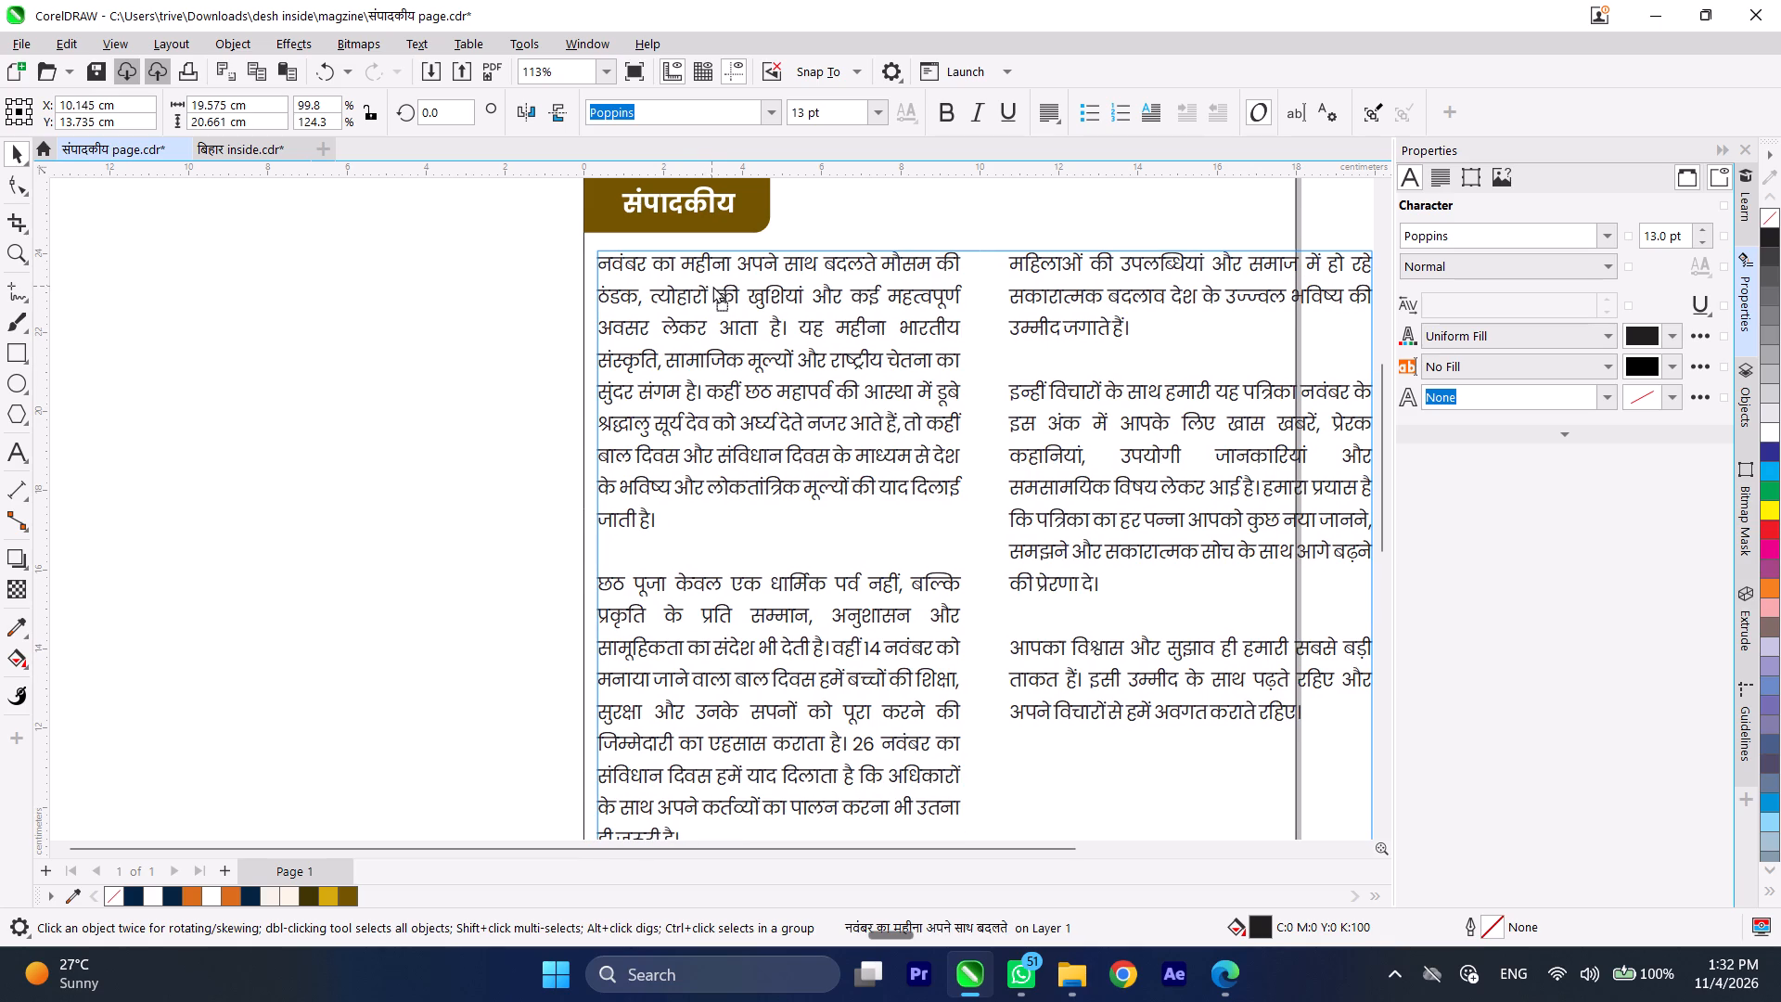
drag(712, 286, 717, 285)
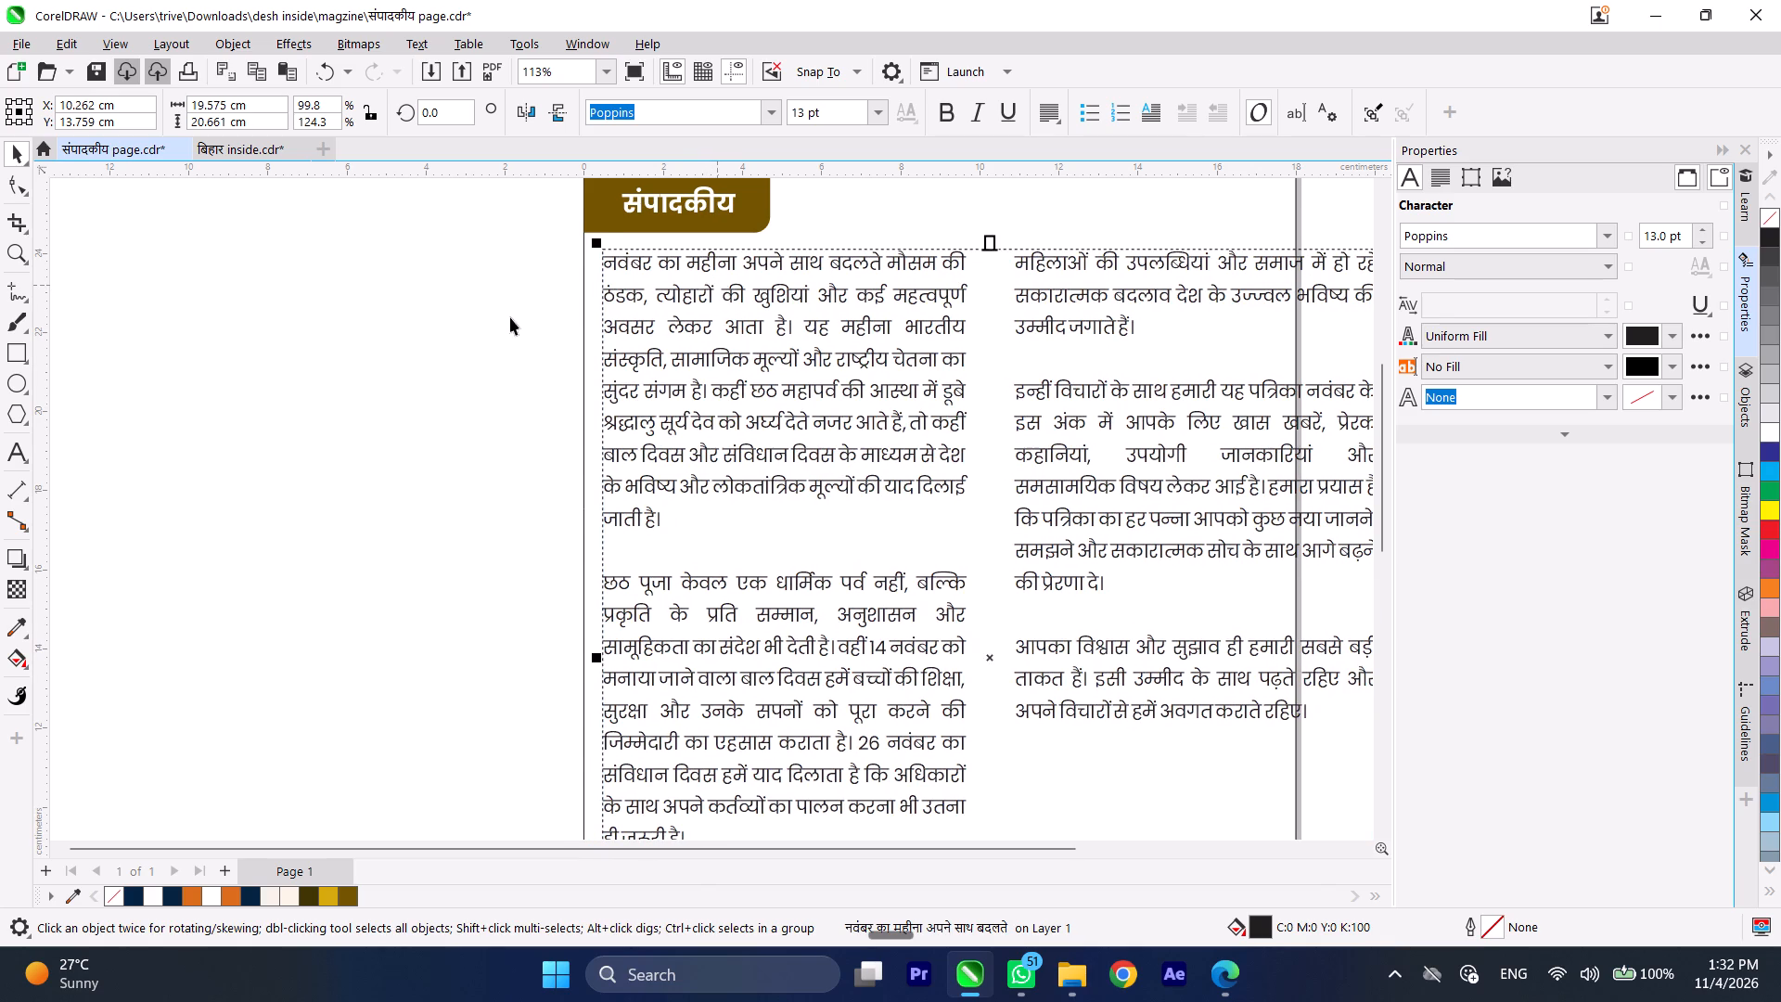
Narrow the article text frame to about 17.18 cm so it fits inside the page with equal side margins.
scroll(510, 317, down, 2)
drag(1176, 581, 1096, 578)
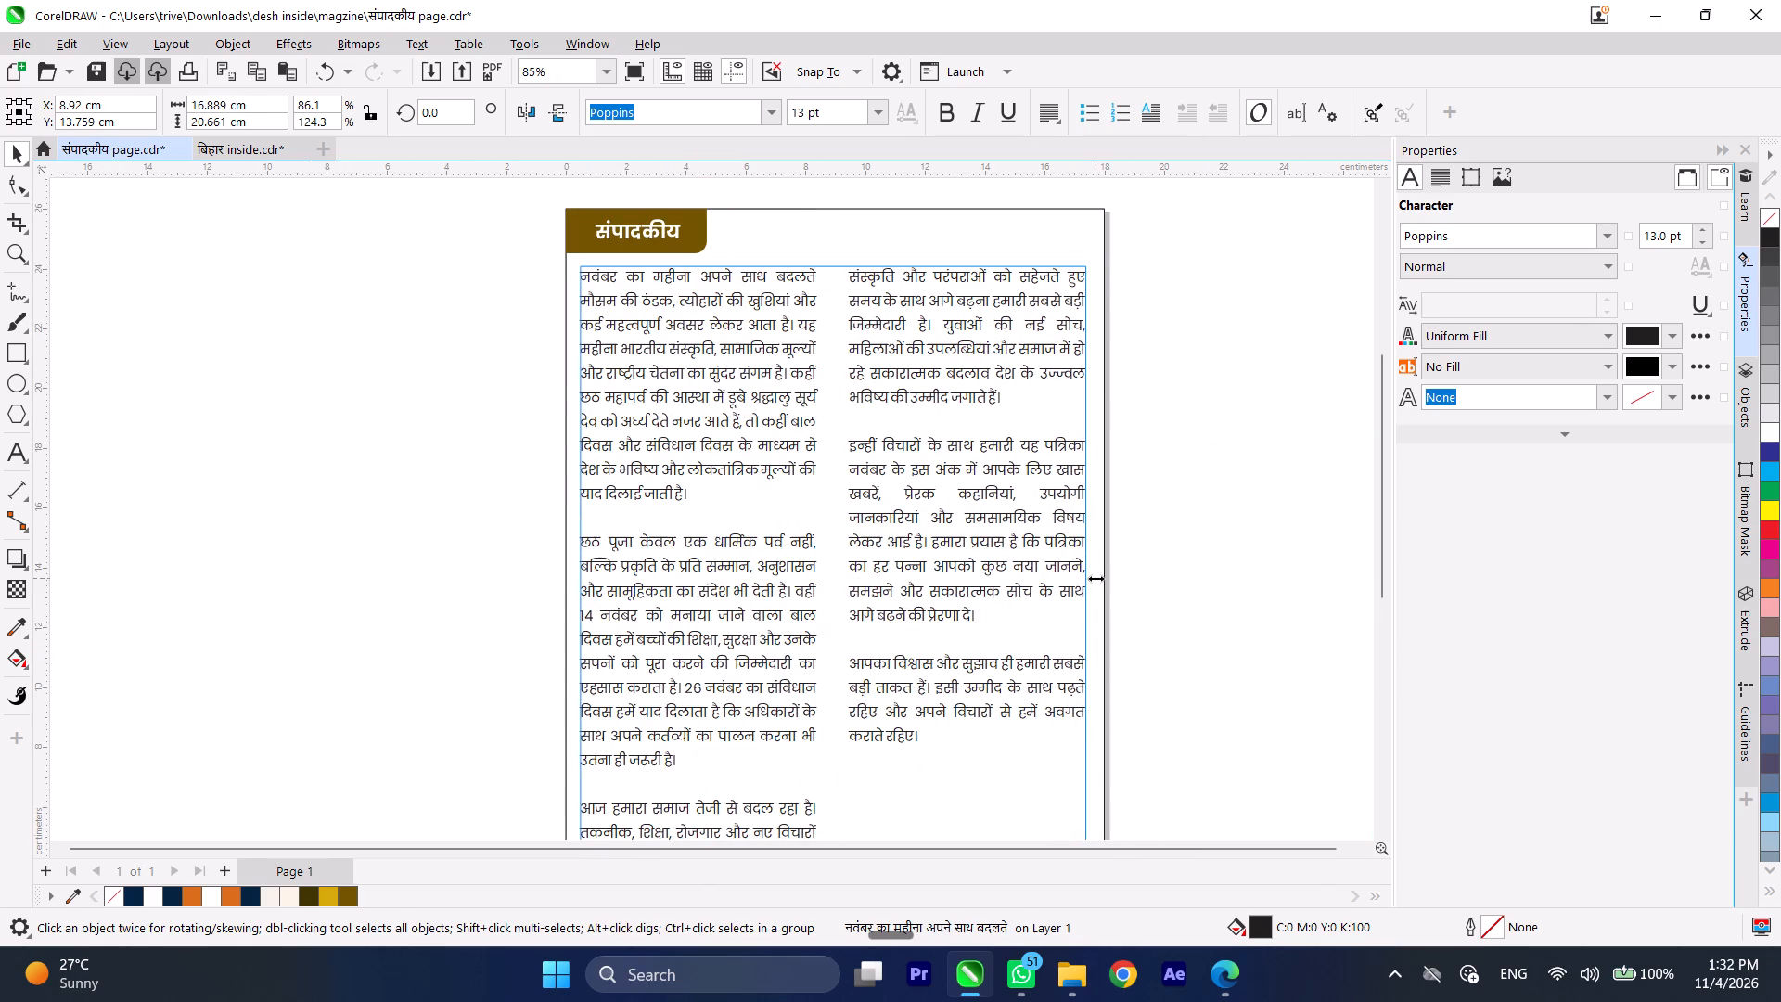
drag(1096, 578, 1102, 578)
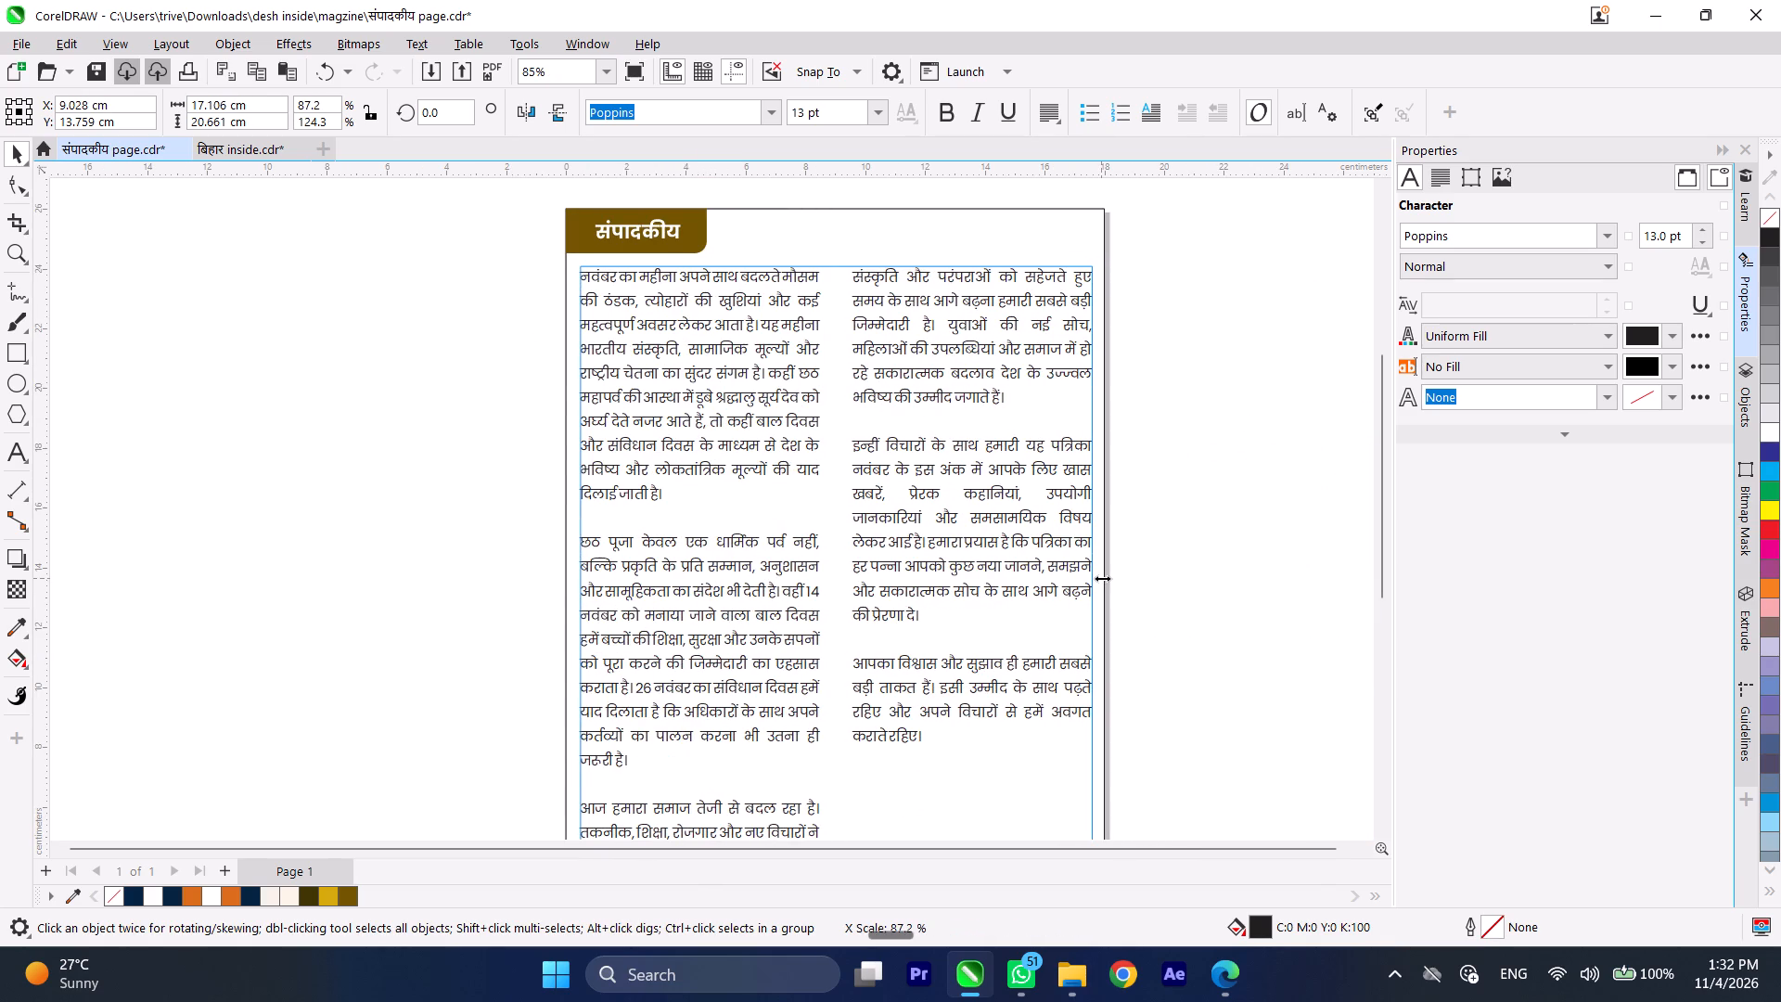
drag(1102, 578, 1100, 575)
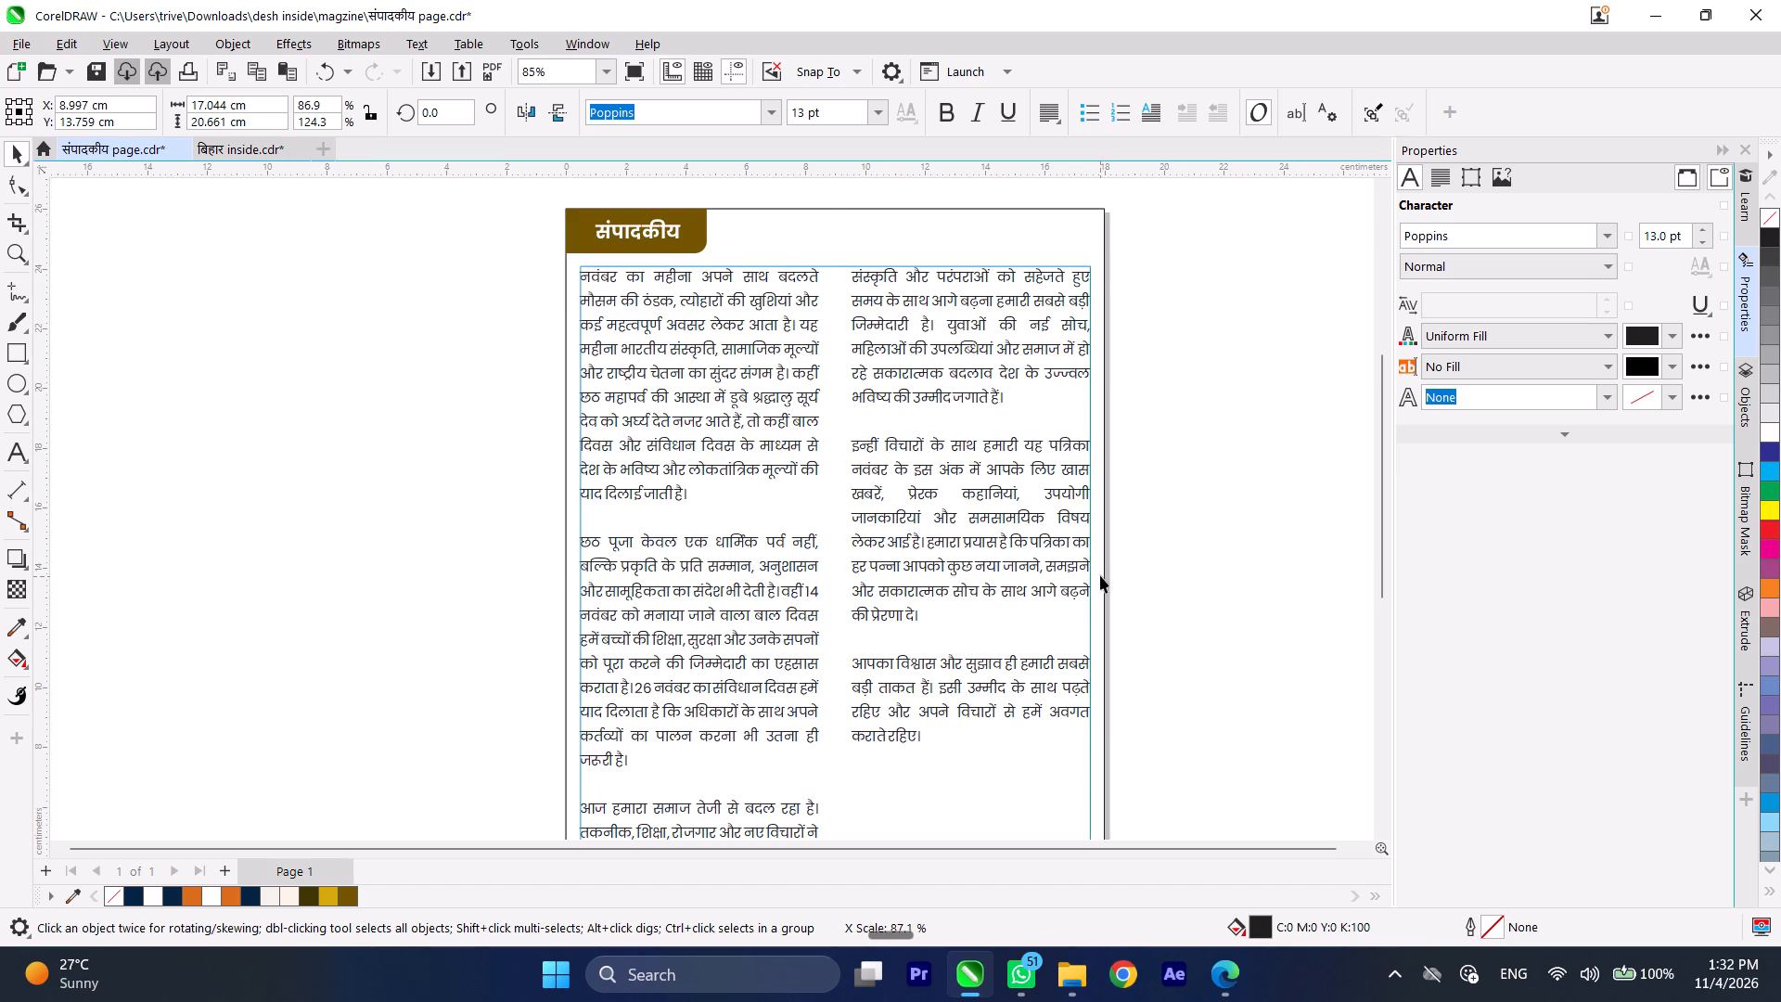
scroll(1100, 575, up, 5)
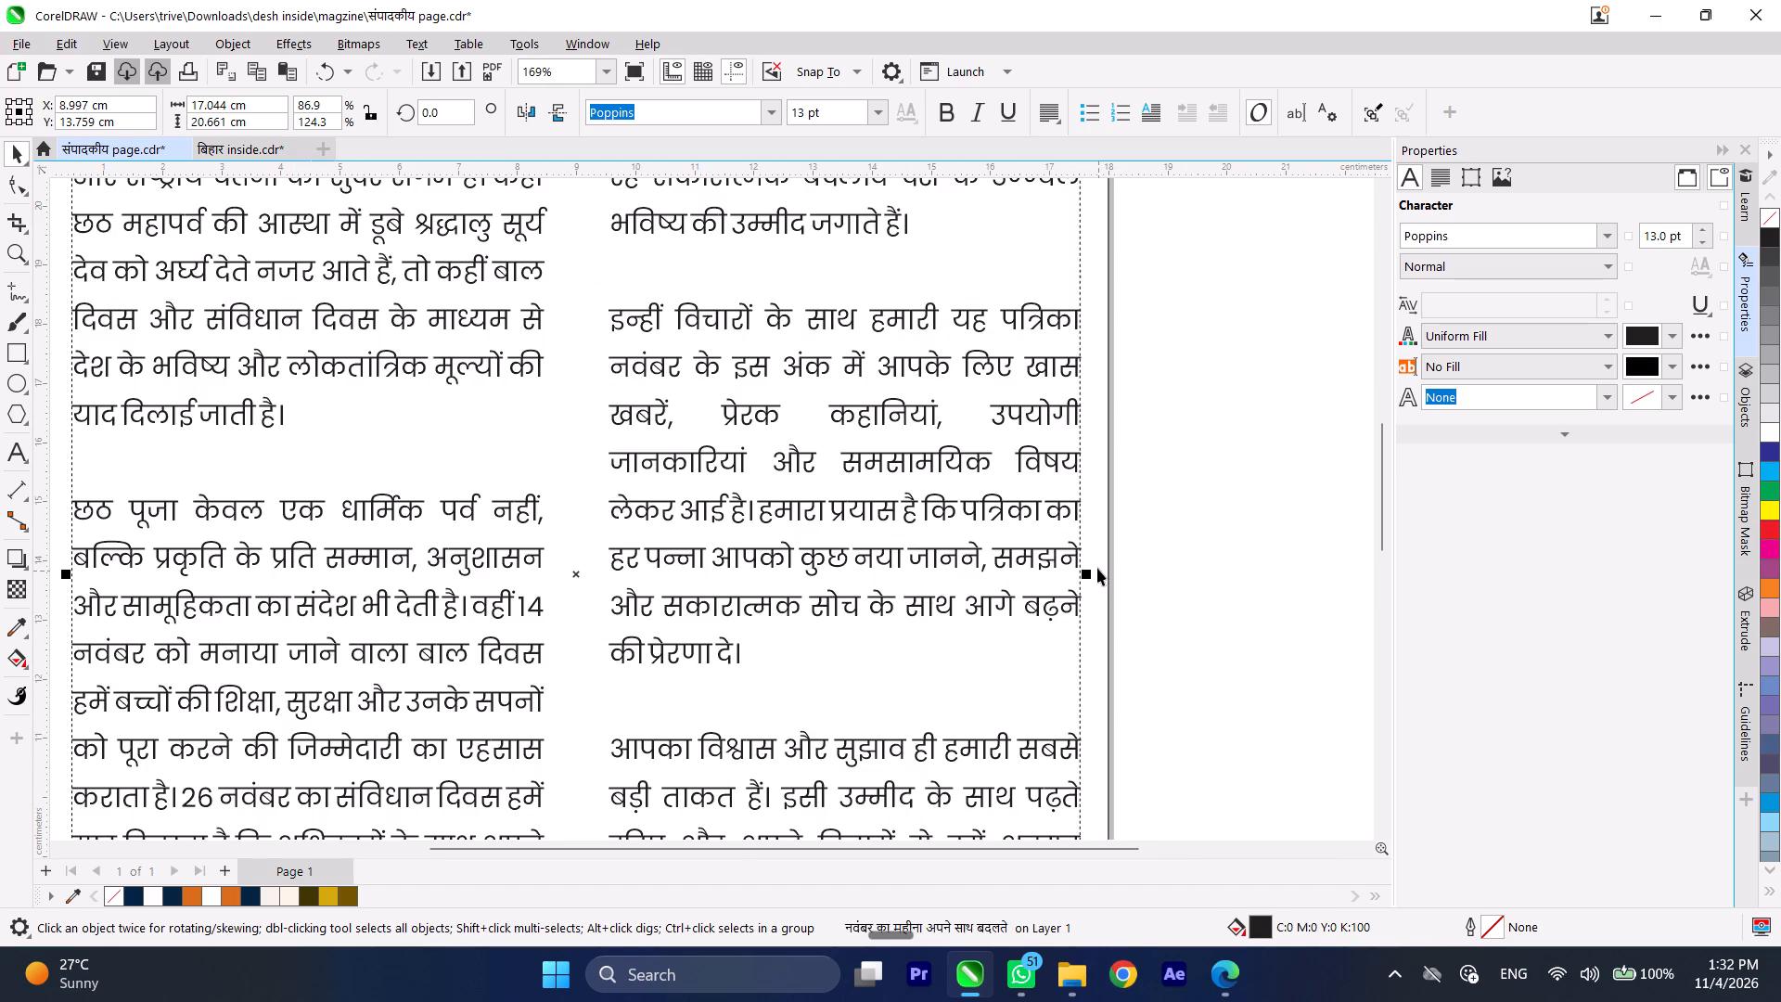
click(1092, 573)
scroll(1252, 470, down, 6)
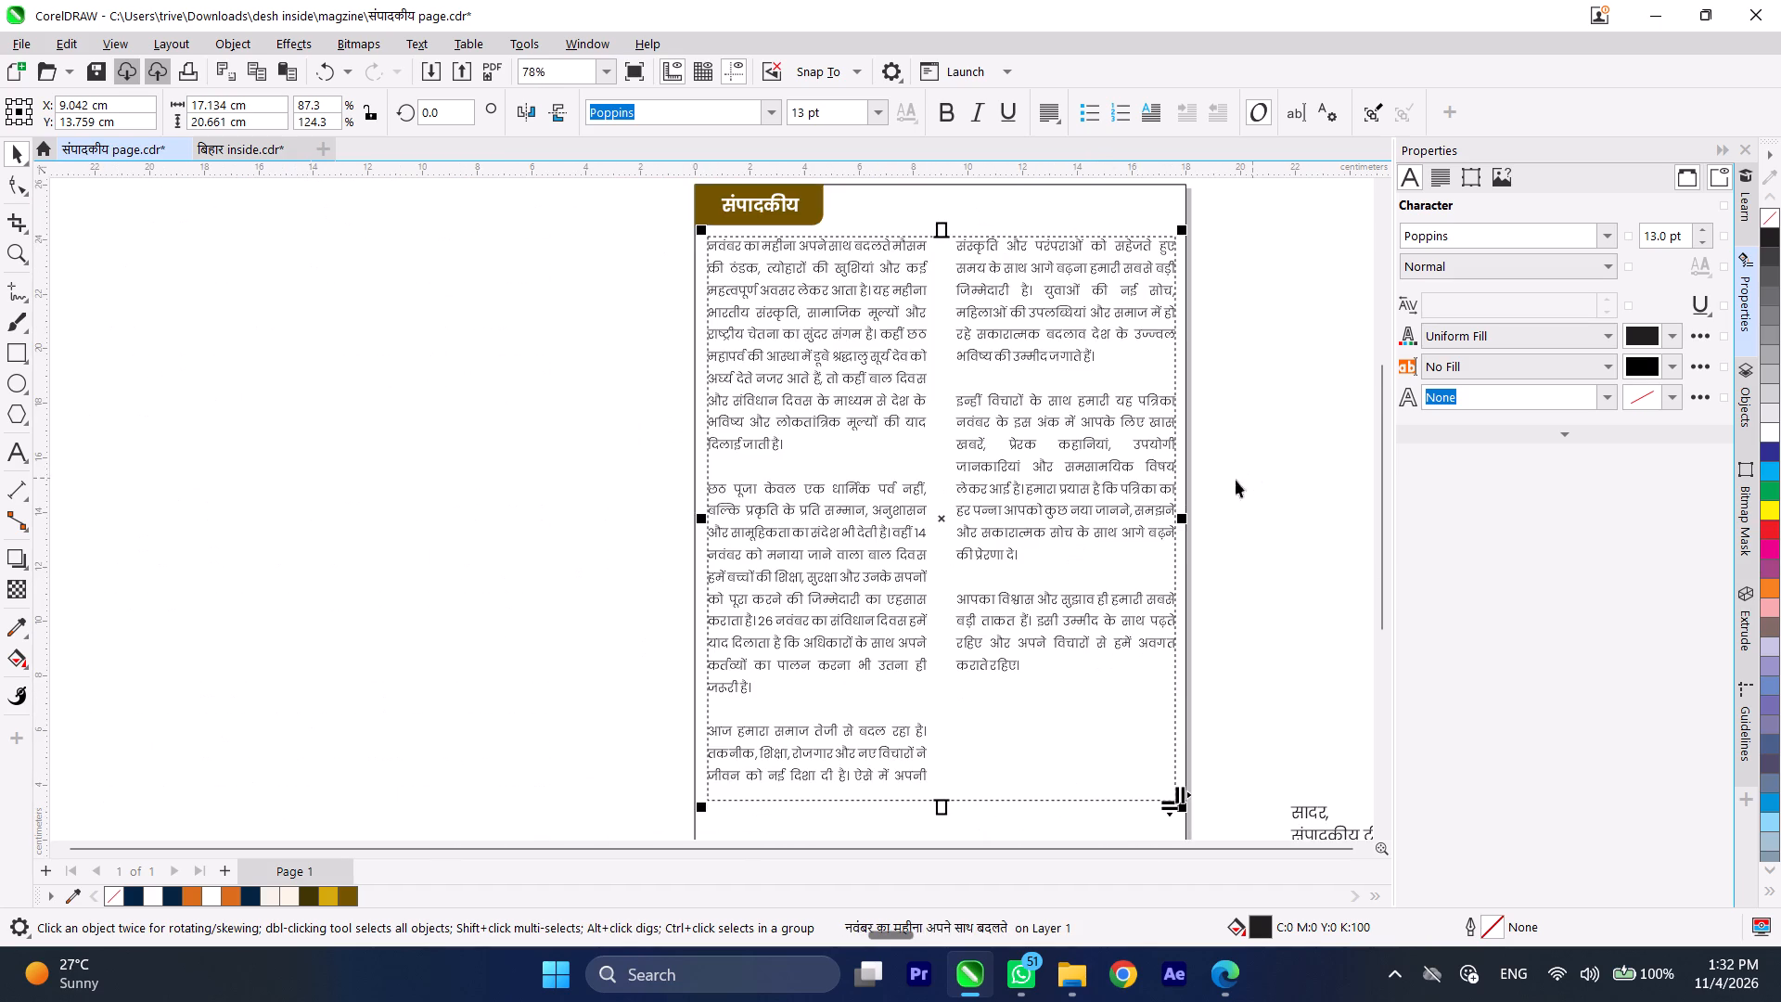
scroll(706, 527, up, 4)
click(700, 508)
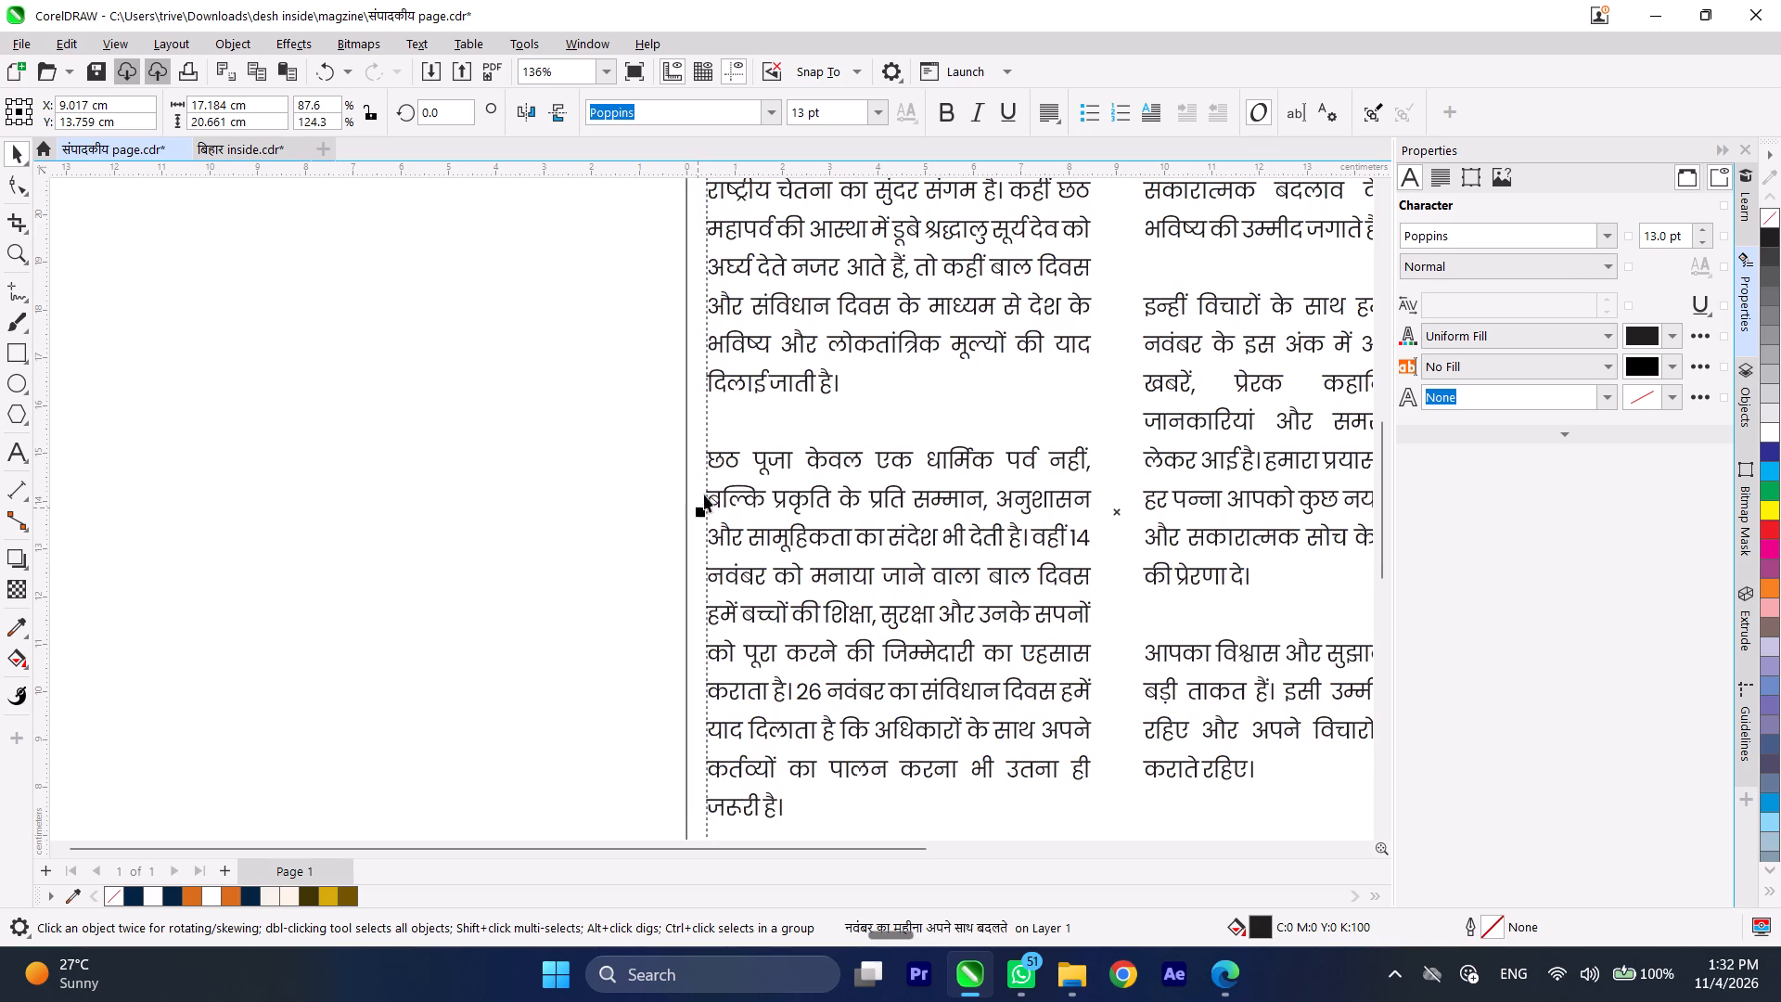
scroll(708, 488, down, 6)
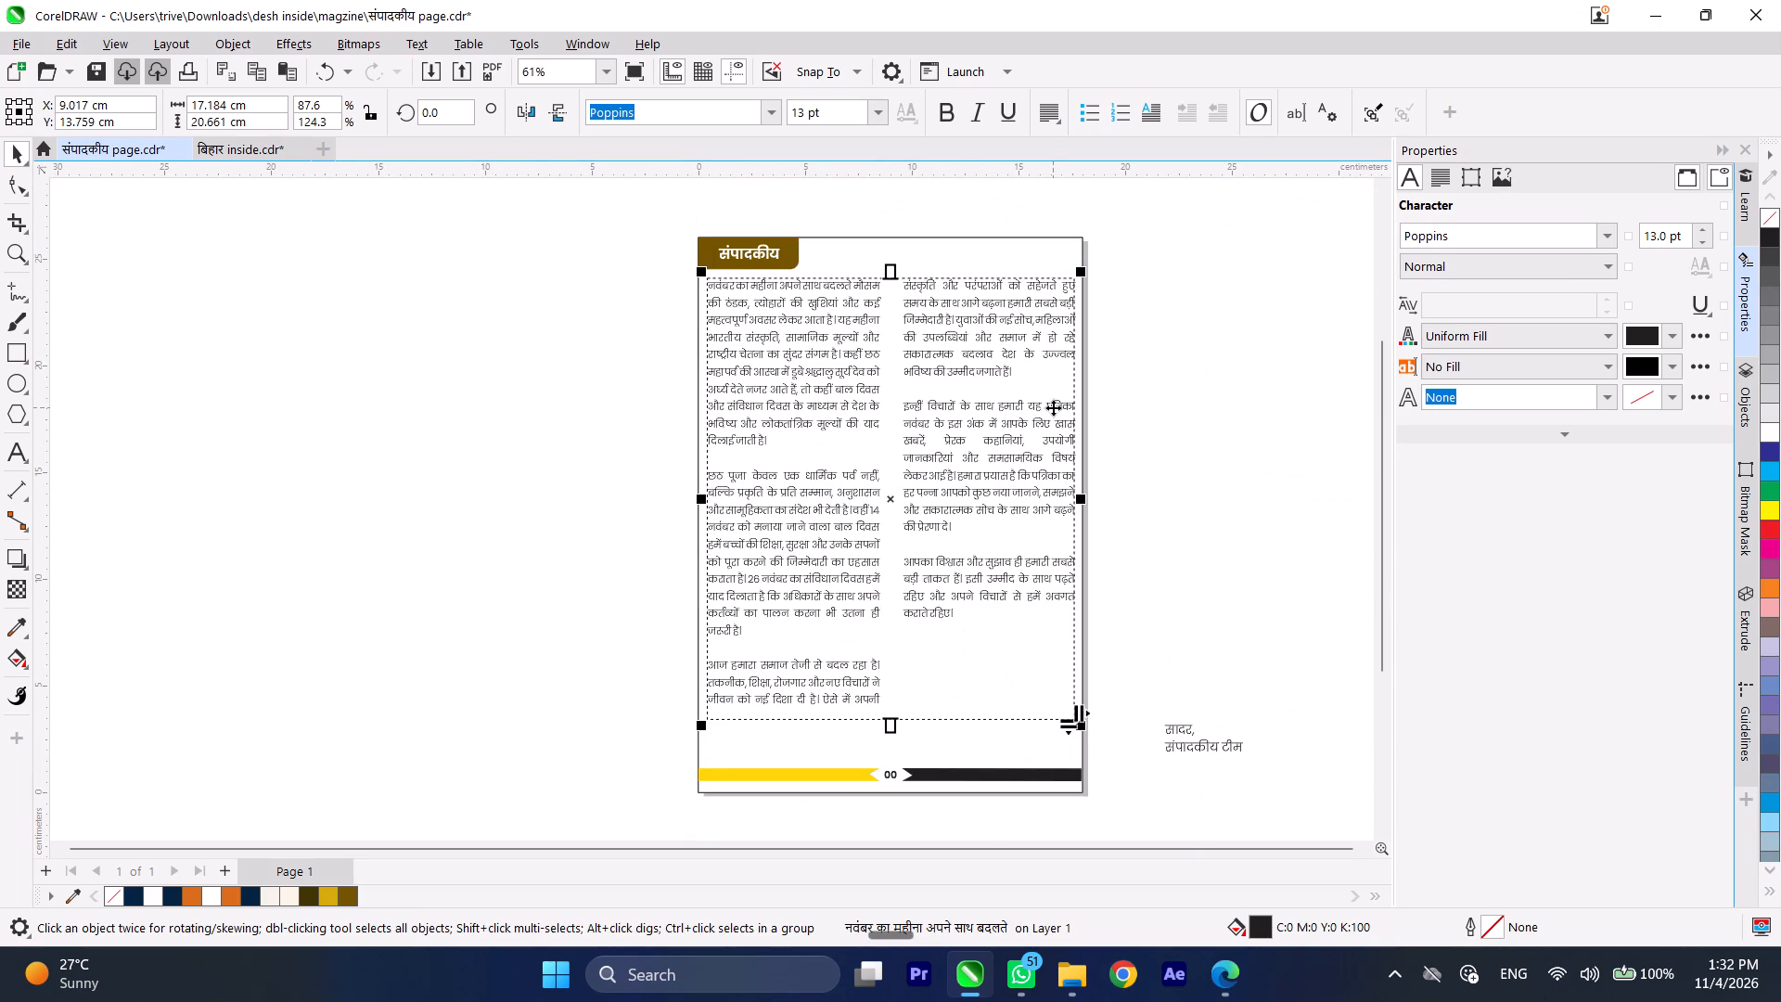
Format all of the article text in Khand Medium at 14 pt.
double_click(909, 435)
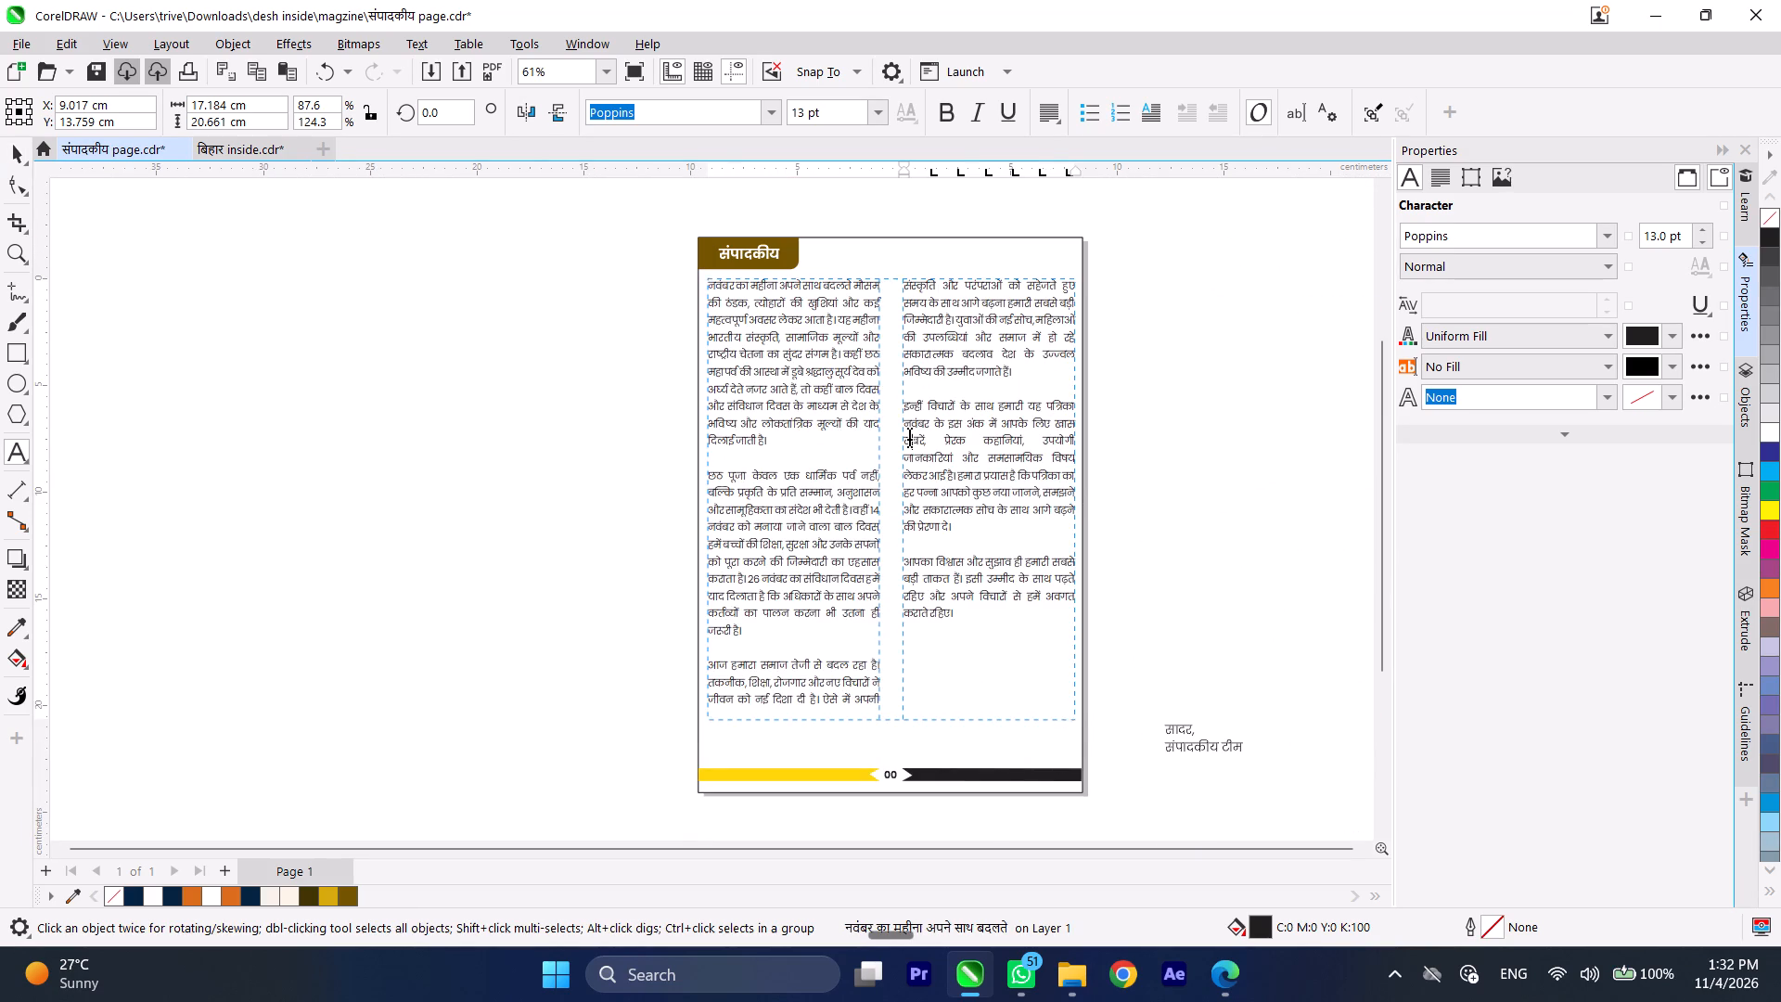
key(ctrl+a)
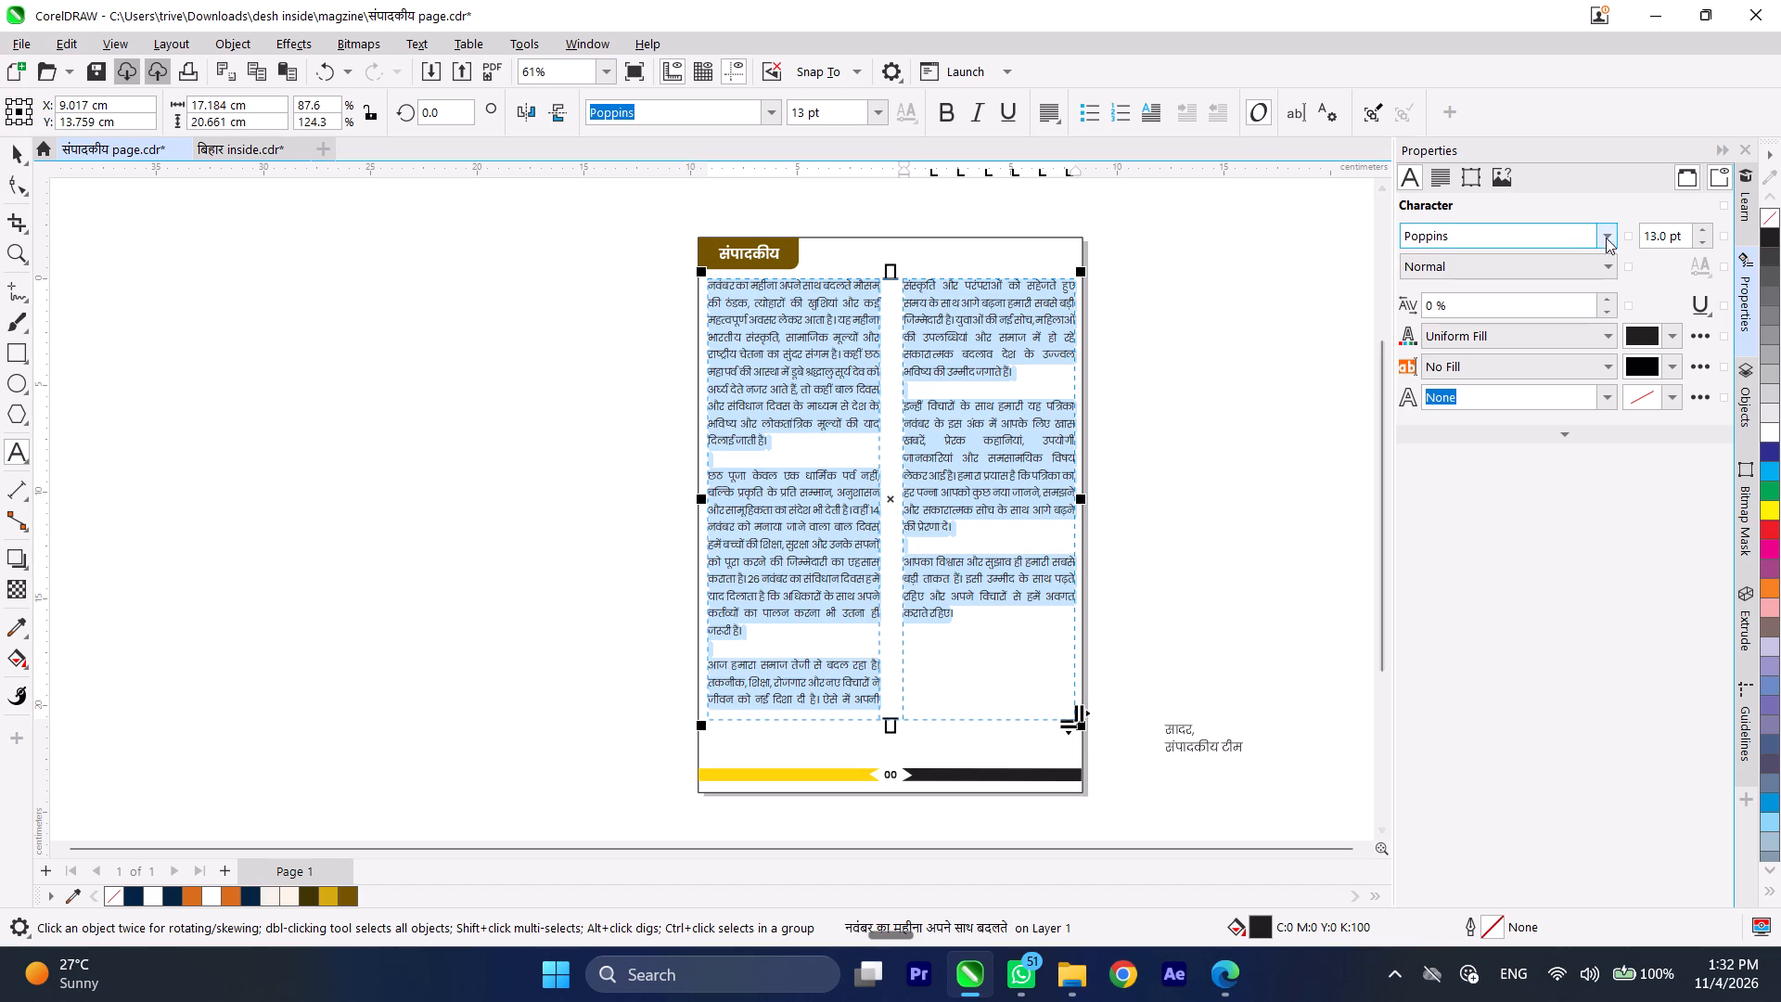
click(1611, 235)
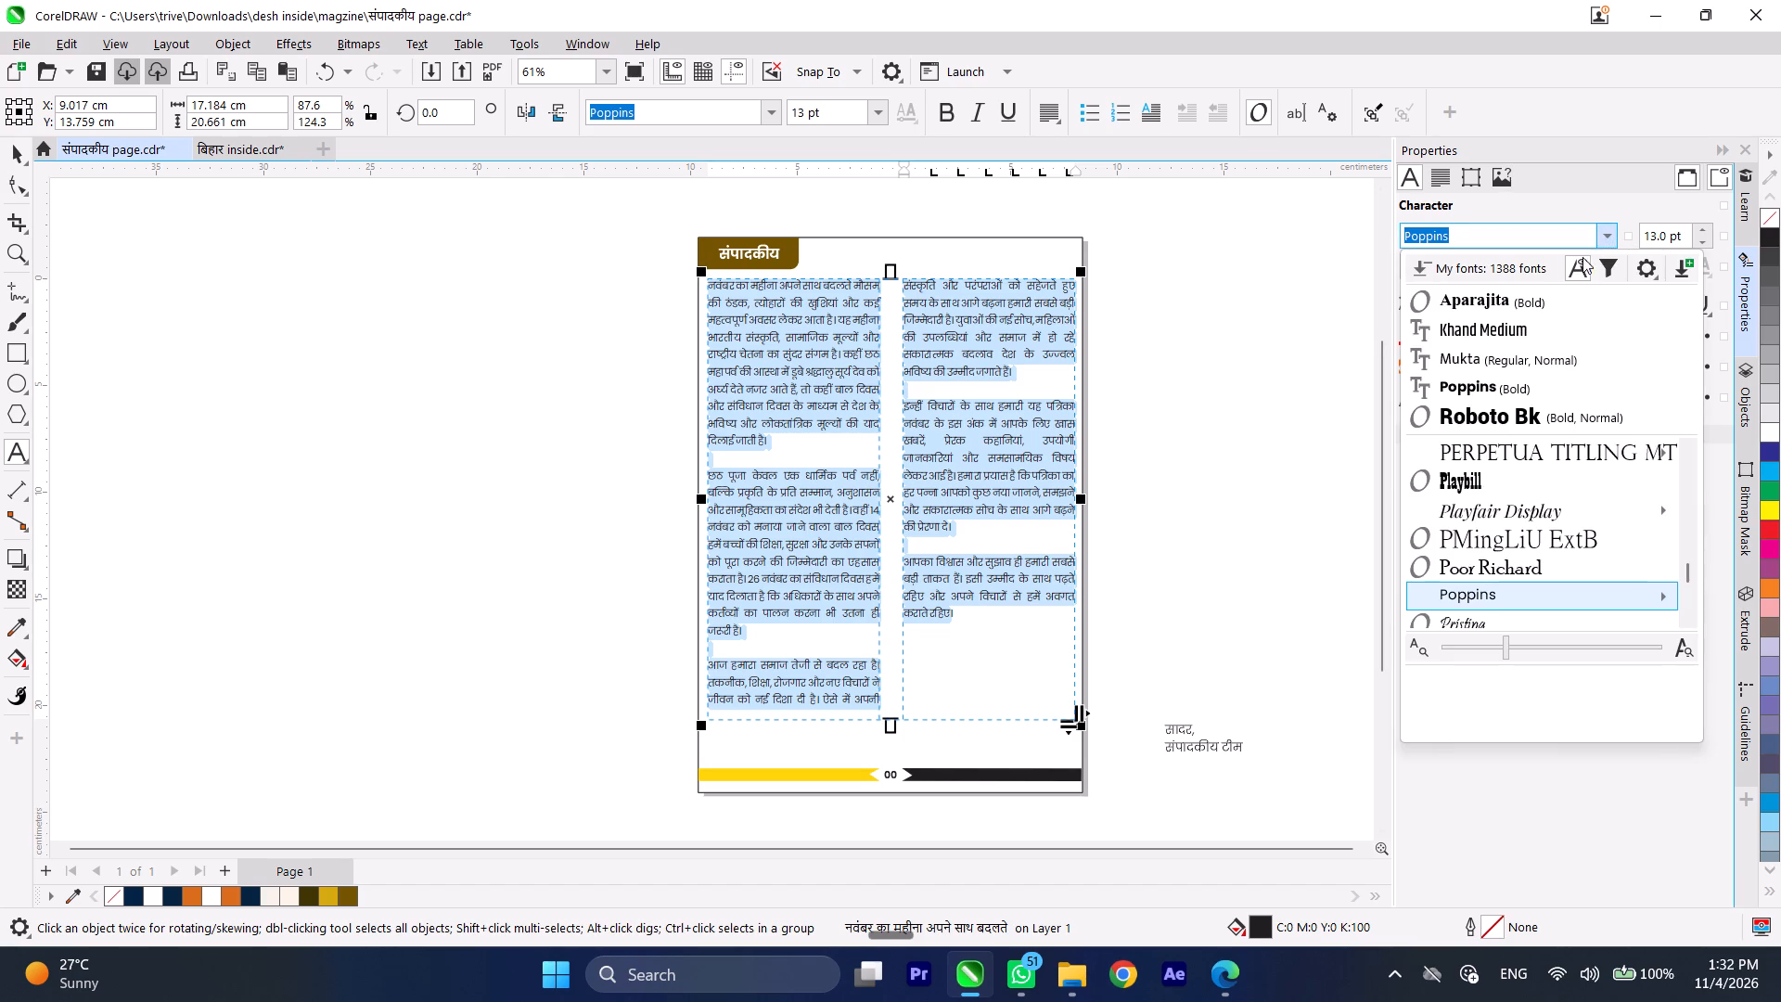
click(1543, 330)
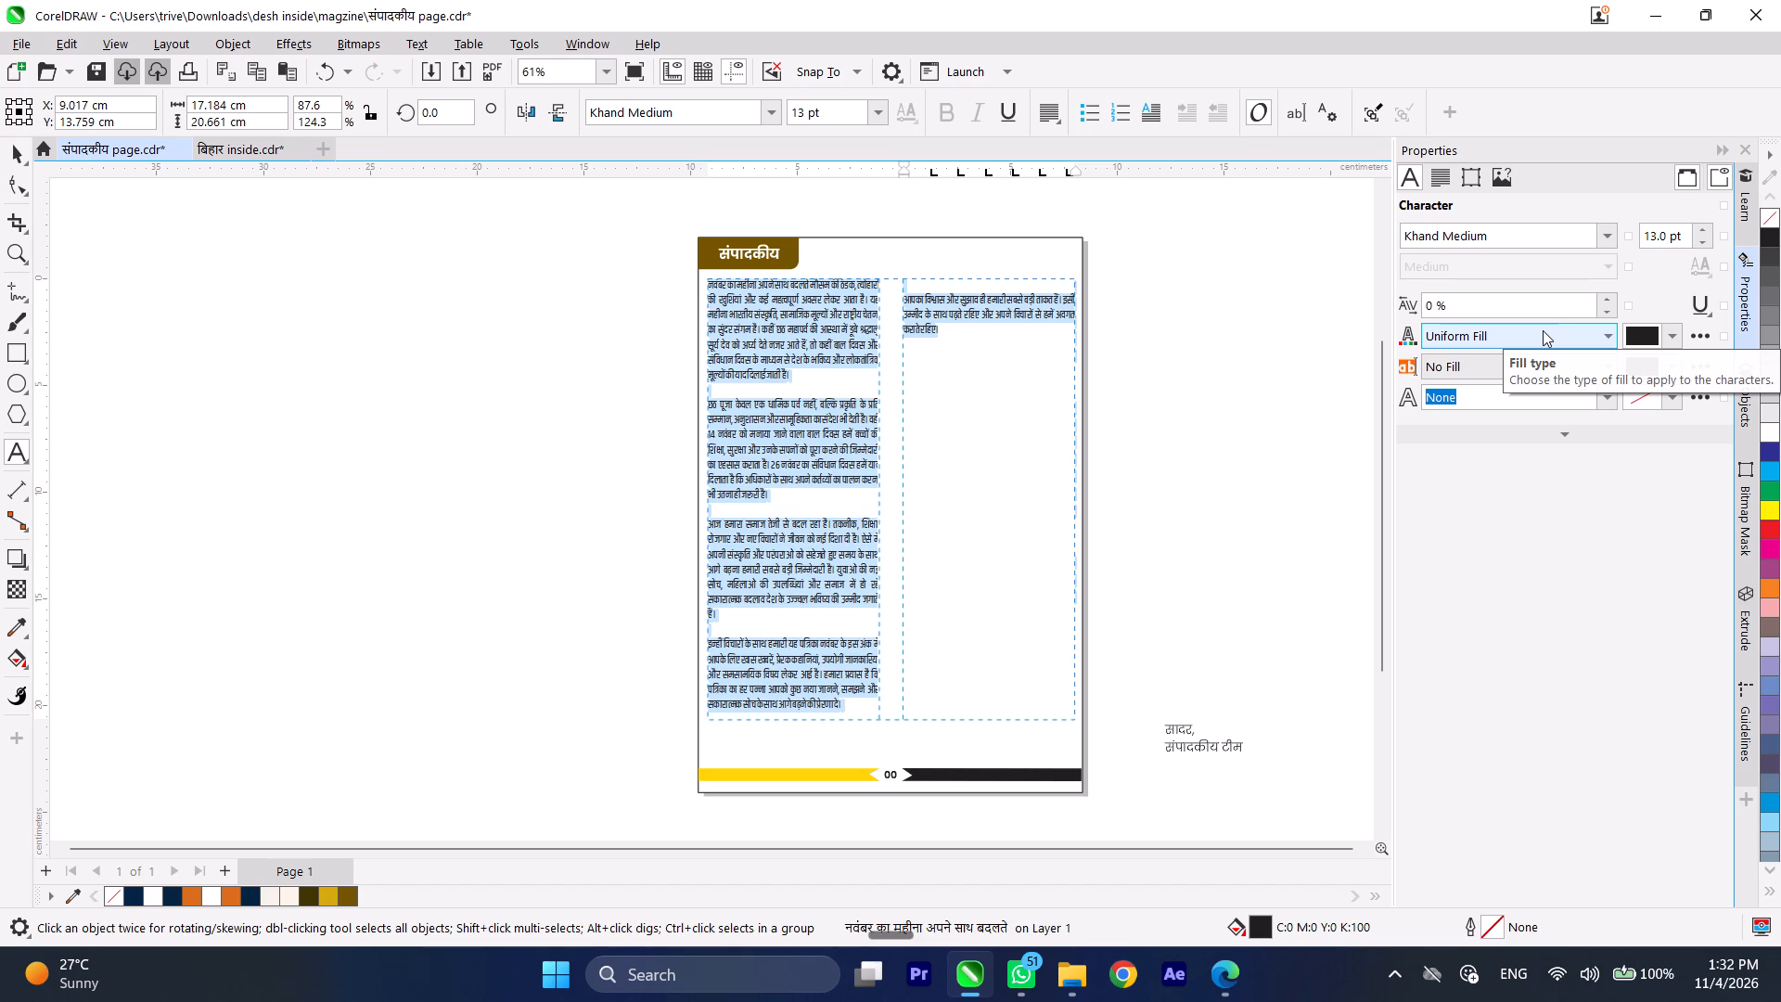
click(879, 117)
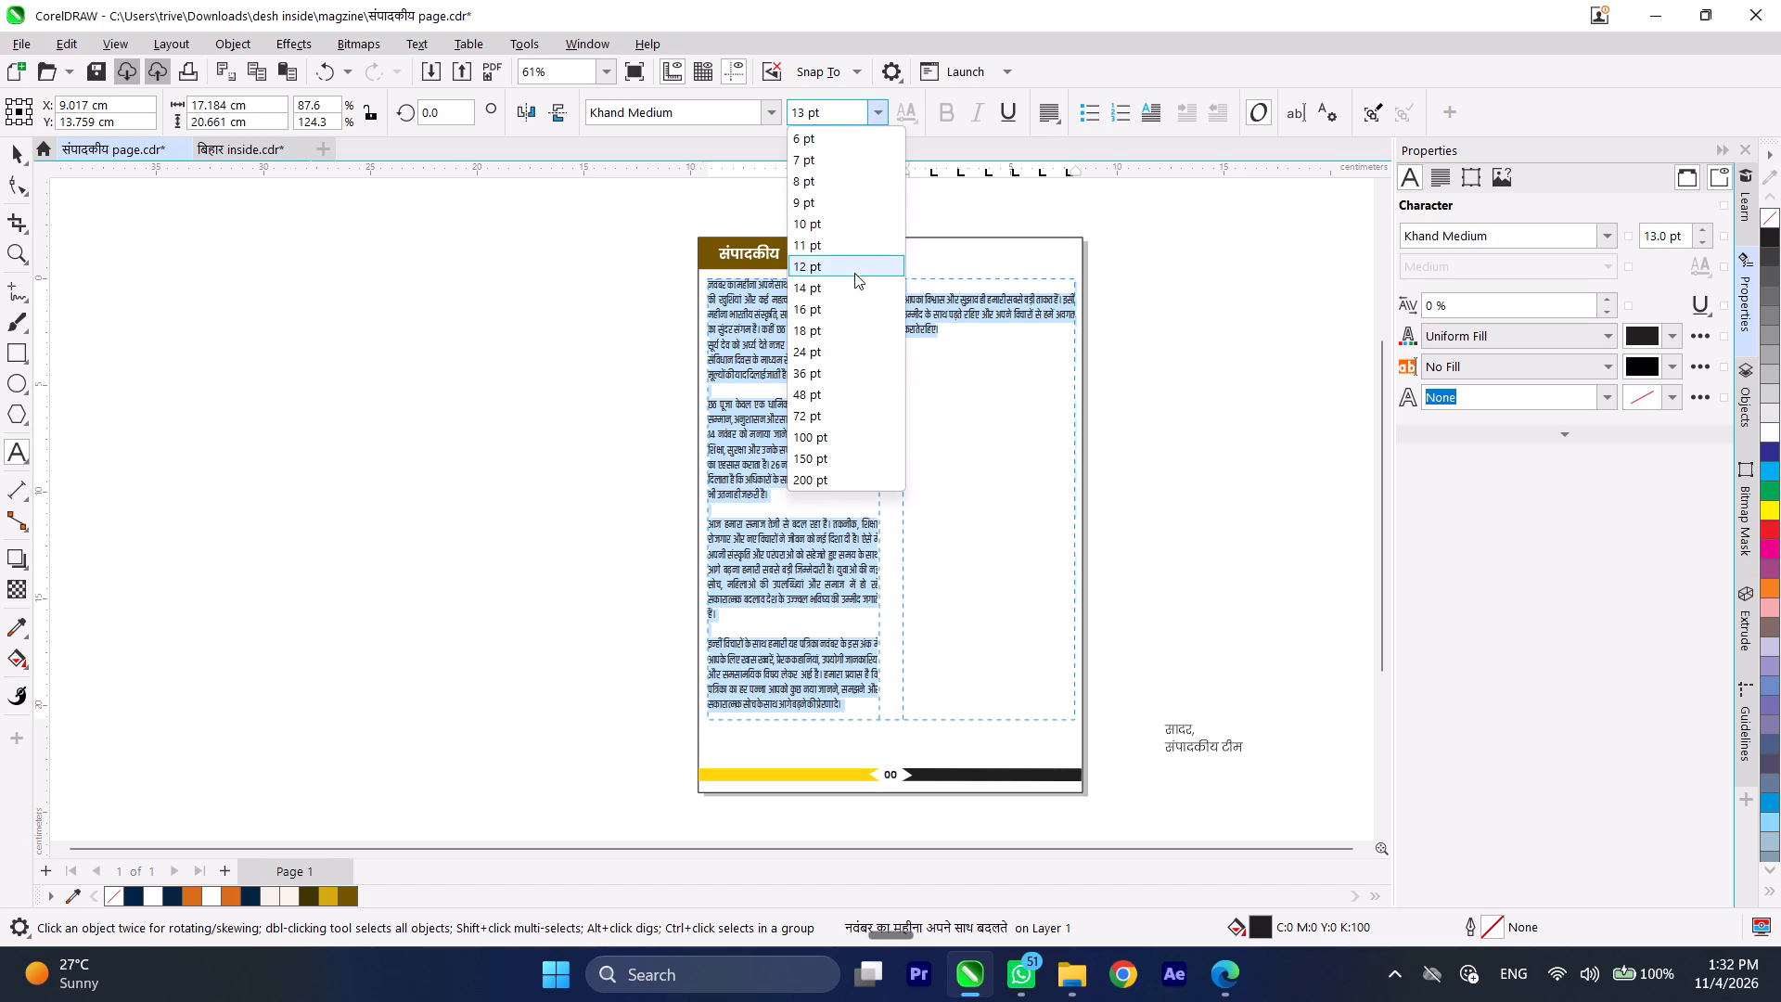
click(853, 281)
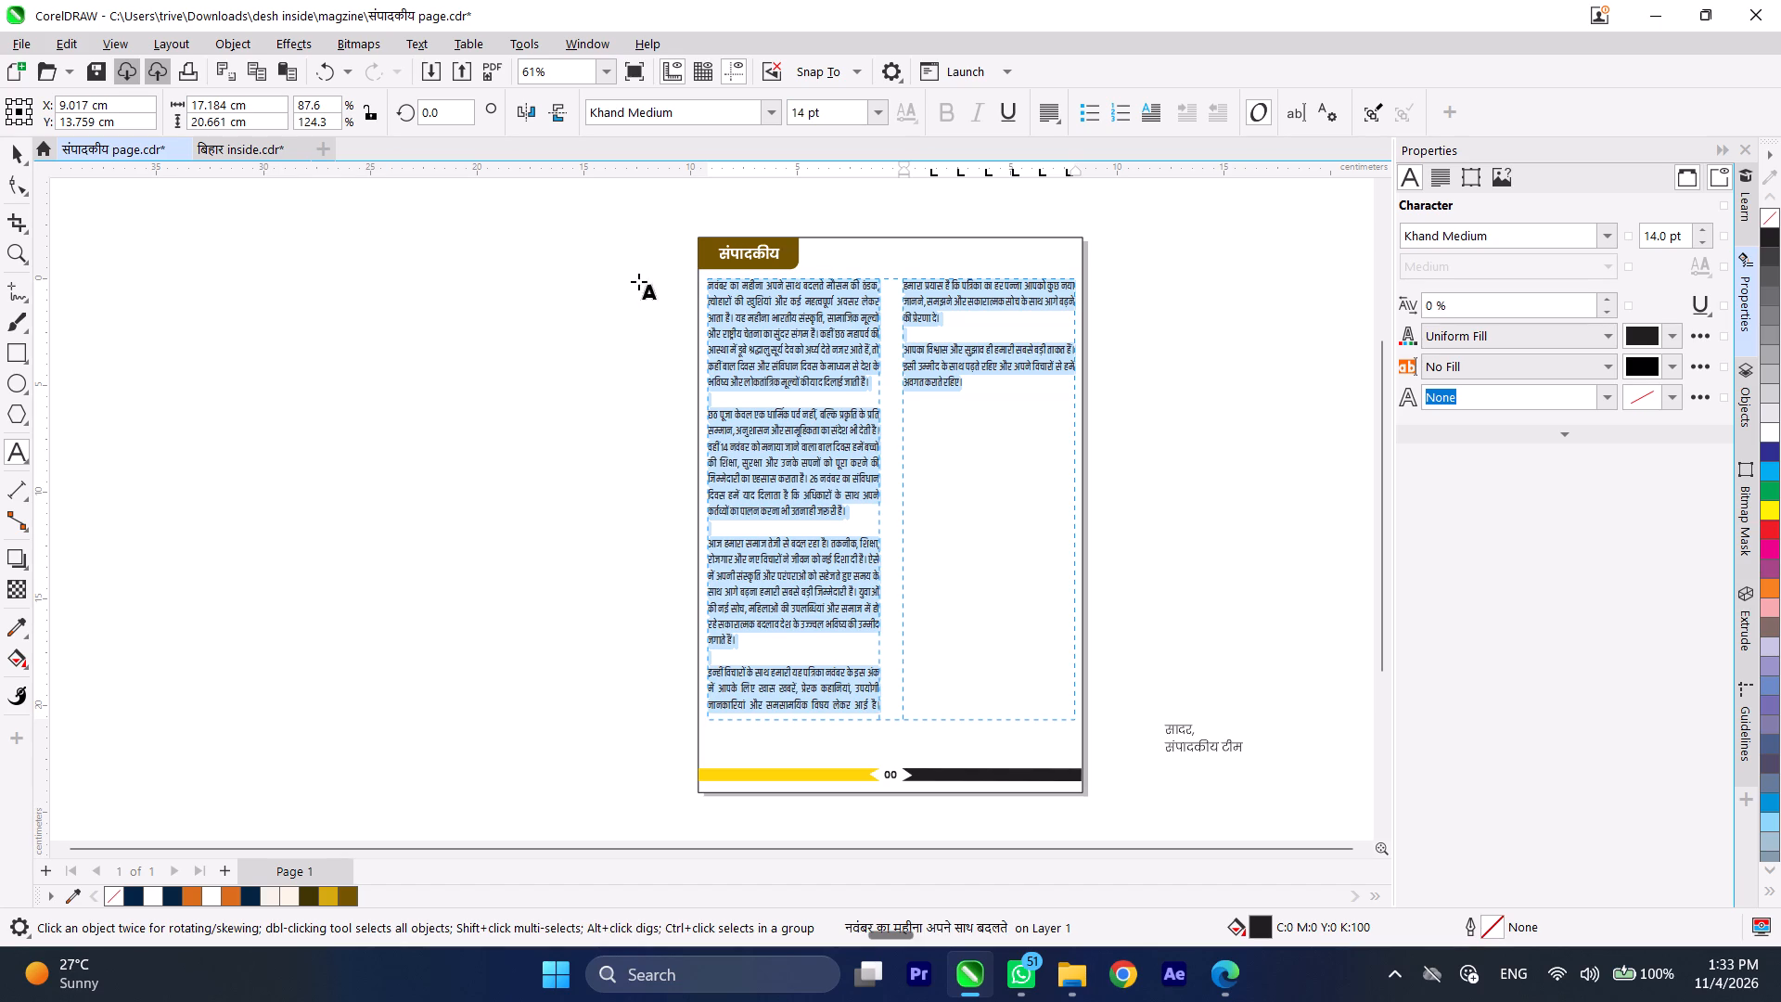
click(19, 150)
click(224, 302)
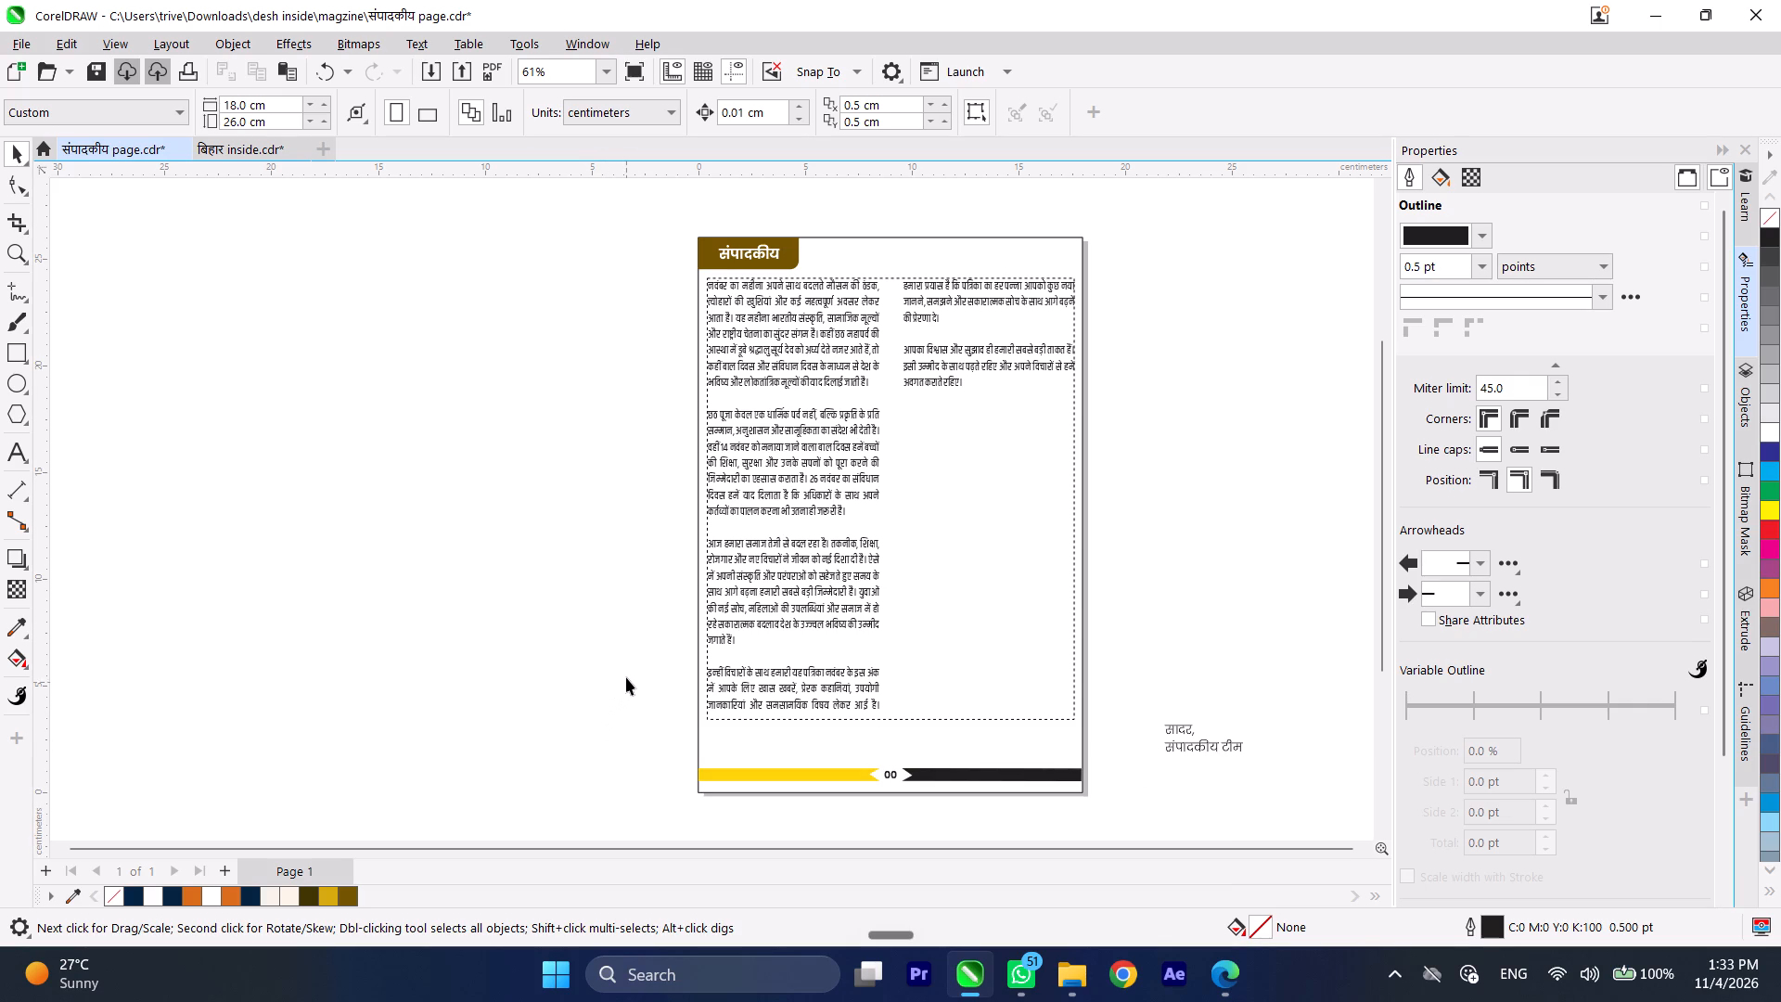
Make the second line of the signature, संपादकीय टीम, bold.
scroll(1178, 760, up, 3)
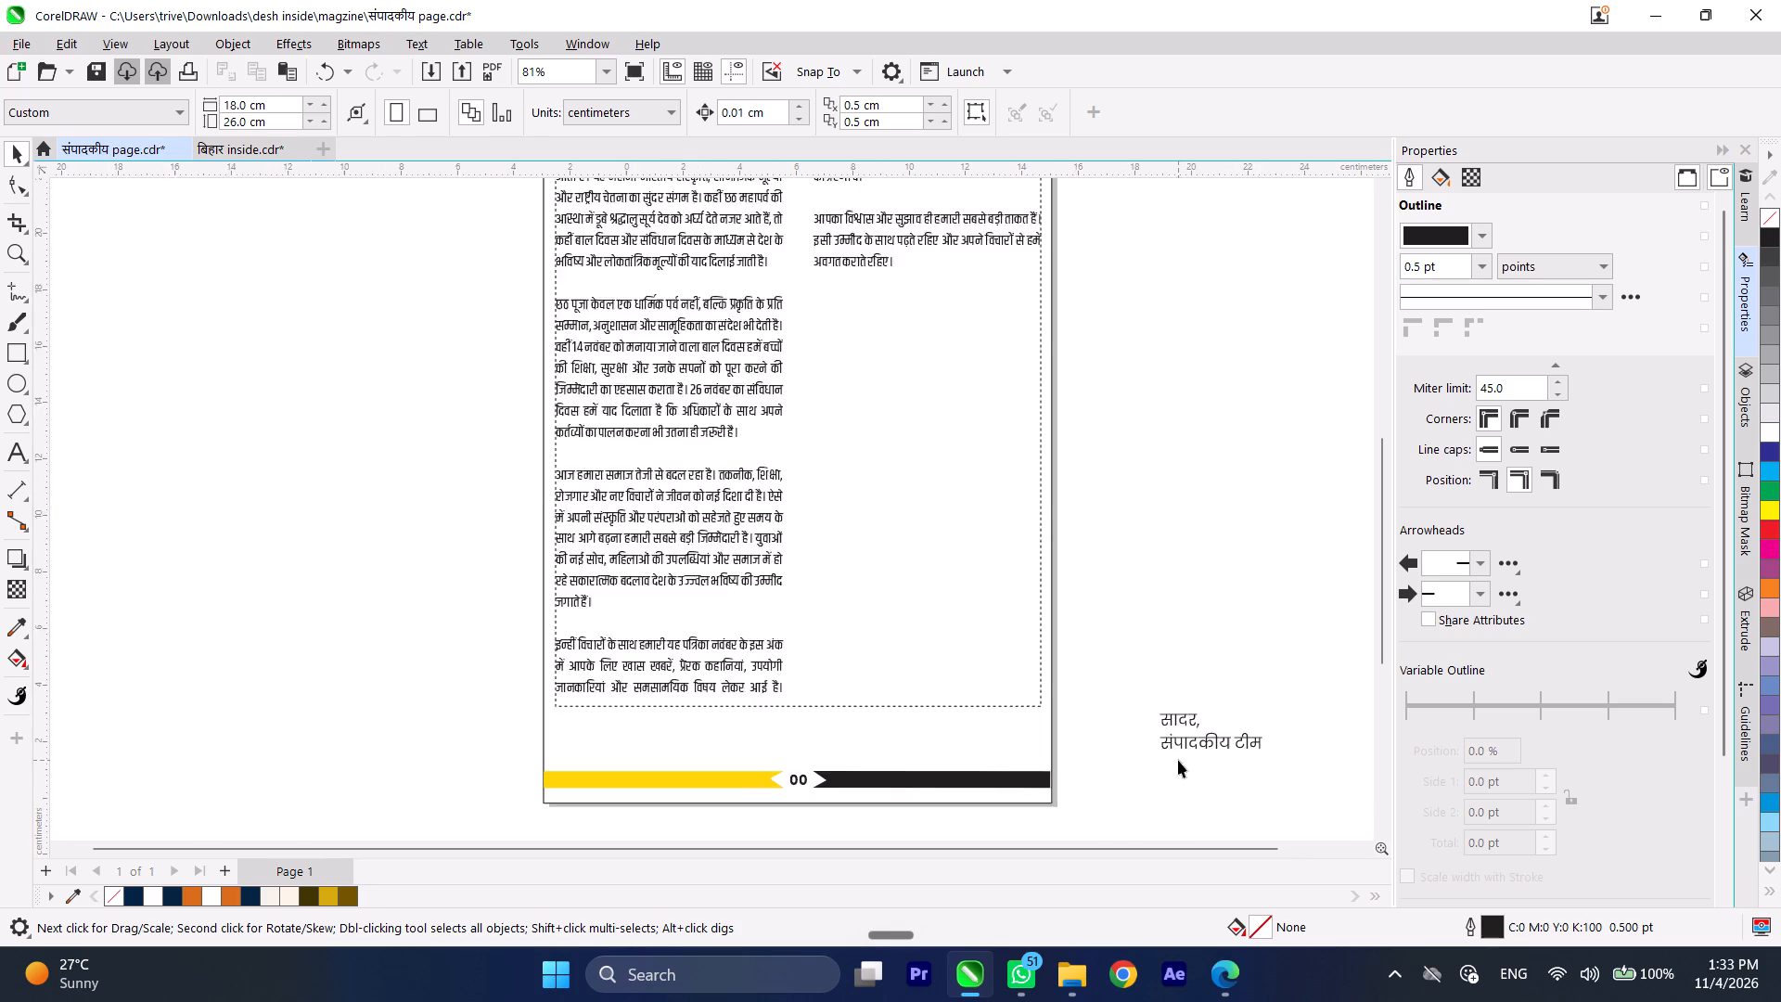
click(1187, 742)
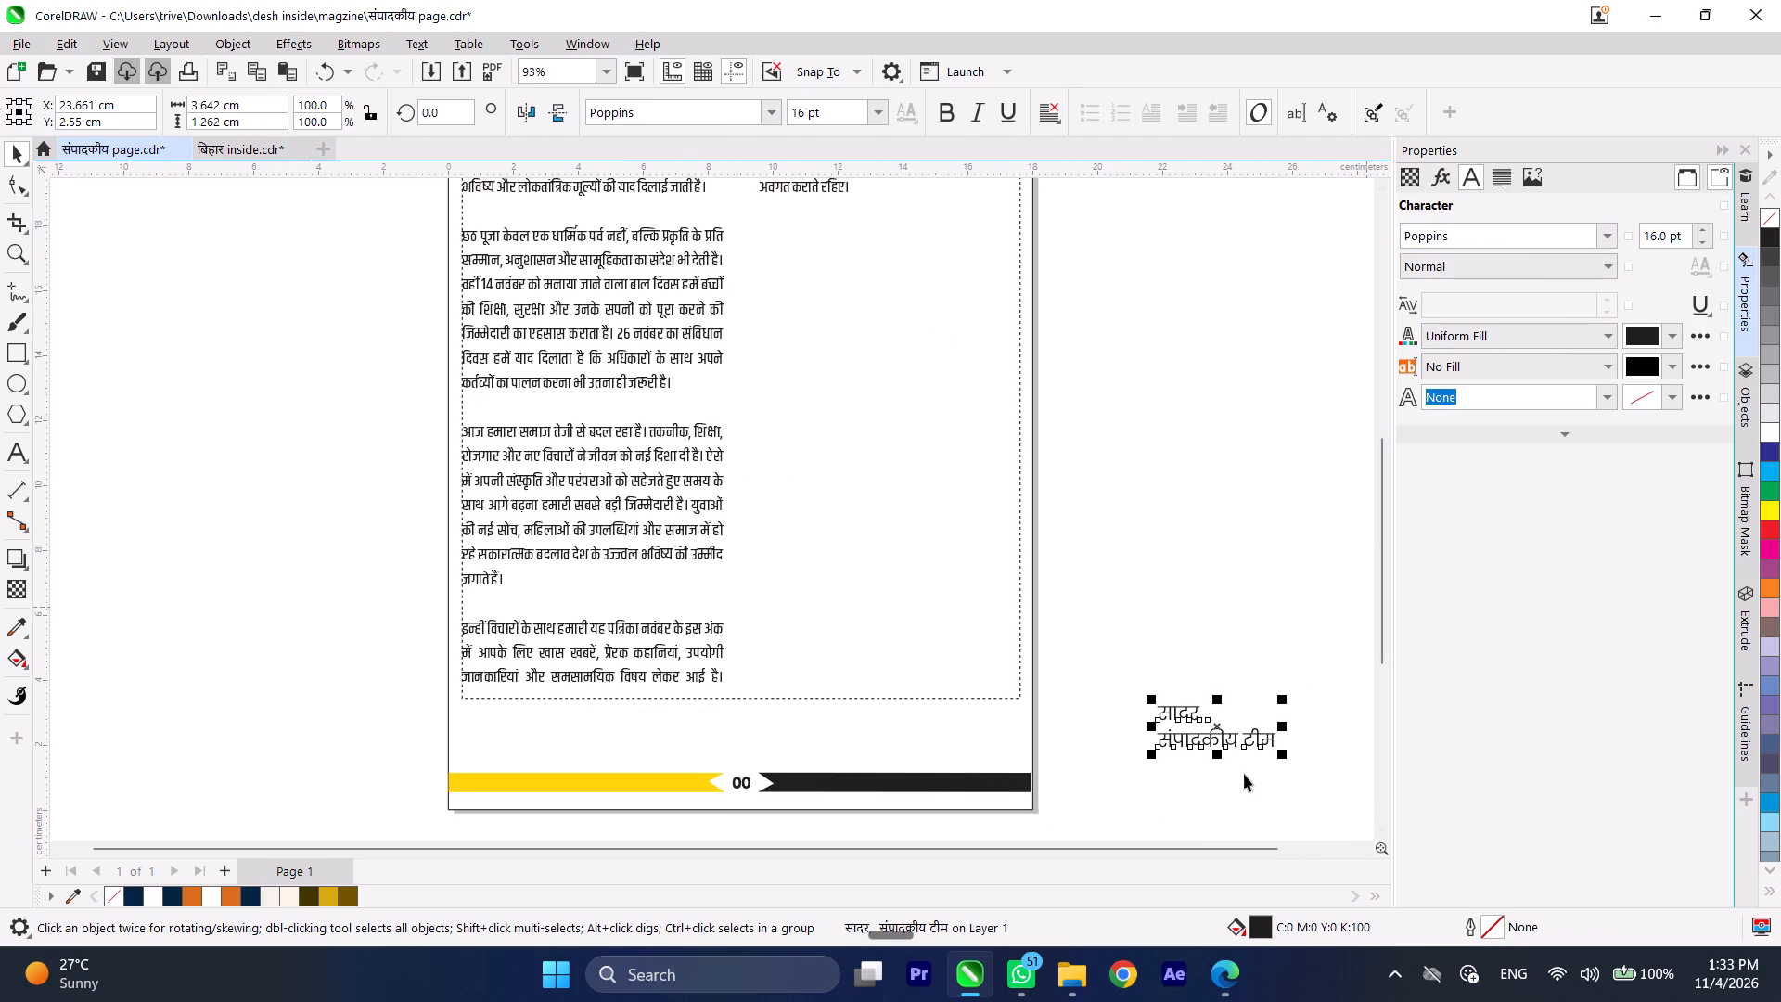
double_click(1172, 743)
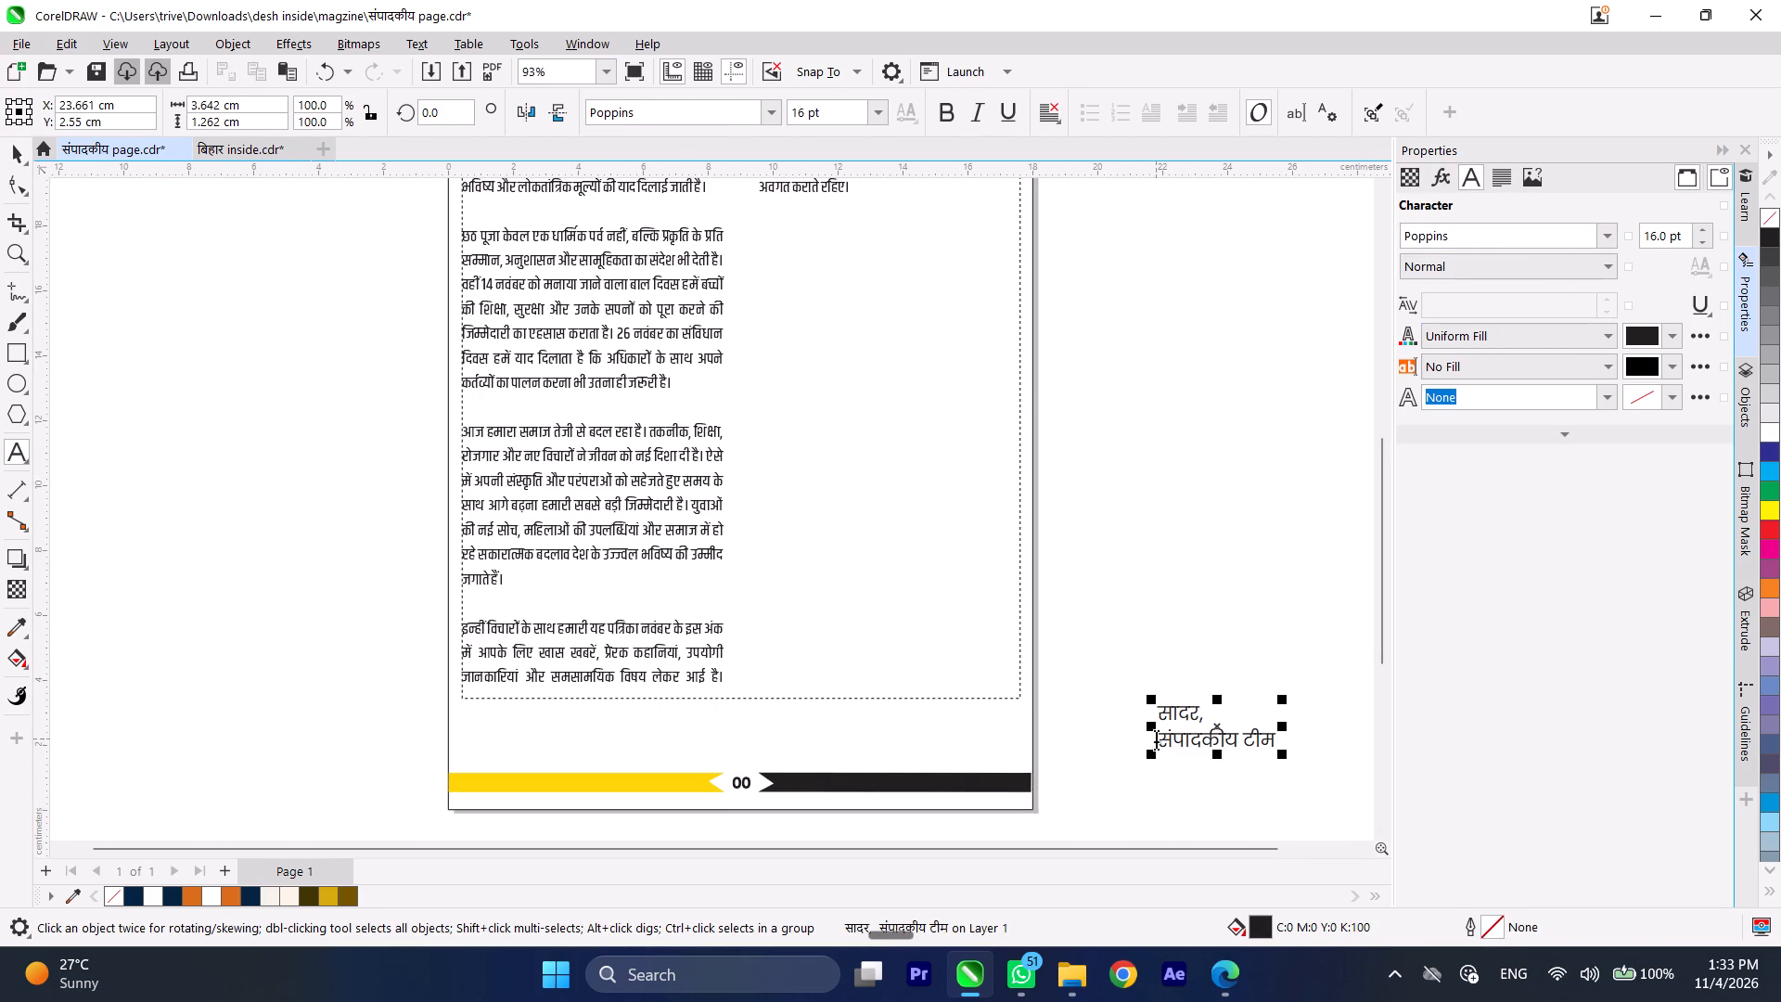
drag(1156, 738, 1316, 744)
click(1467, 263)
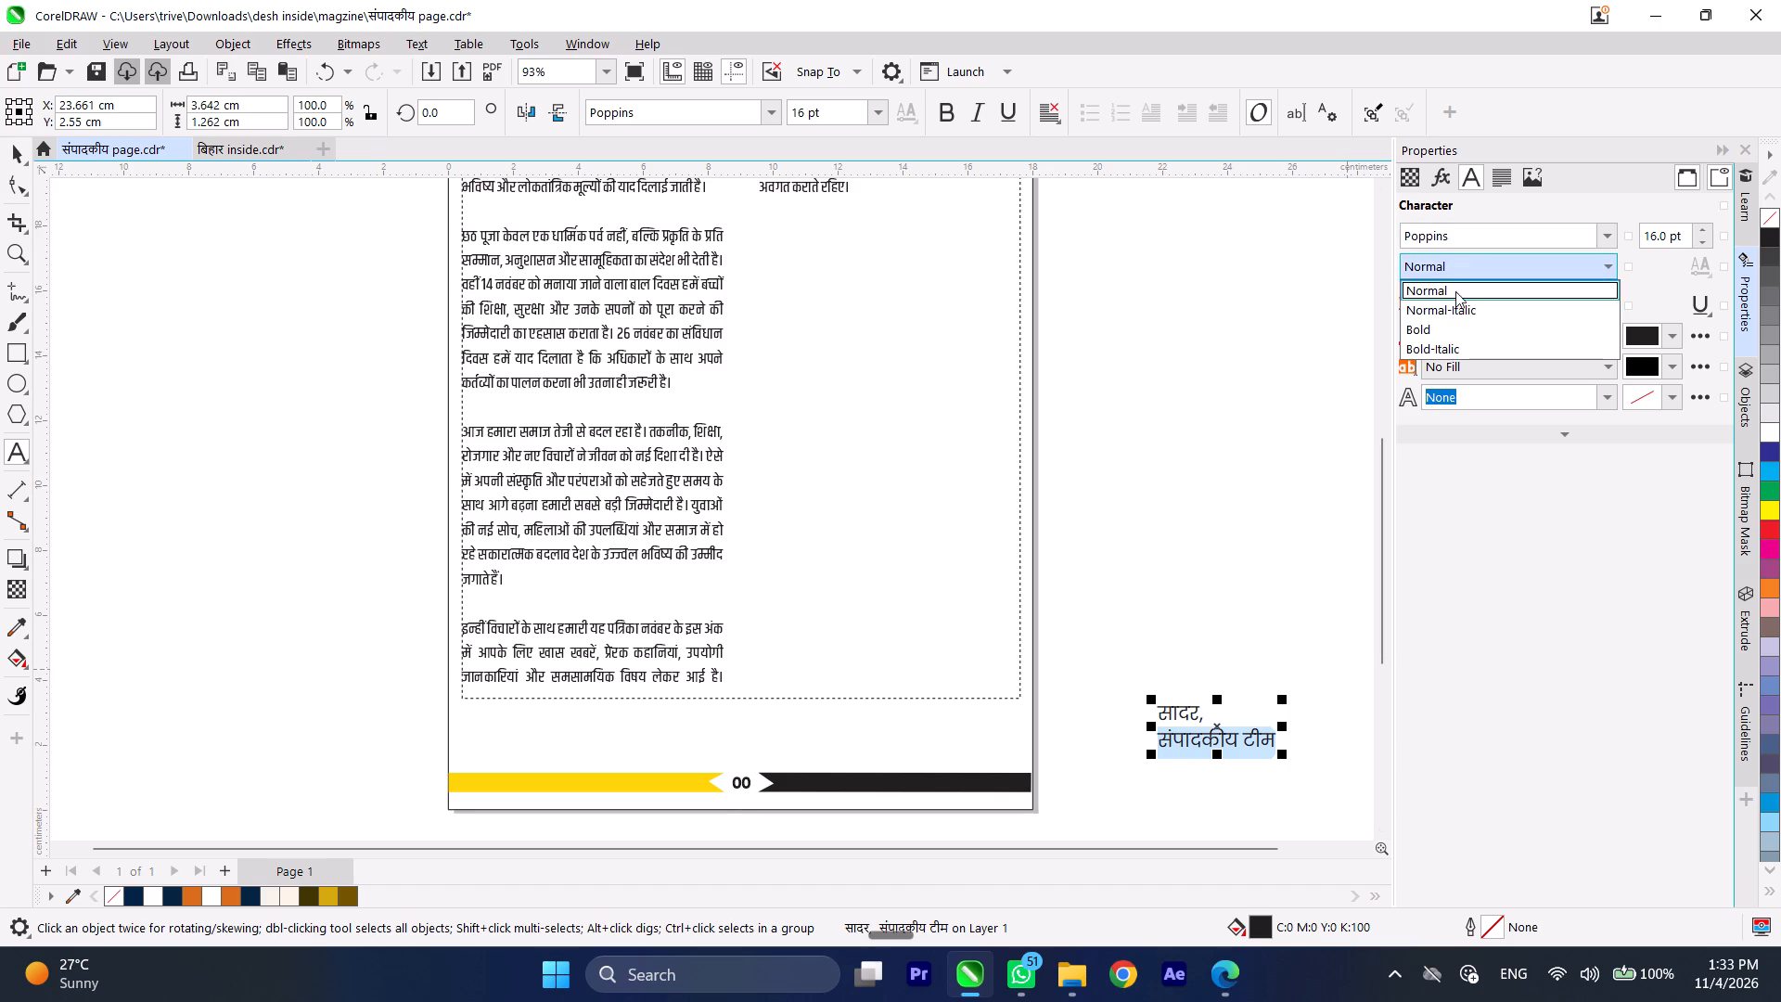
click(1449, 333)
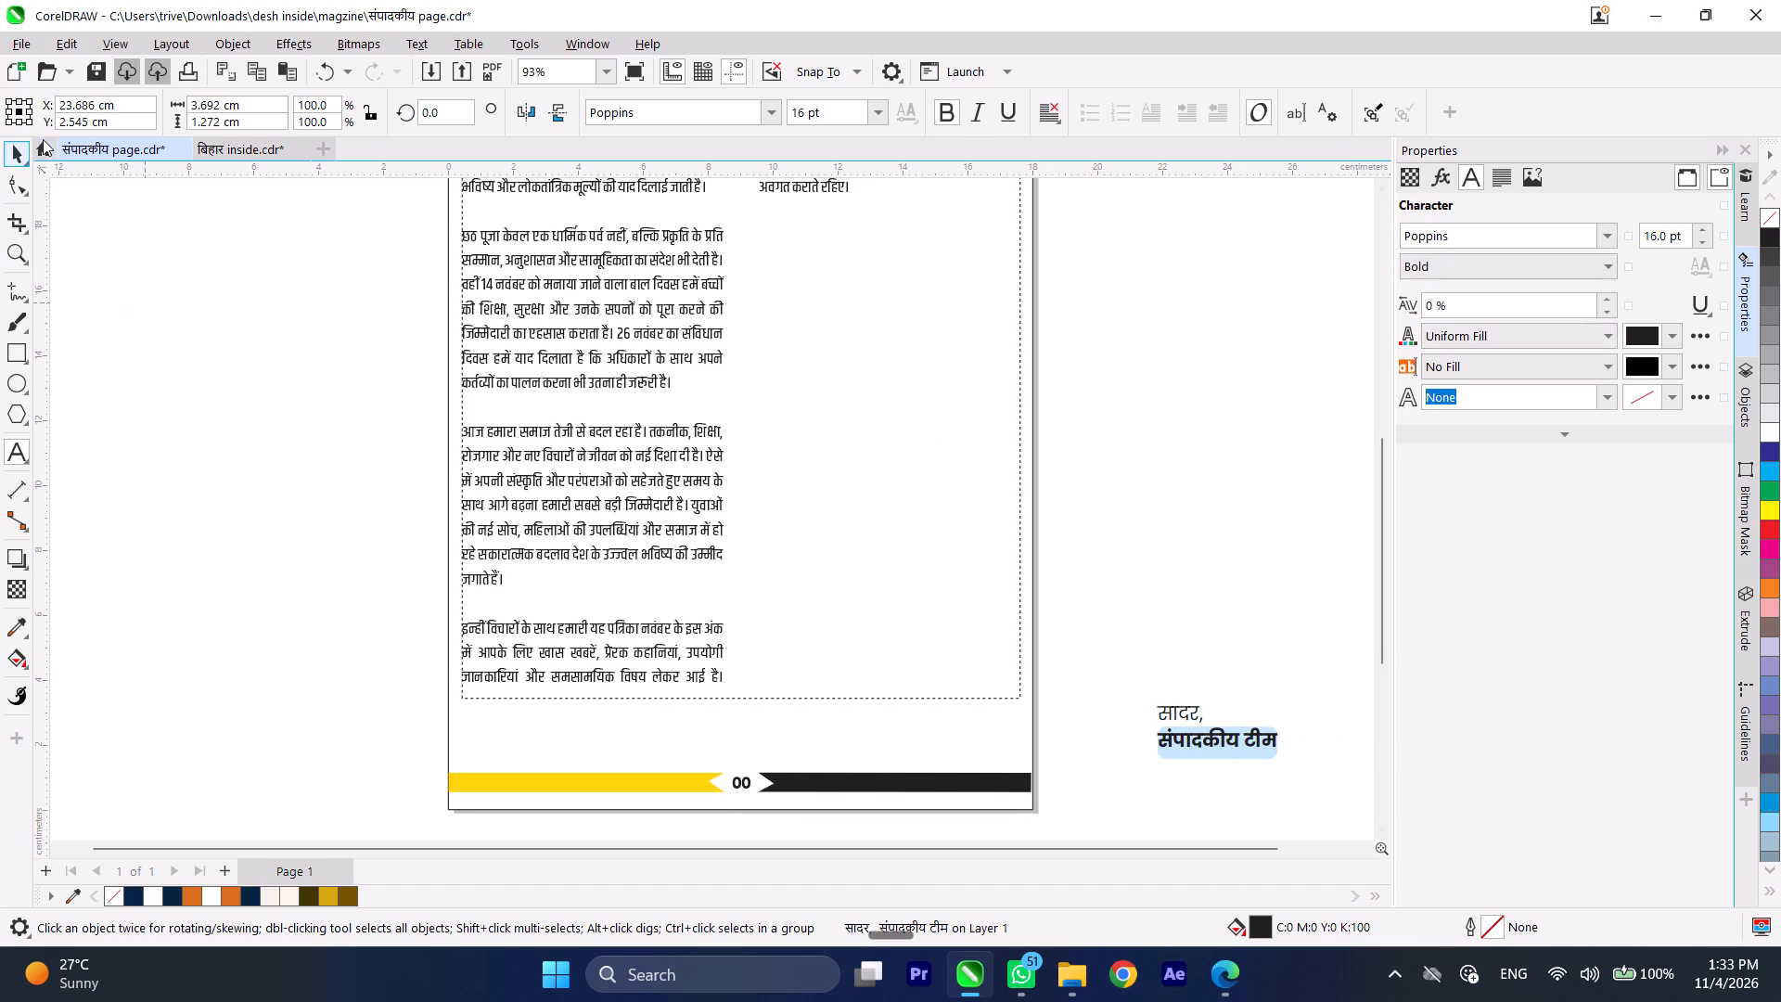
click(19, 143)
Place the signature block on the page between the article and the black footer bar, flush with the text frame's right edge.
scroll(1139, 488, down, 1)
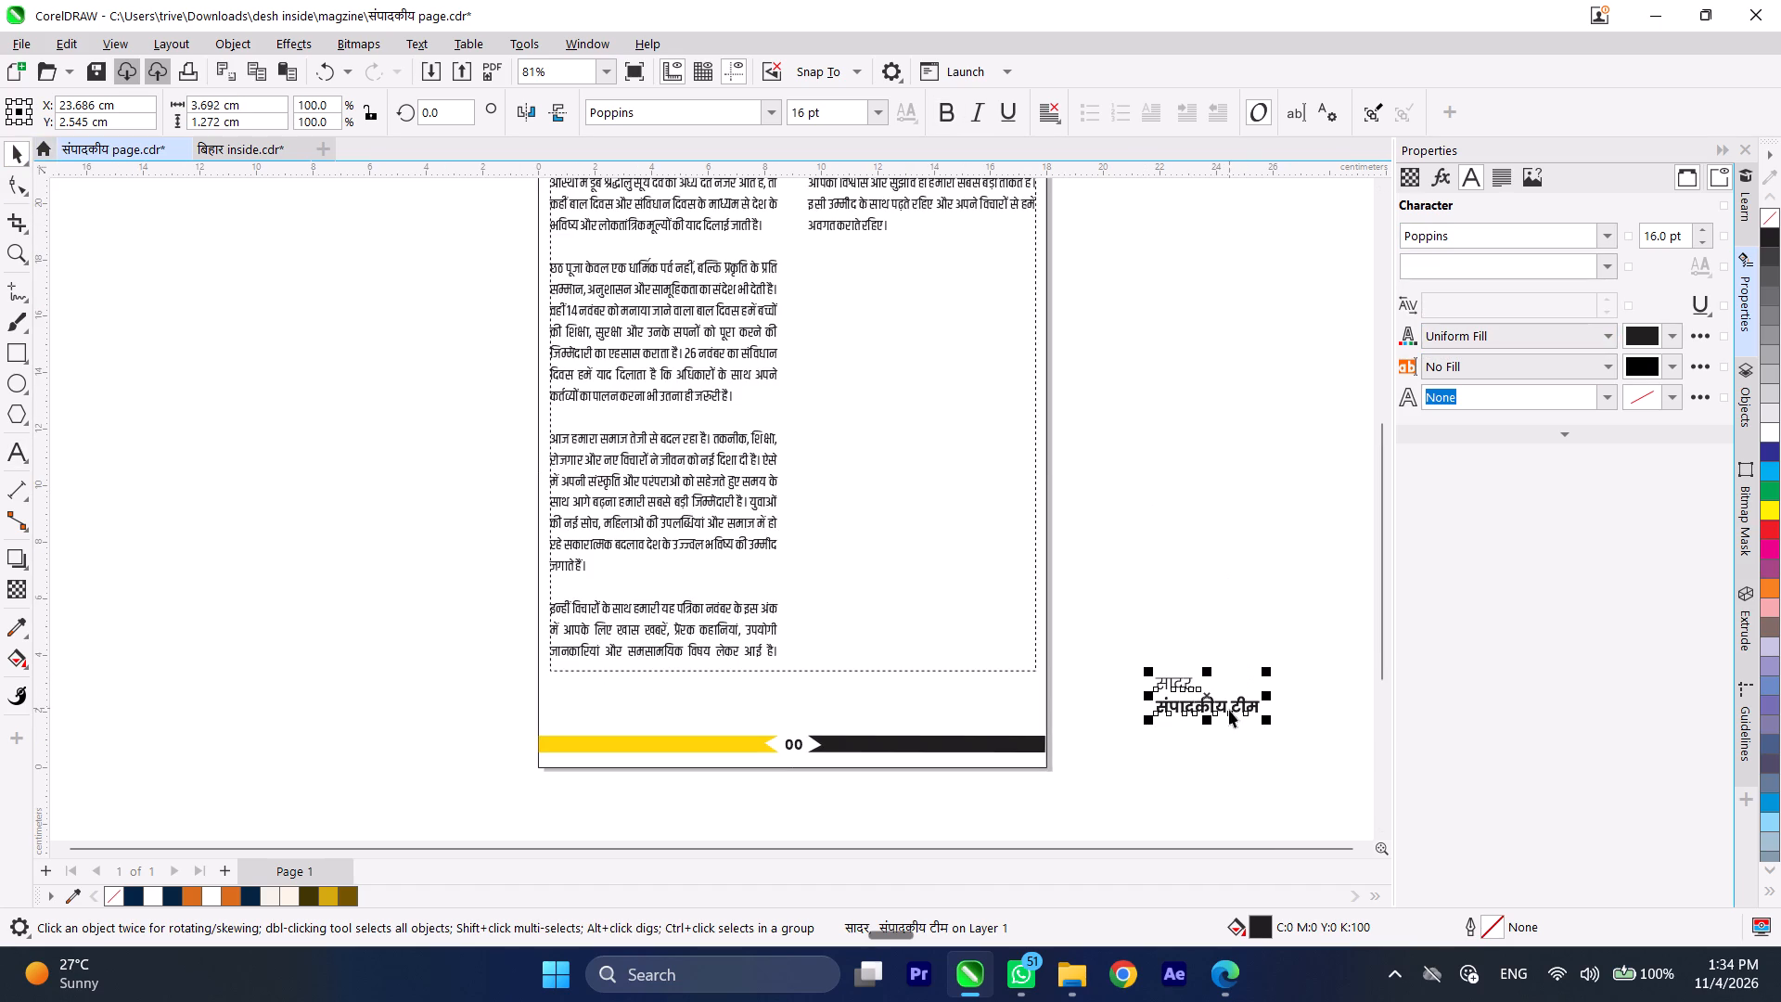
drag(1239, 706, 1019, 709)
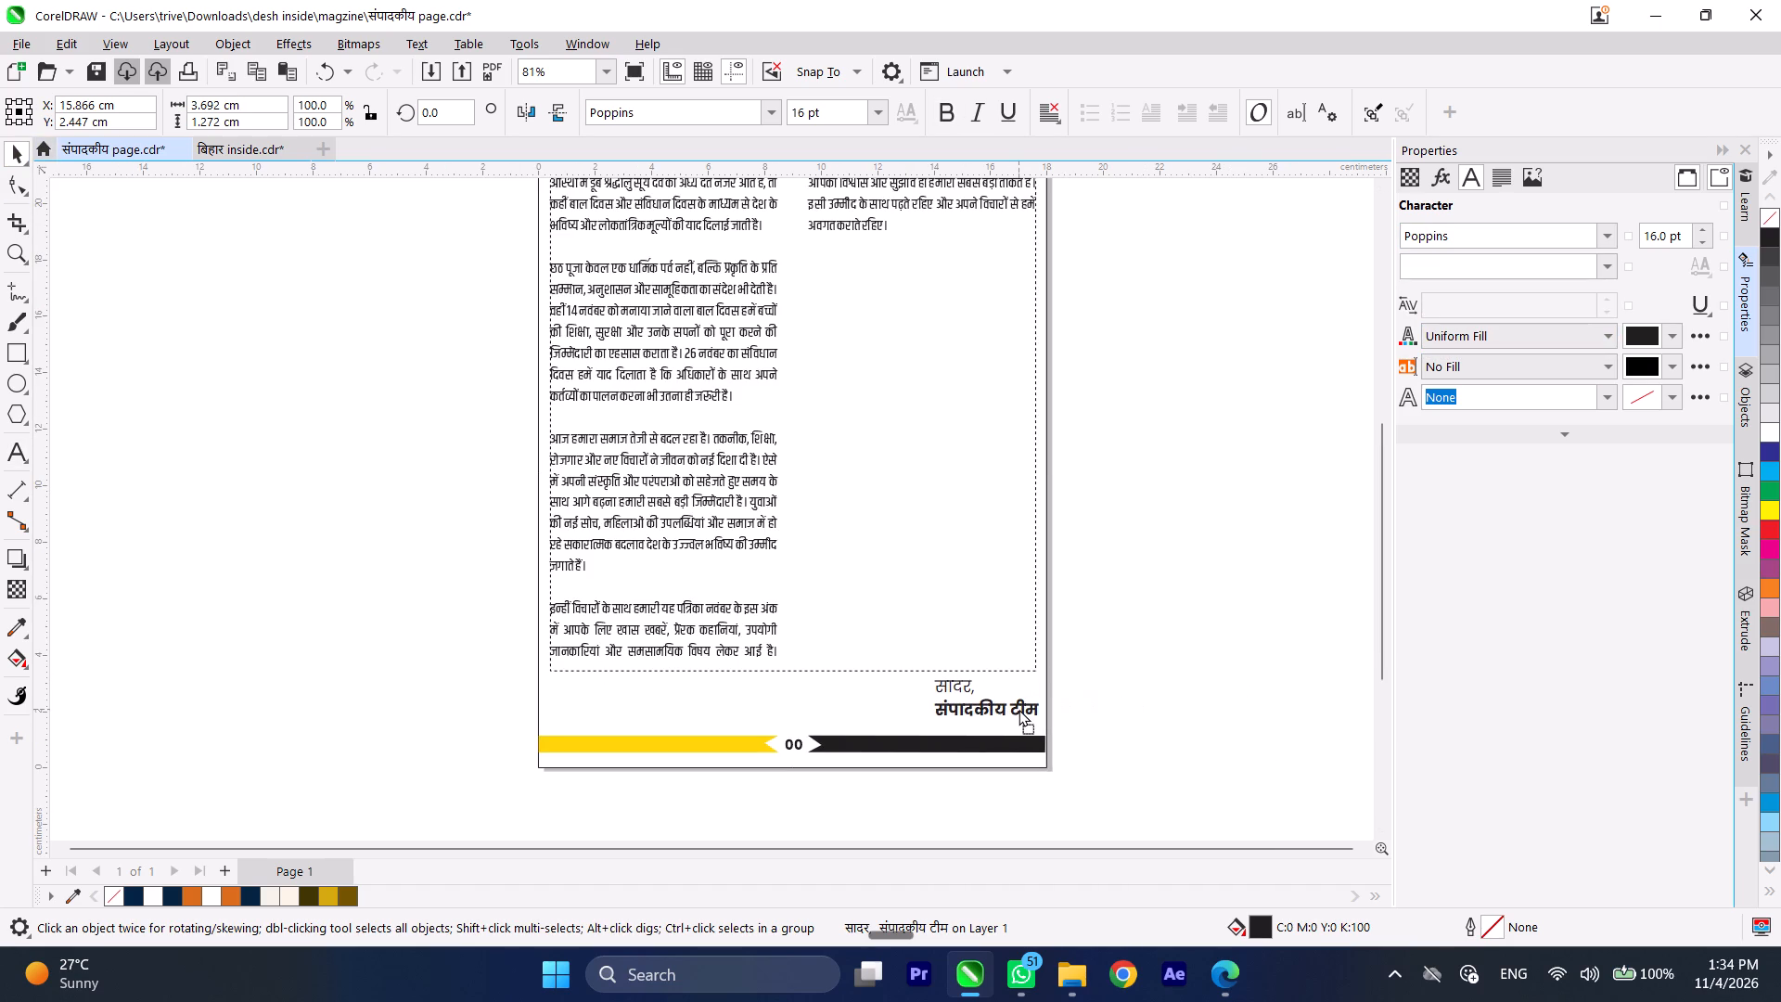
drag(1019, 709, 1015, 709)
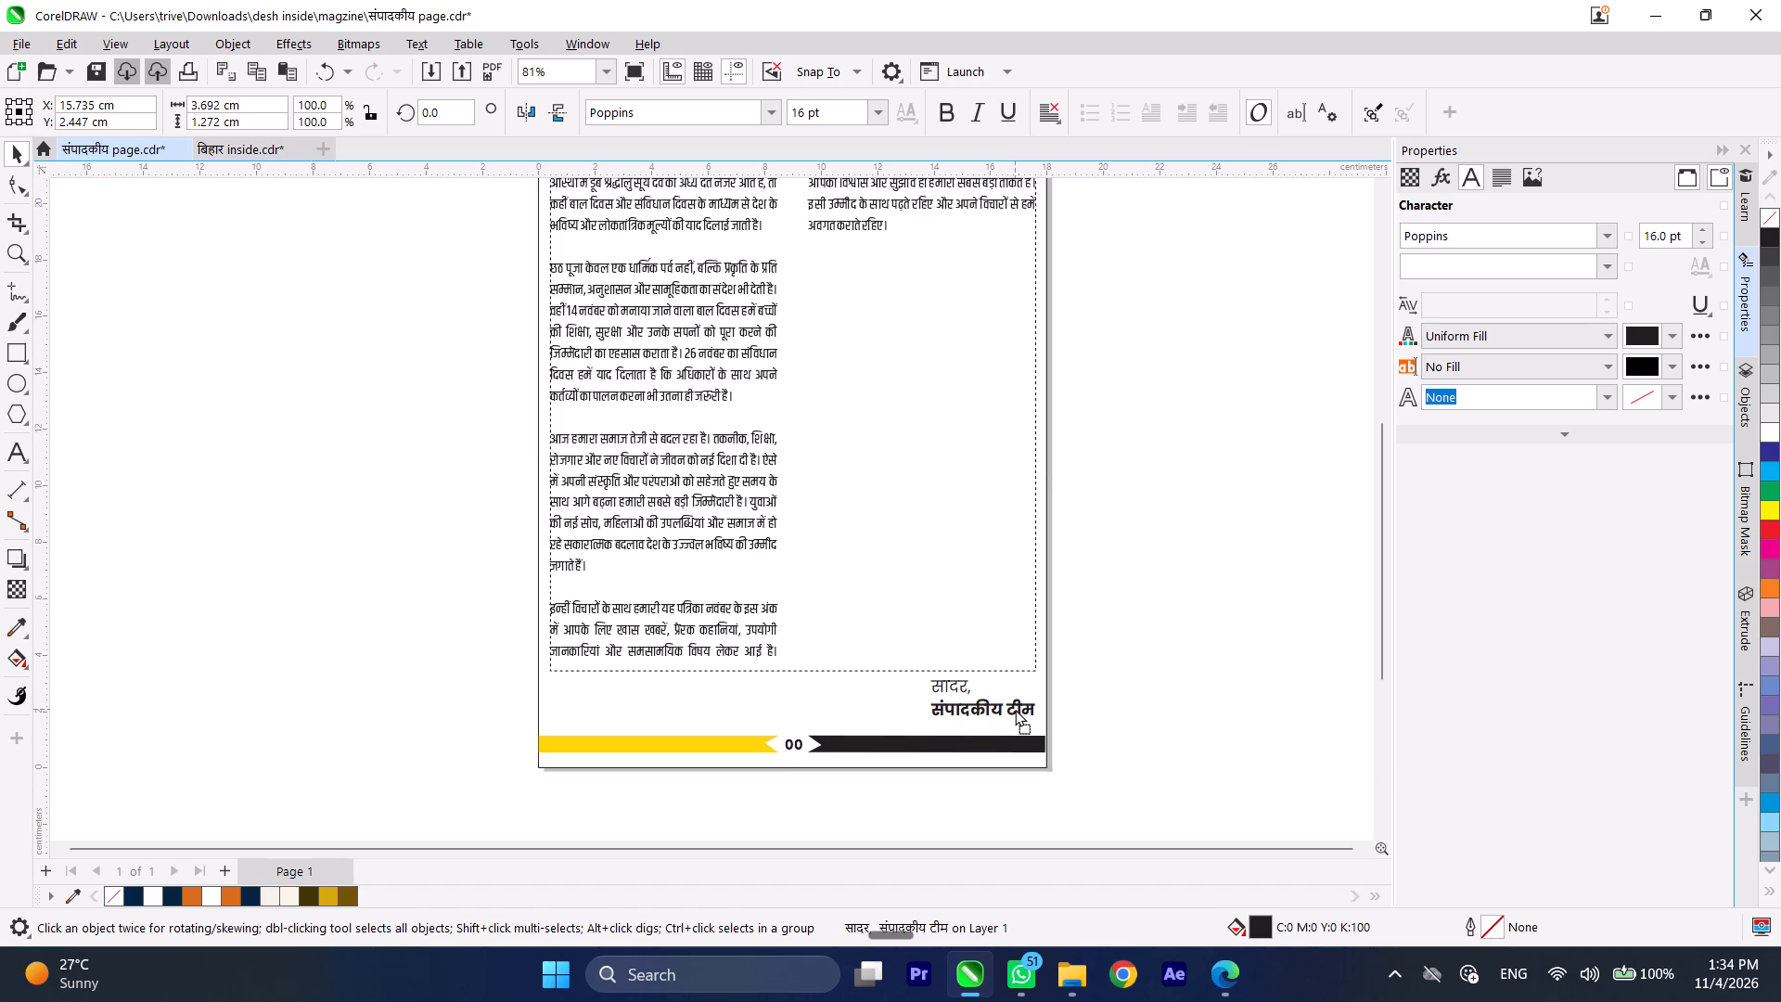
drag(1015, 709, 1016, 709)
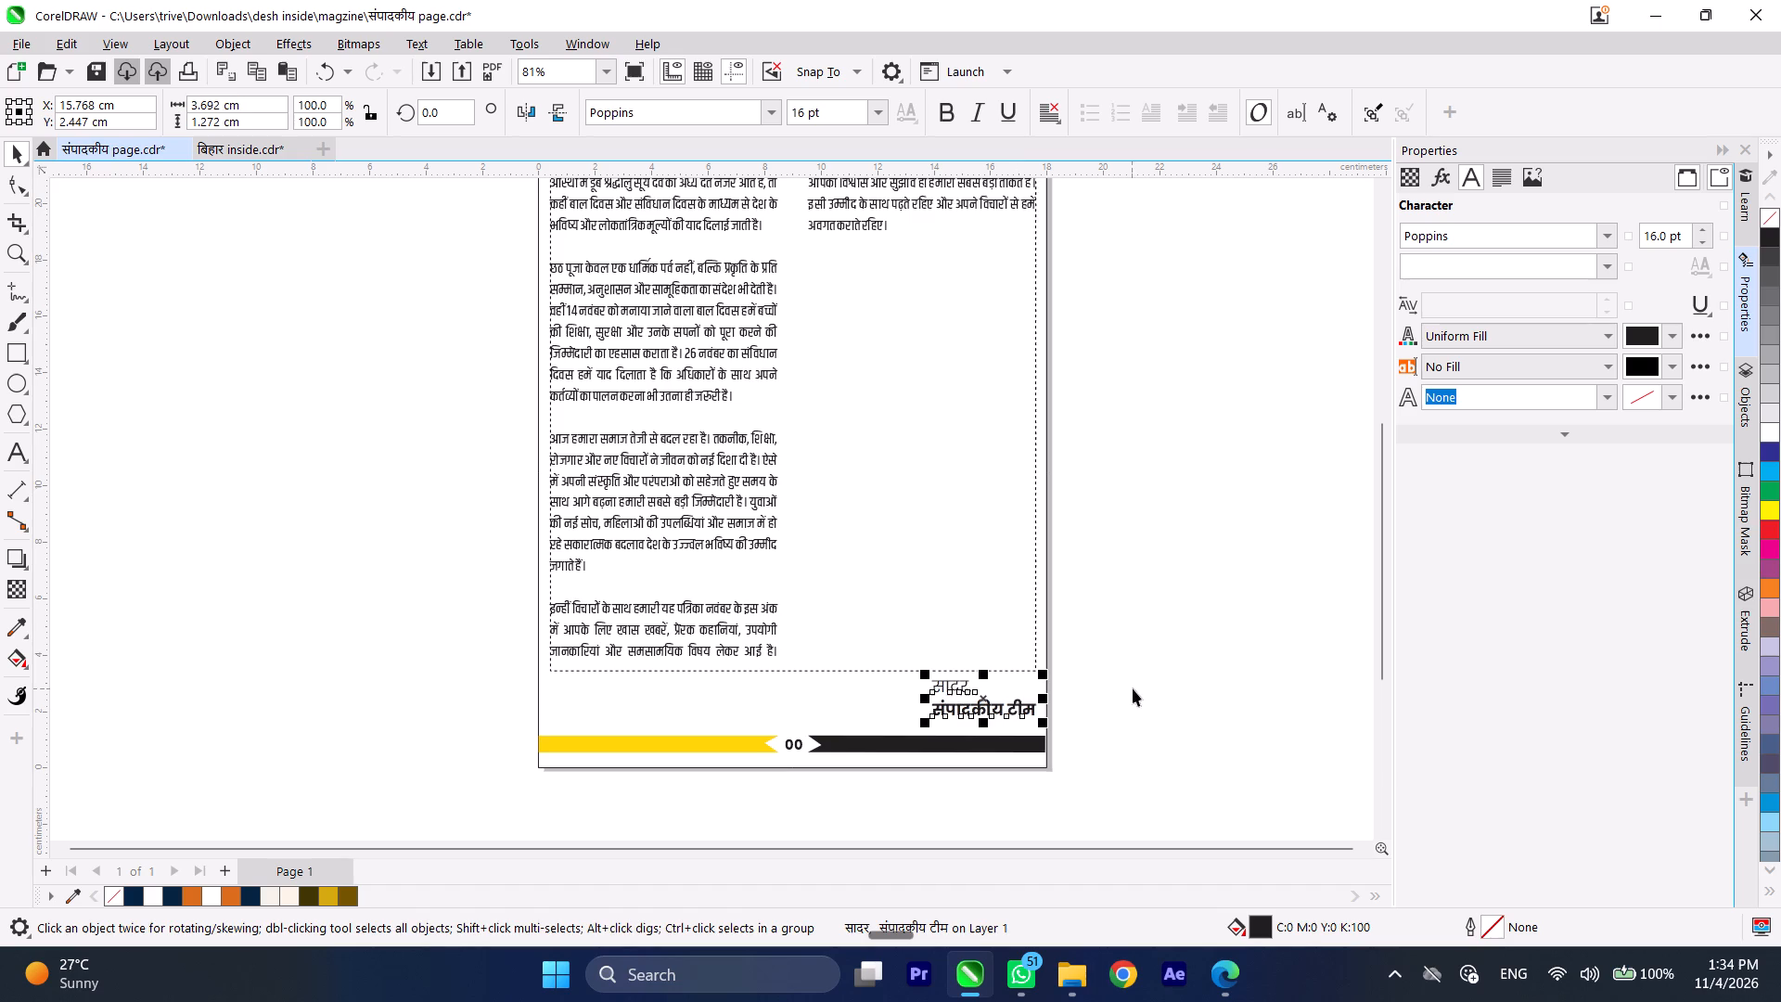
click(1137, 687)
Reset the article text frame's column layout by switching it to one column and back to two.
scroll(1143, 725, down, 3)
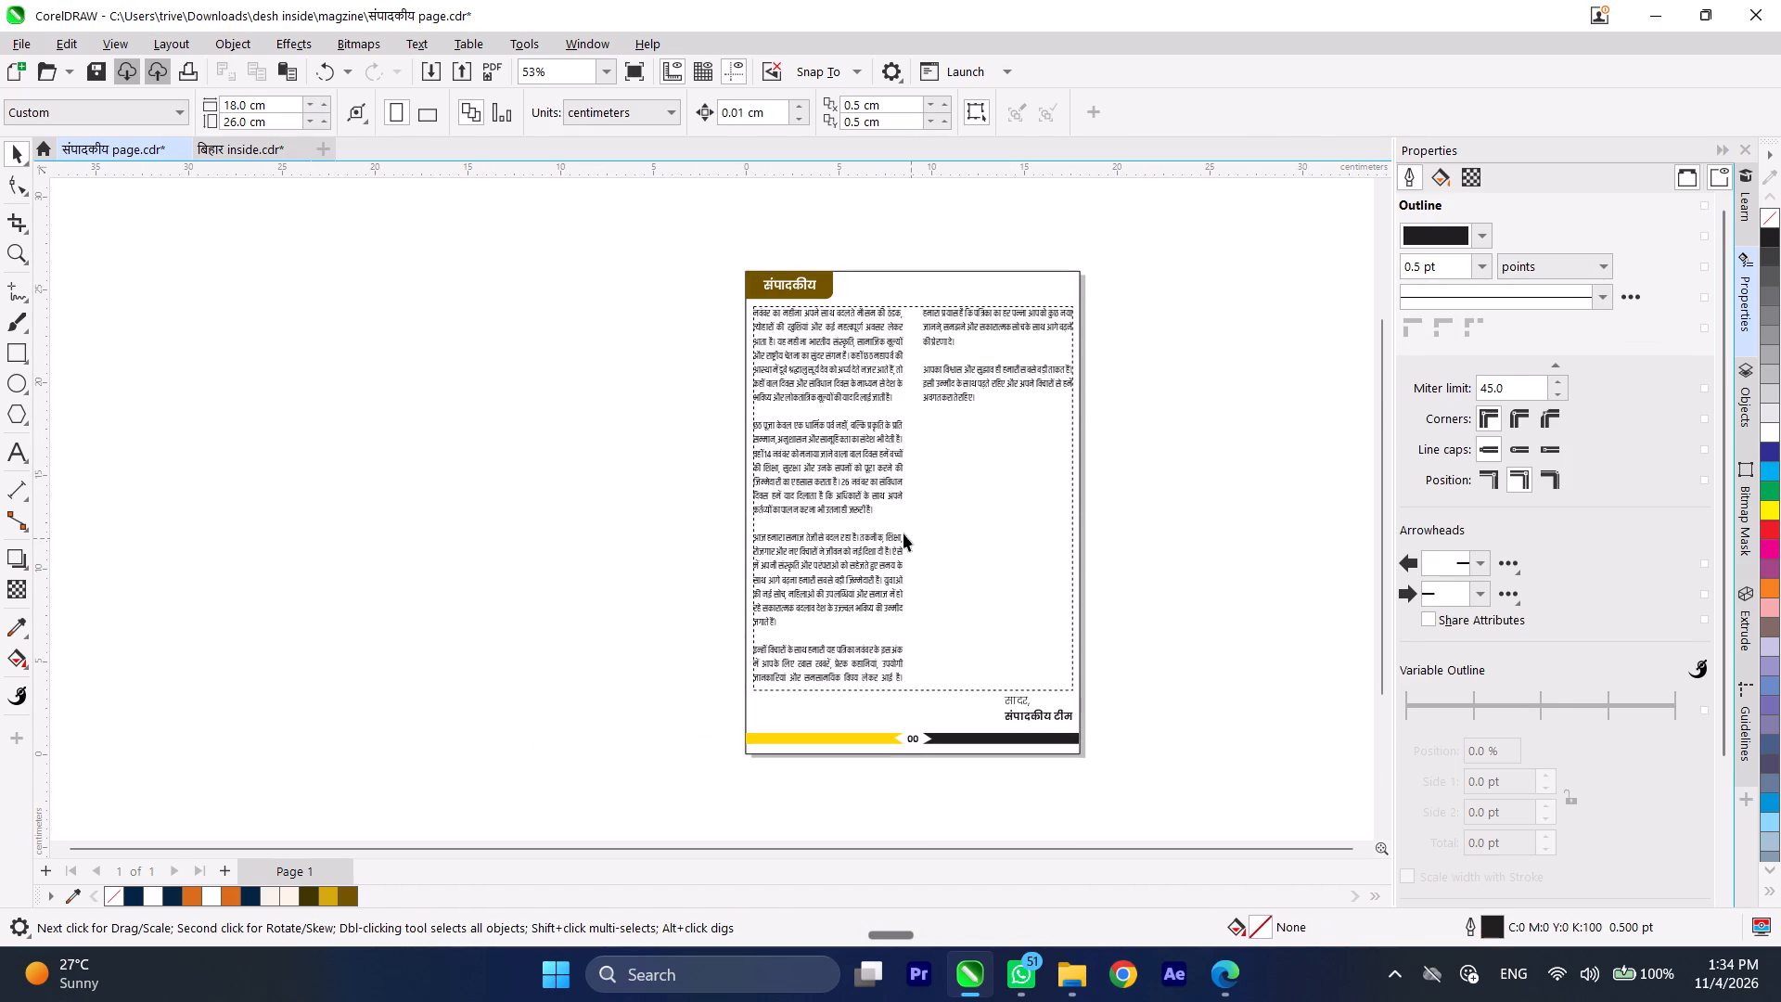
click(873, 477)
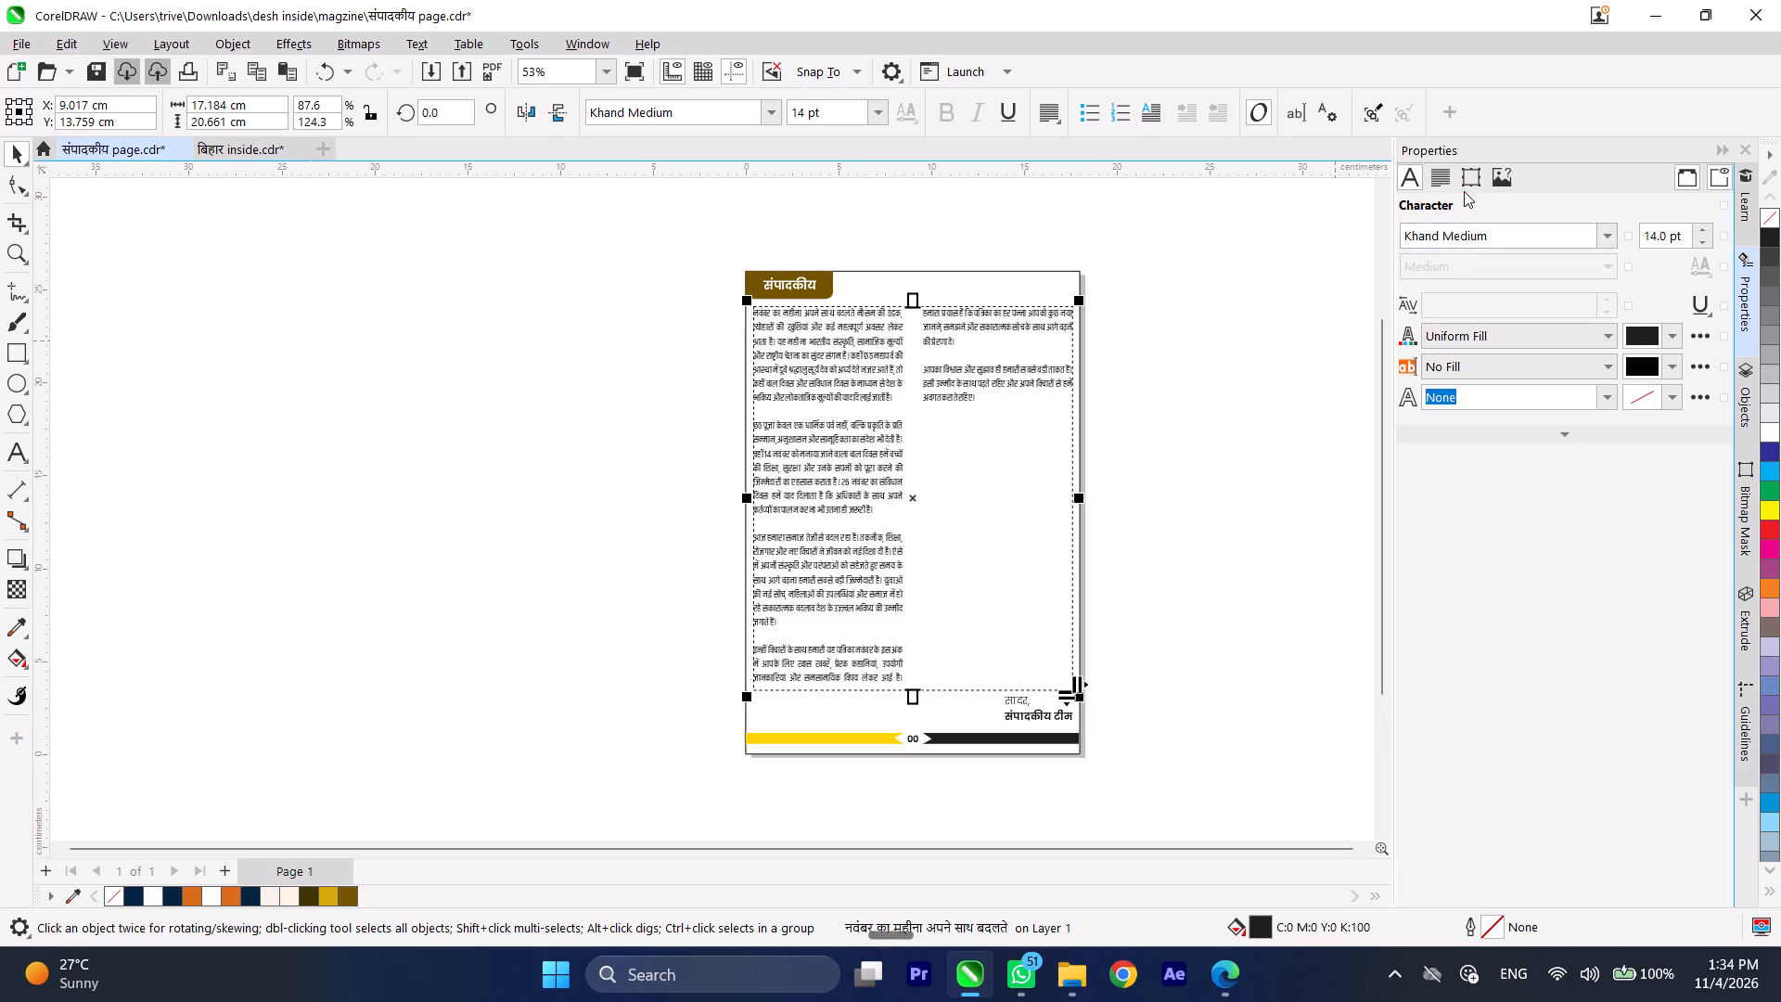
click(1439, 183)
click(1467, 191)
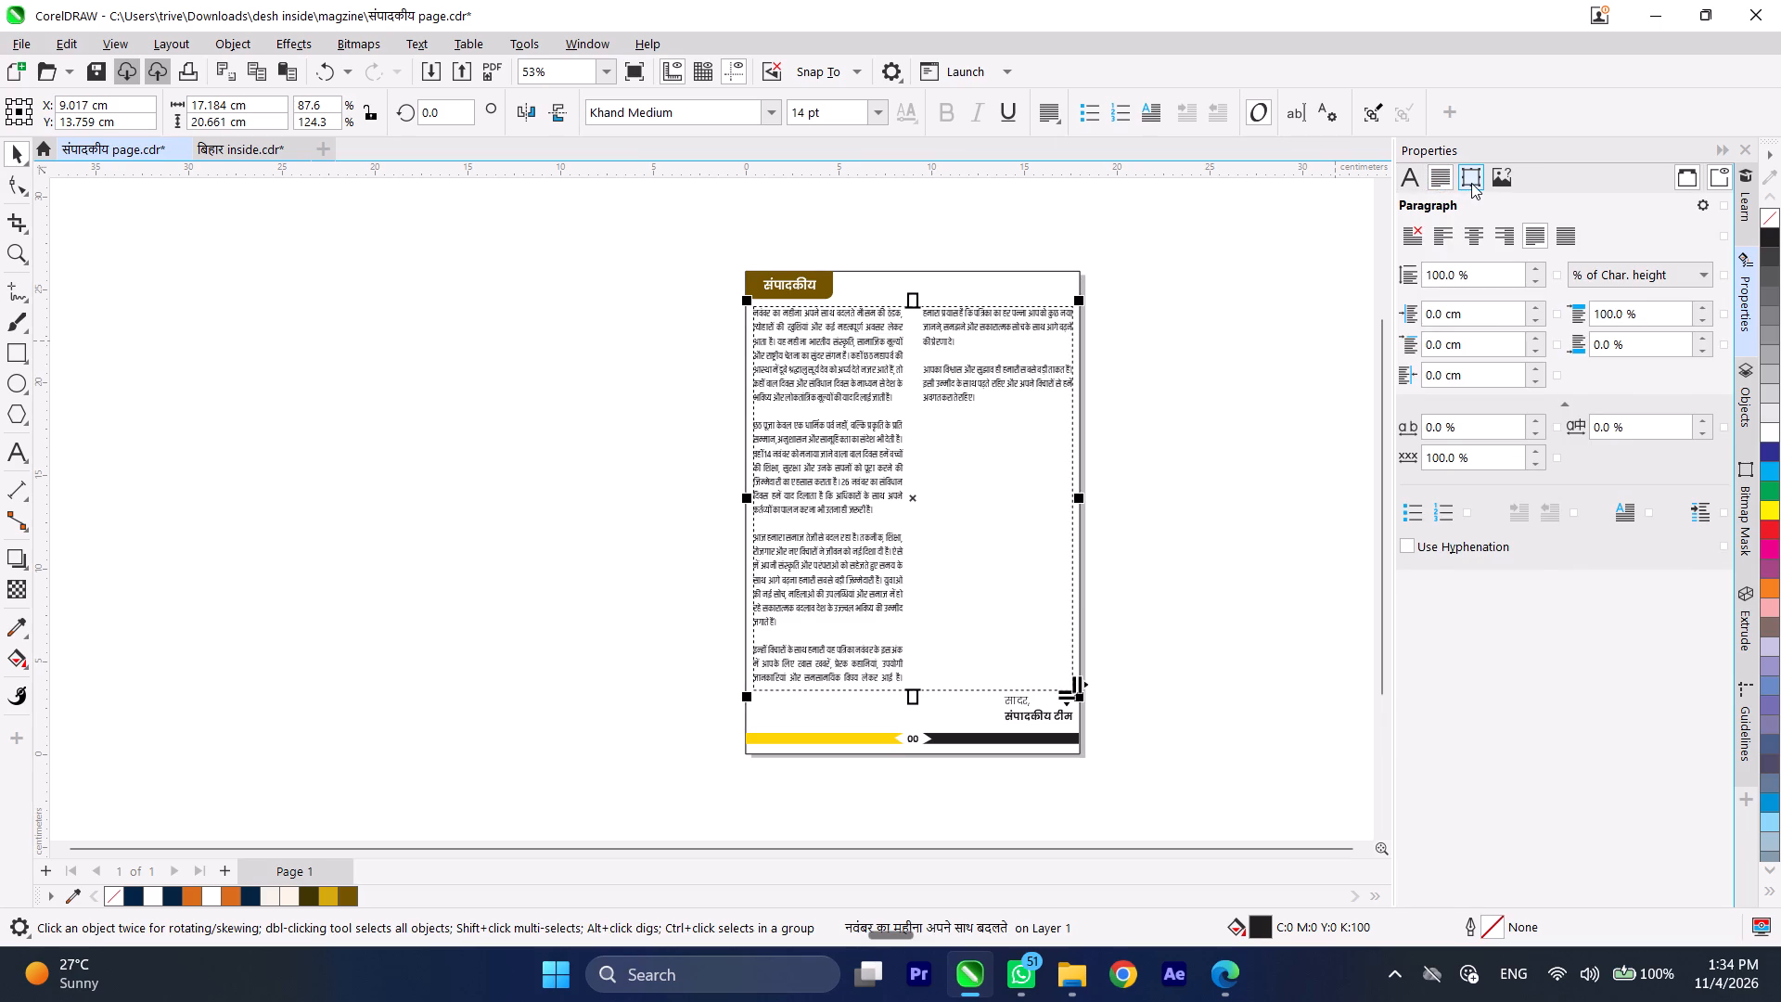
click(1471, 183)
click(1475, 269)
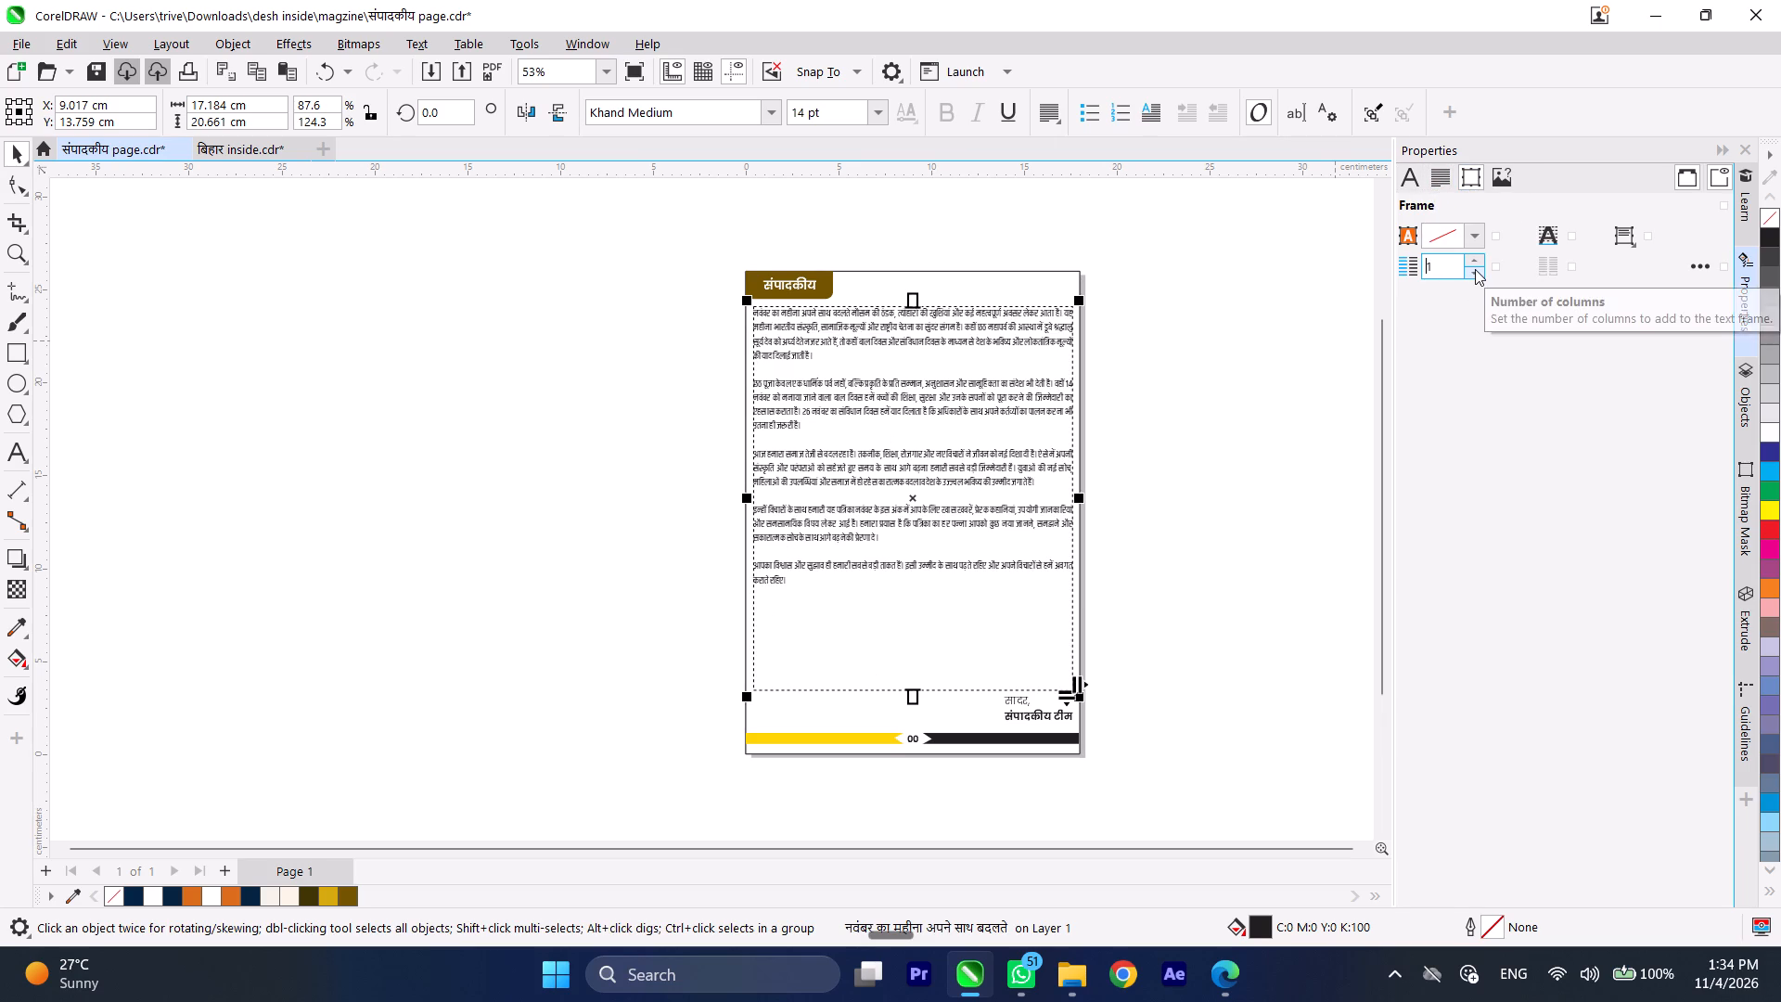
click(1477, 257)
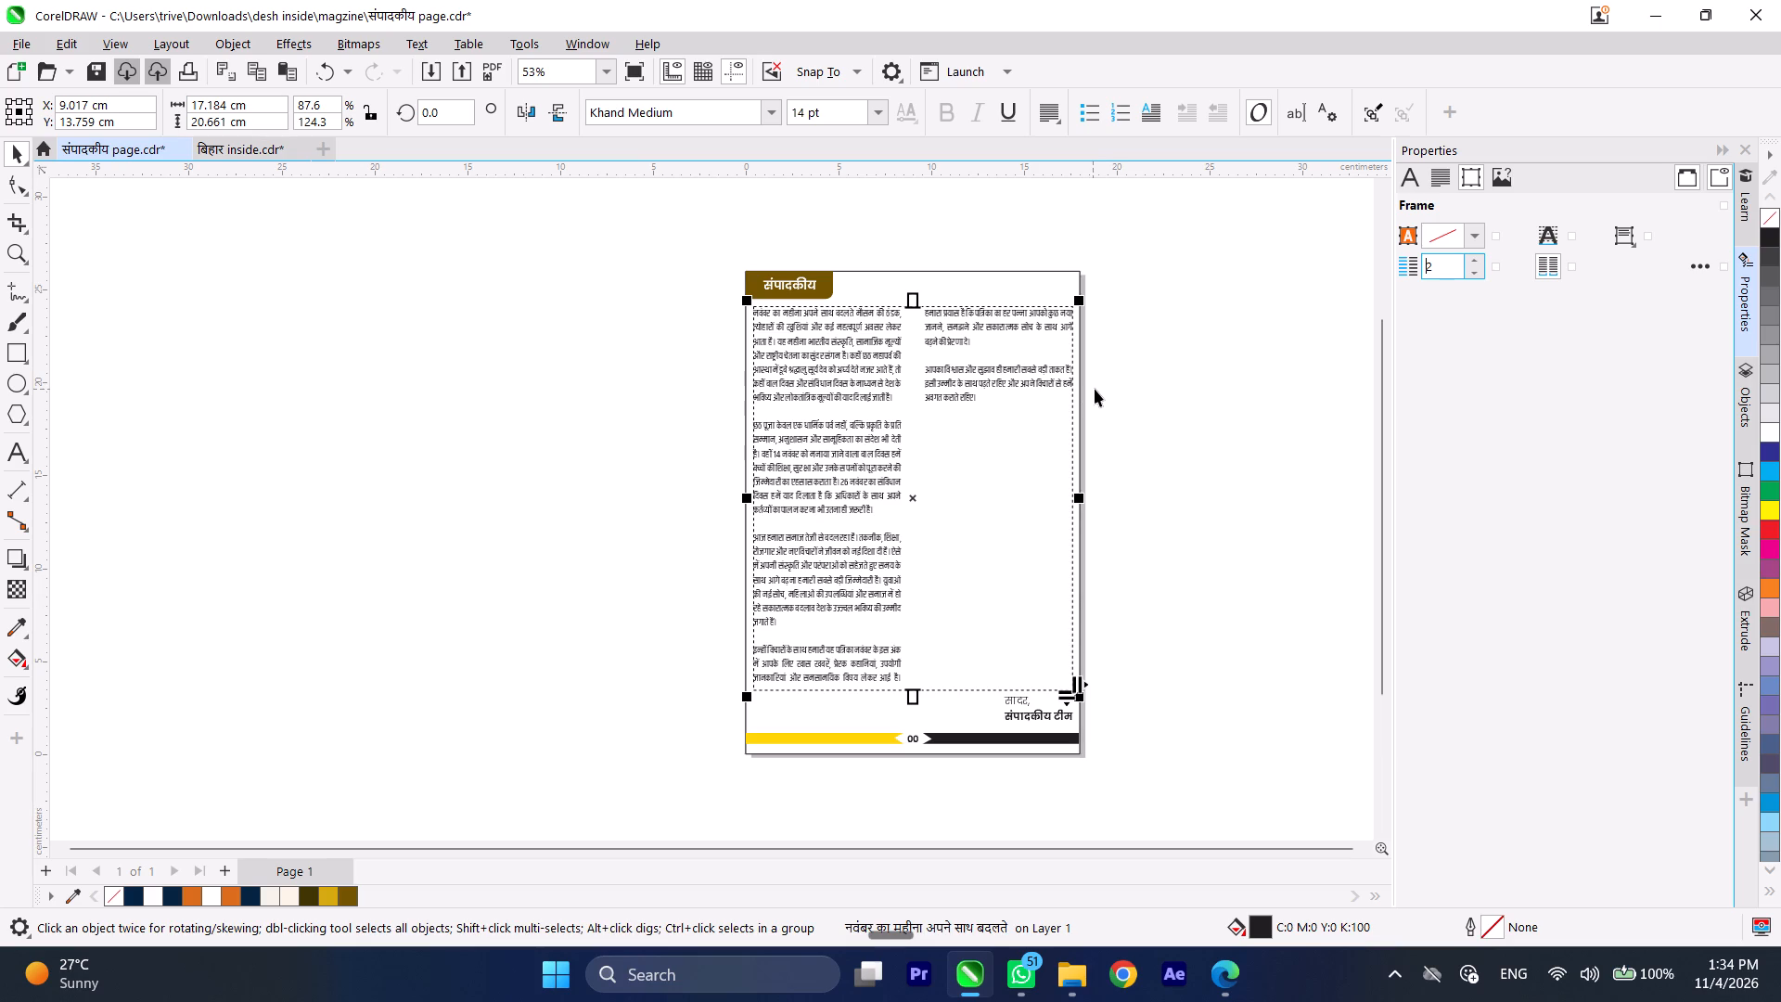
scroll(1113, 391, up, 3)
click(1171, 357)
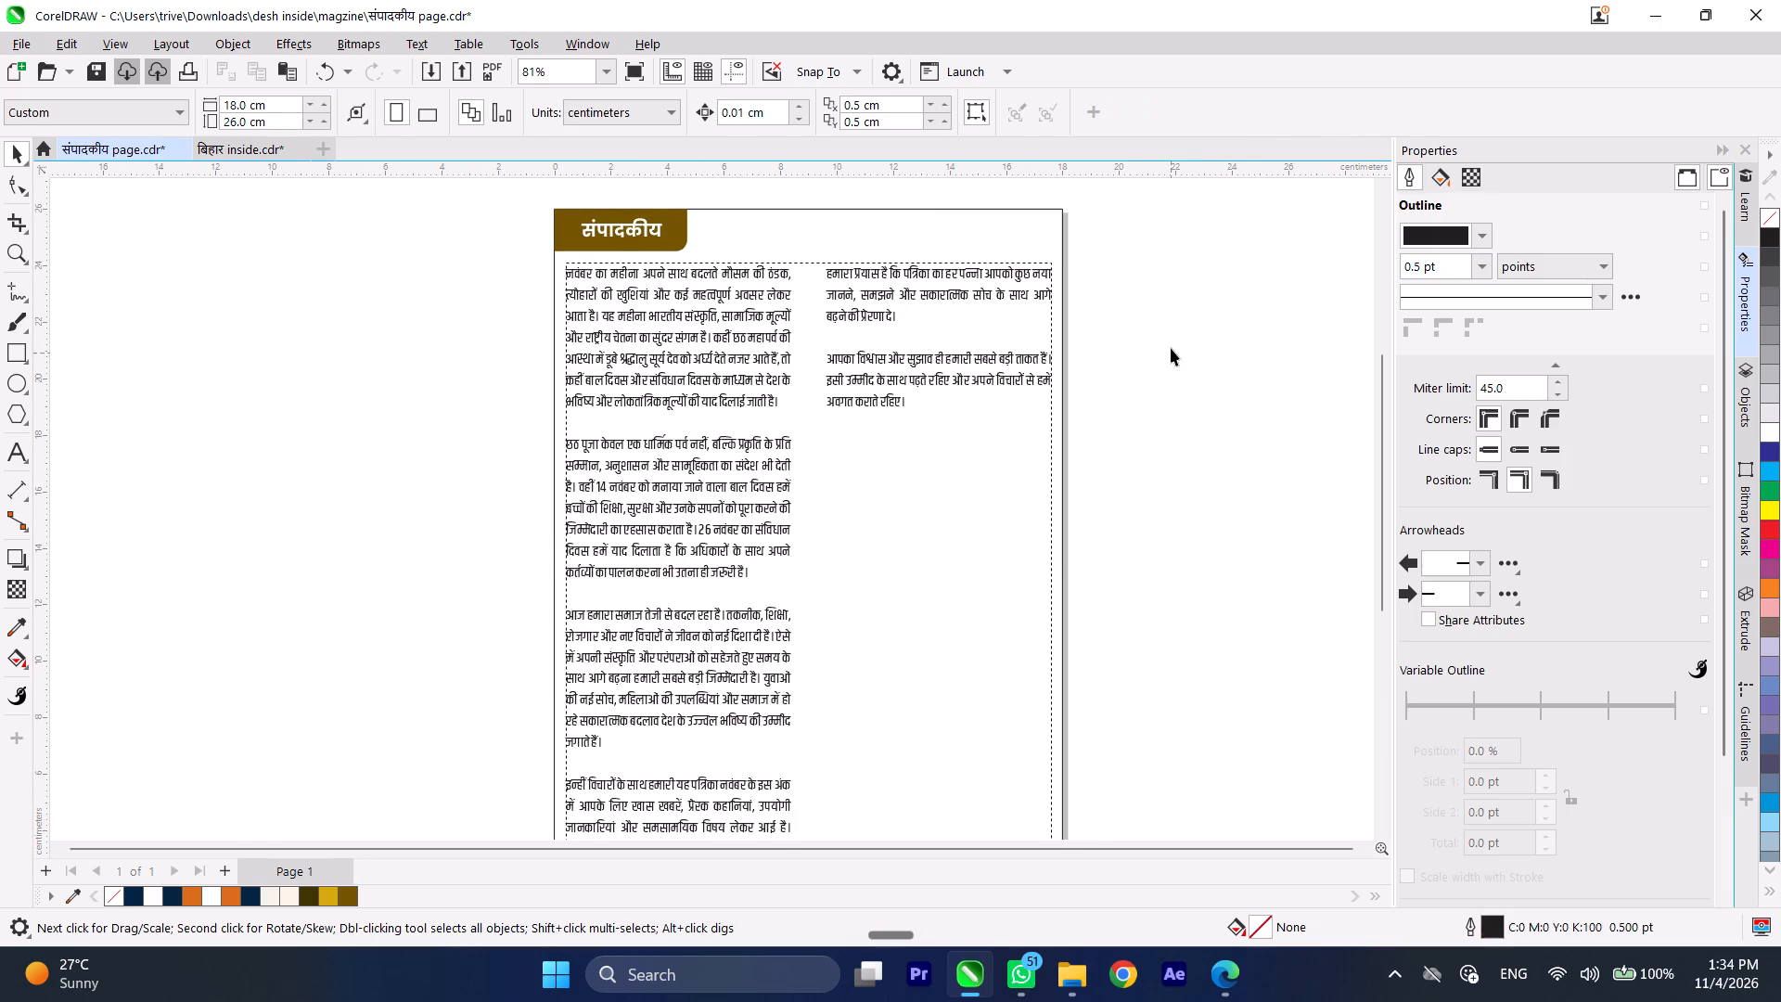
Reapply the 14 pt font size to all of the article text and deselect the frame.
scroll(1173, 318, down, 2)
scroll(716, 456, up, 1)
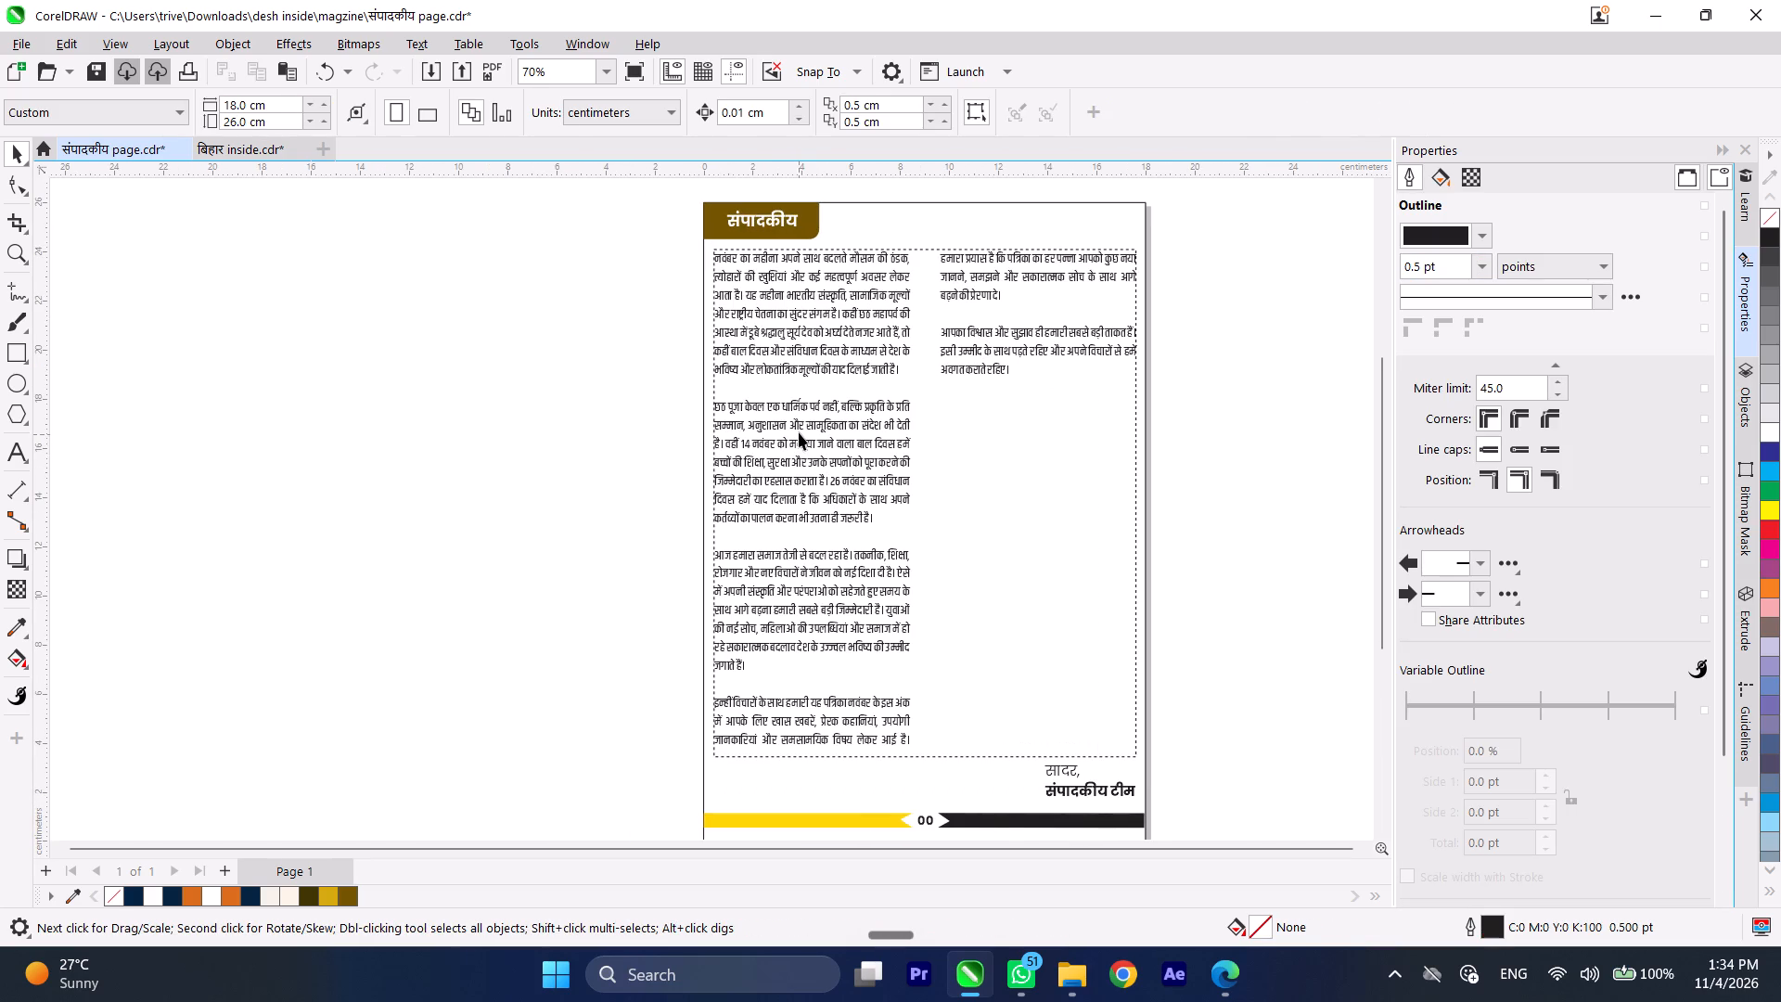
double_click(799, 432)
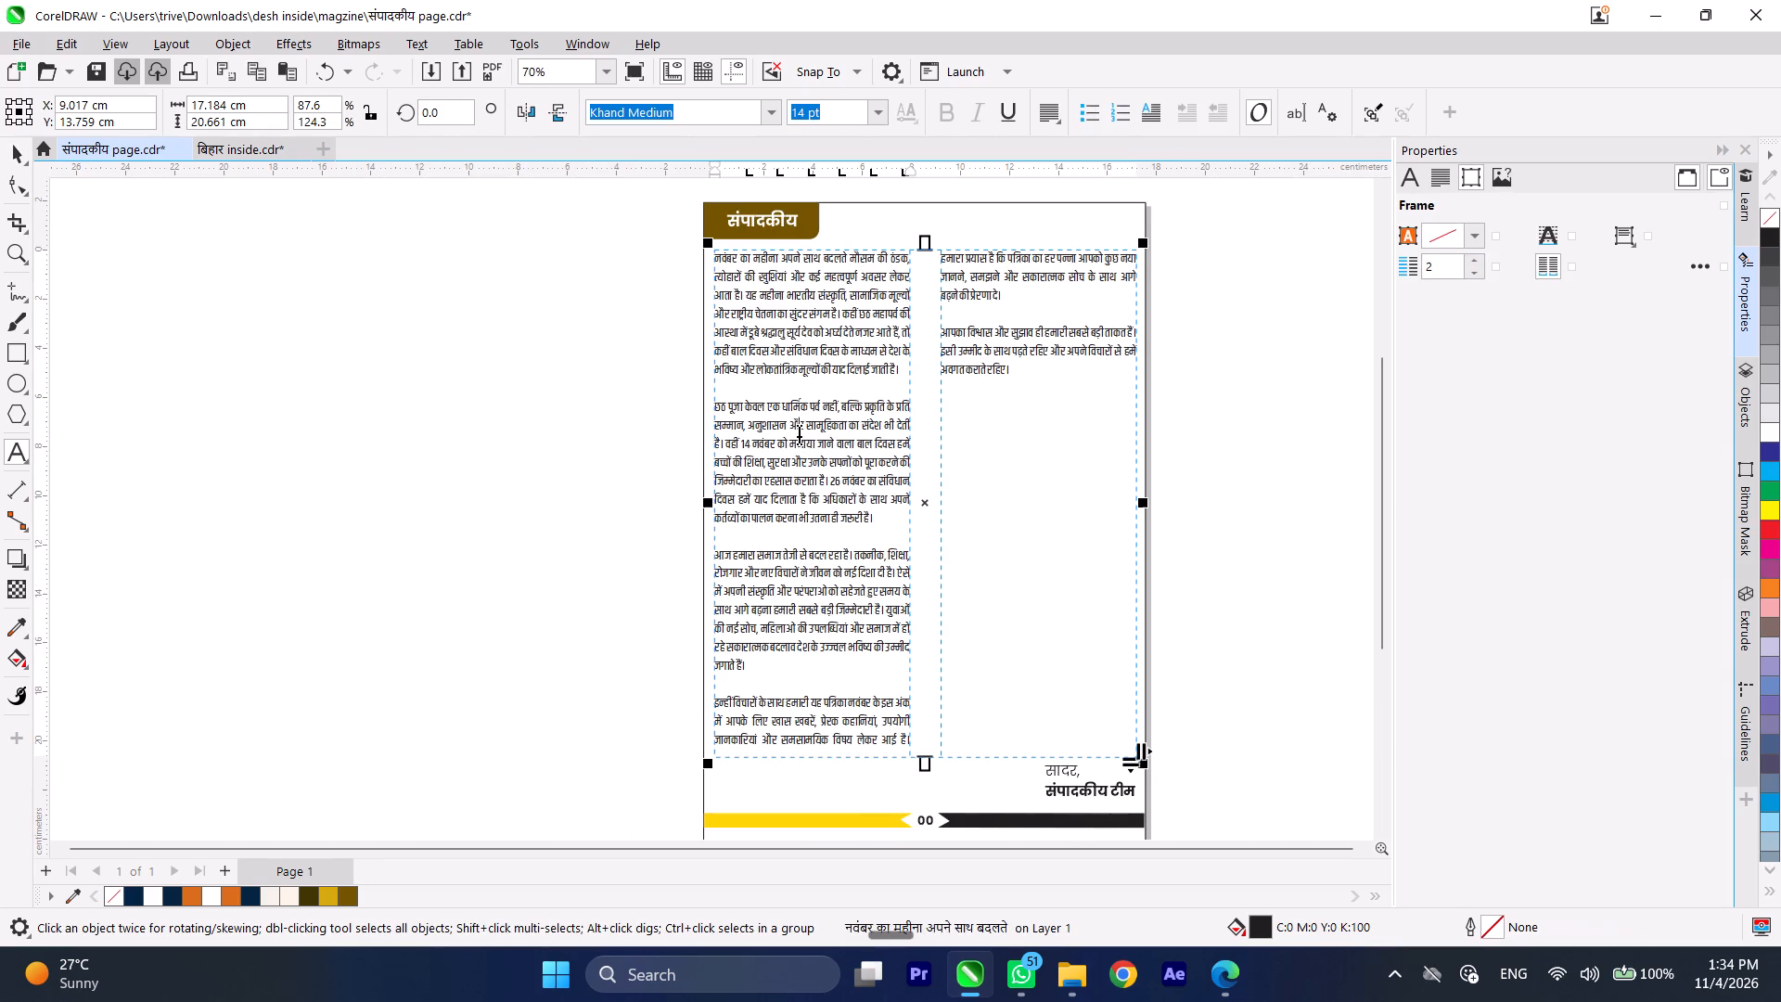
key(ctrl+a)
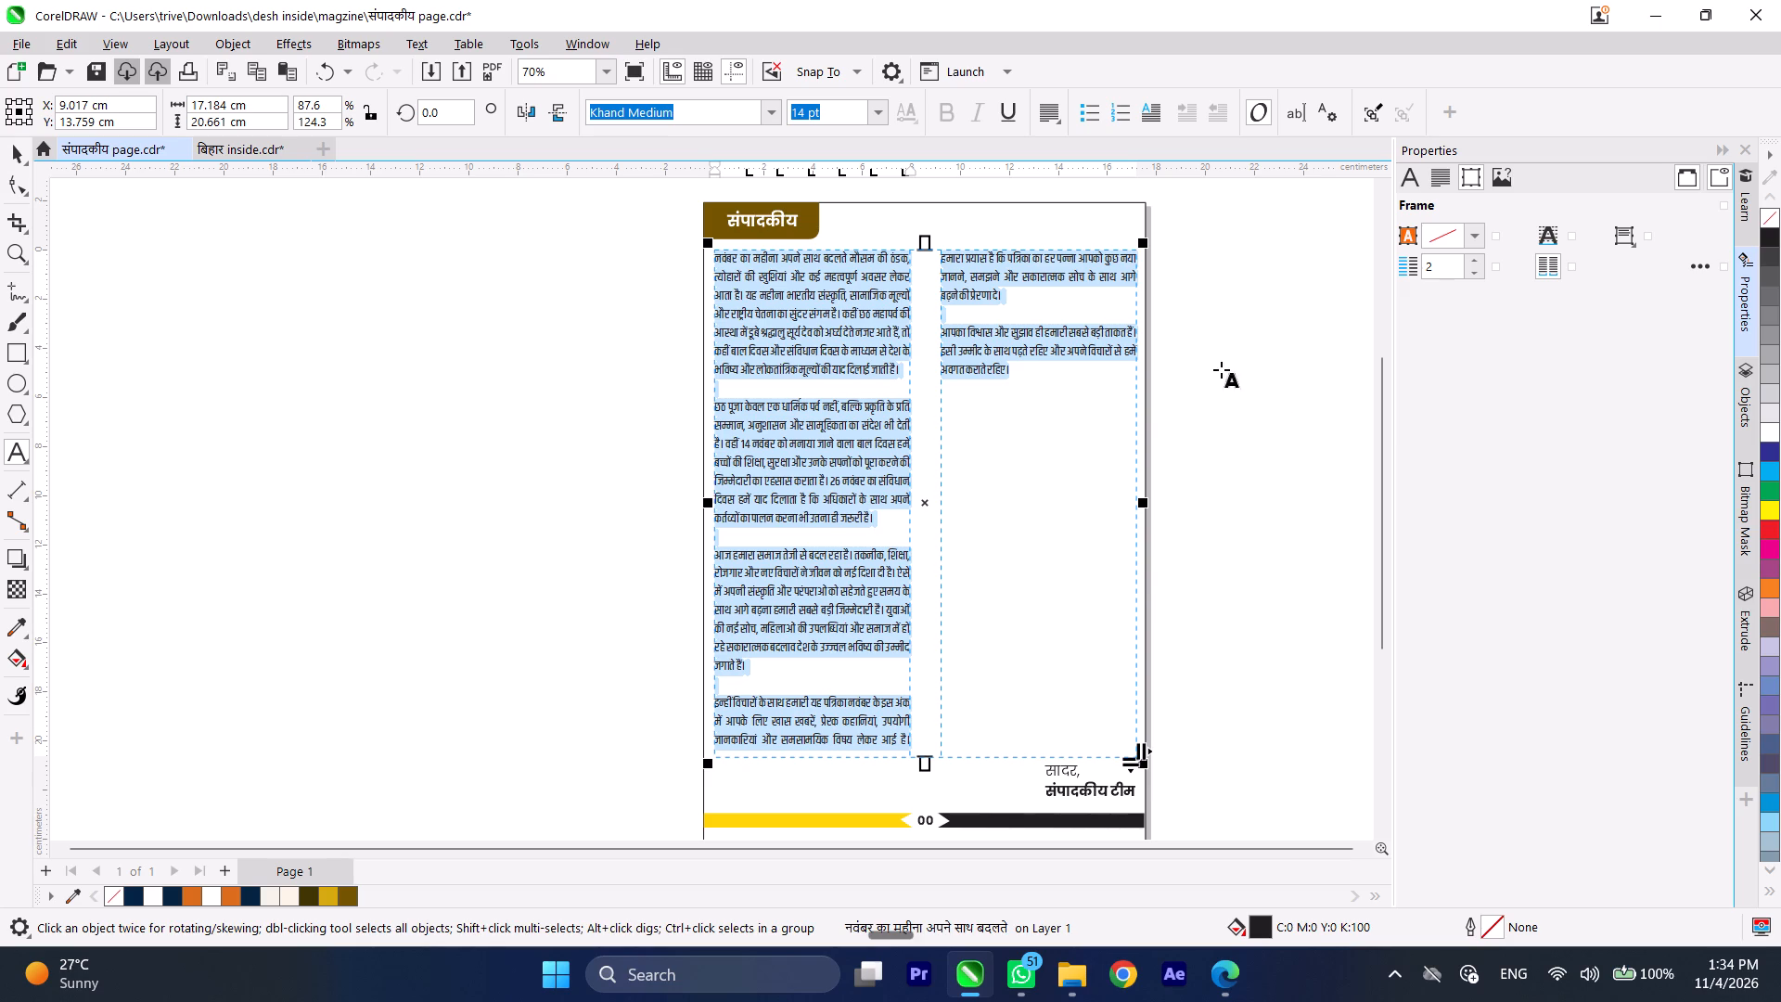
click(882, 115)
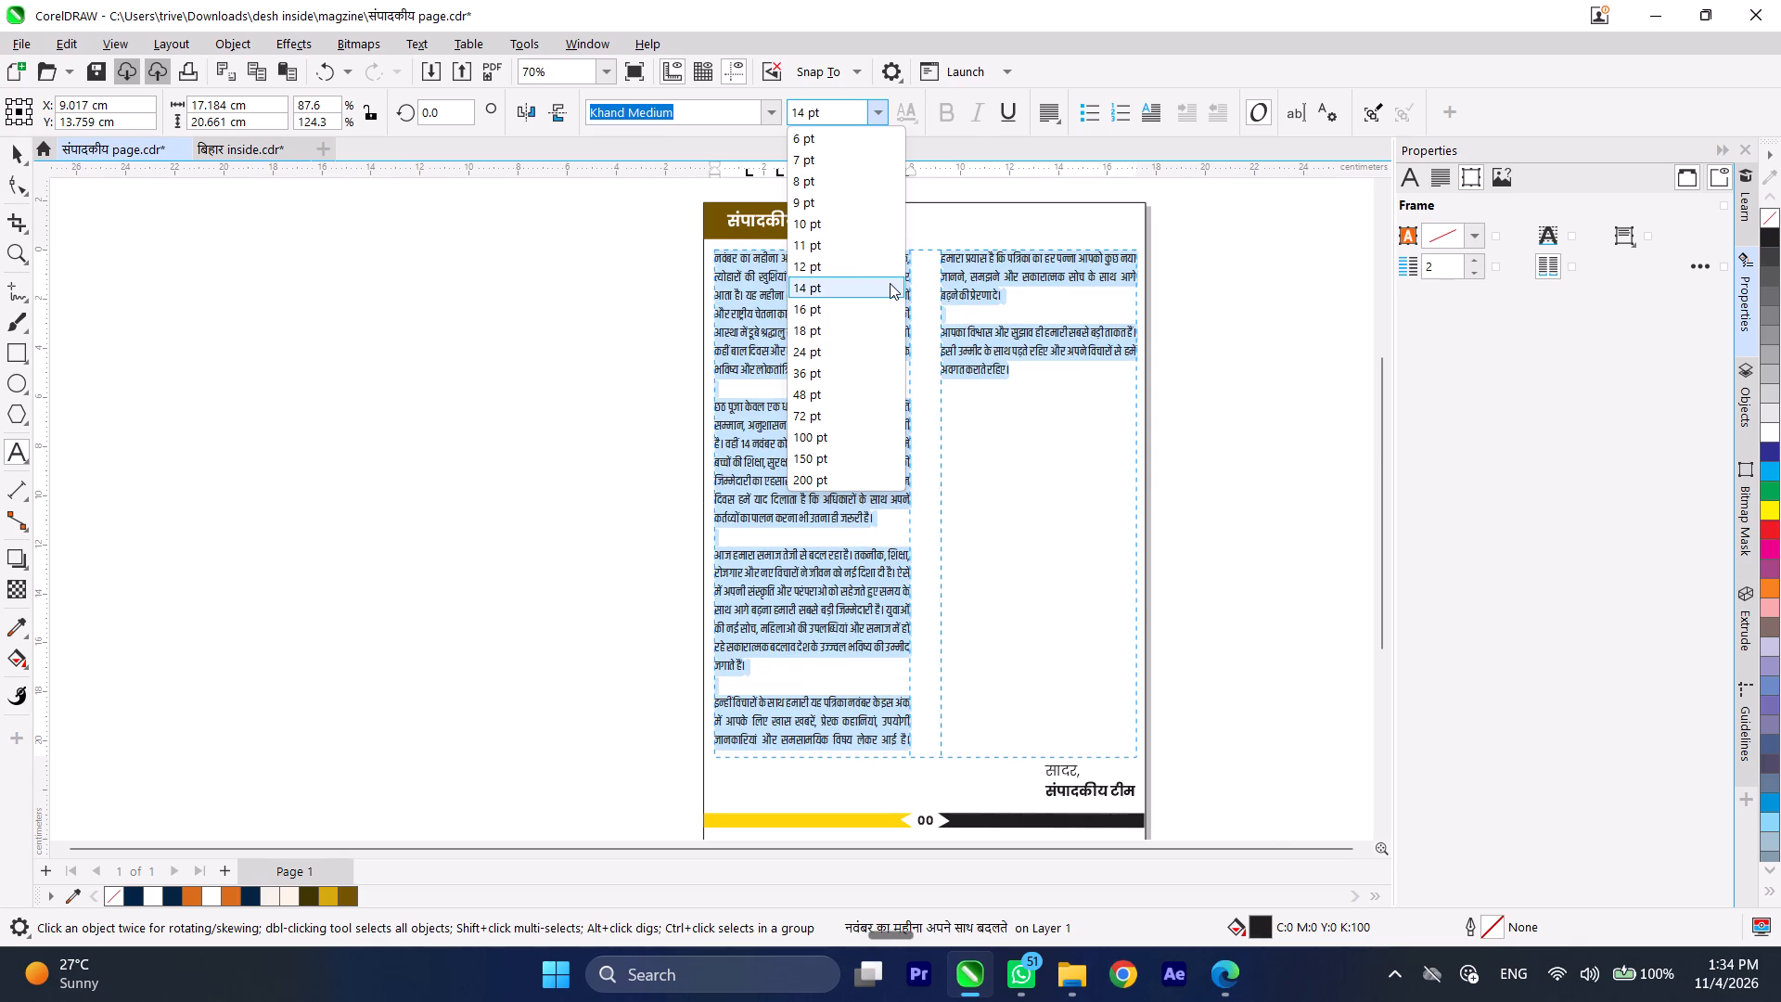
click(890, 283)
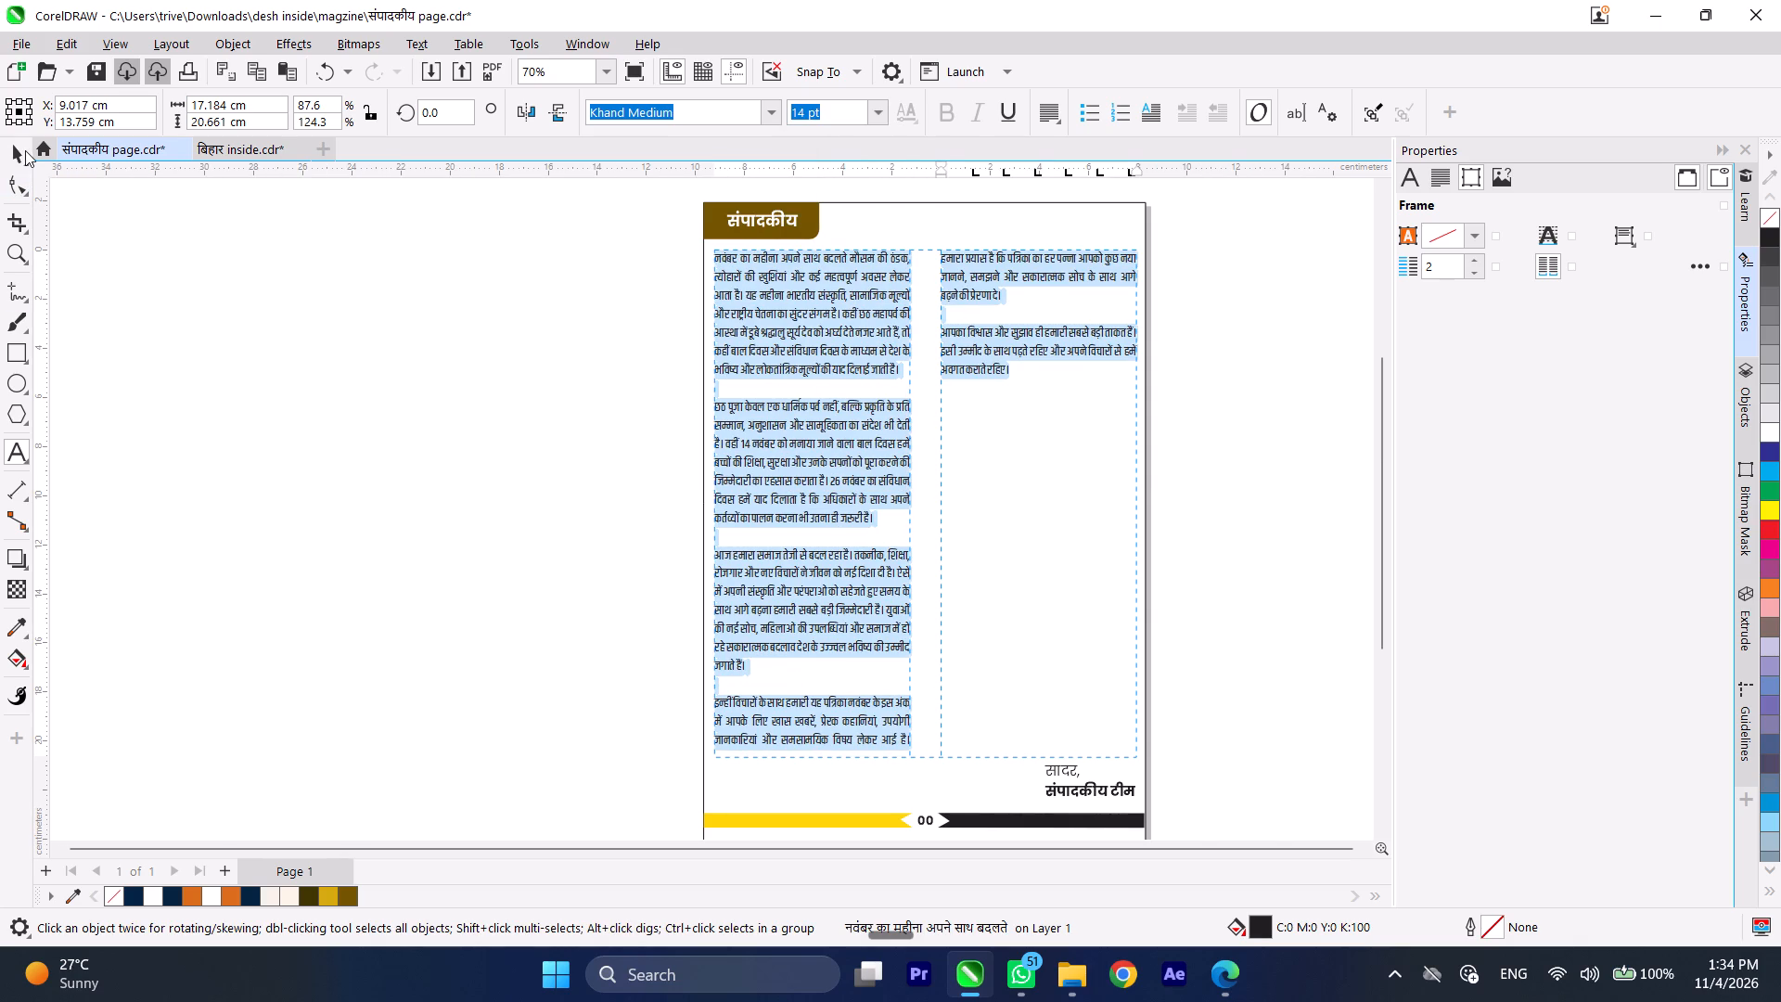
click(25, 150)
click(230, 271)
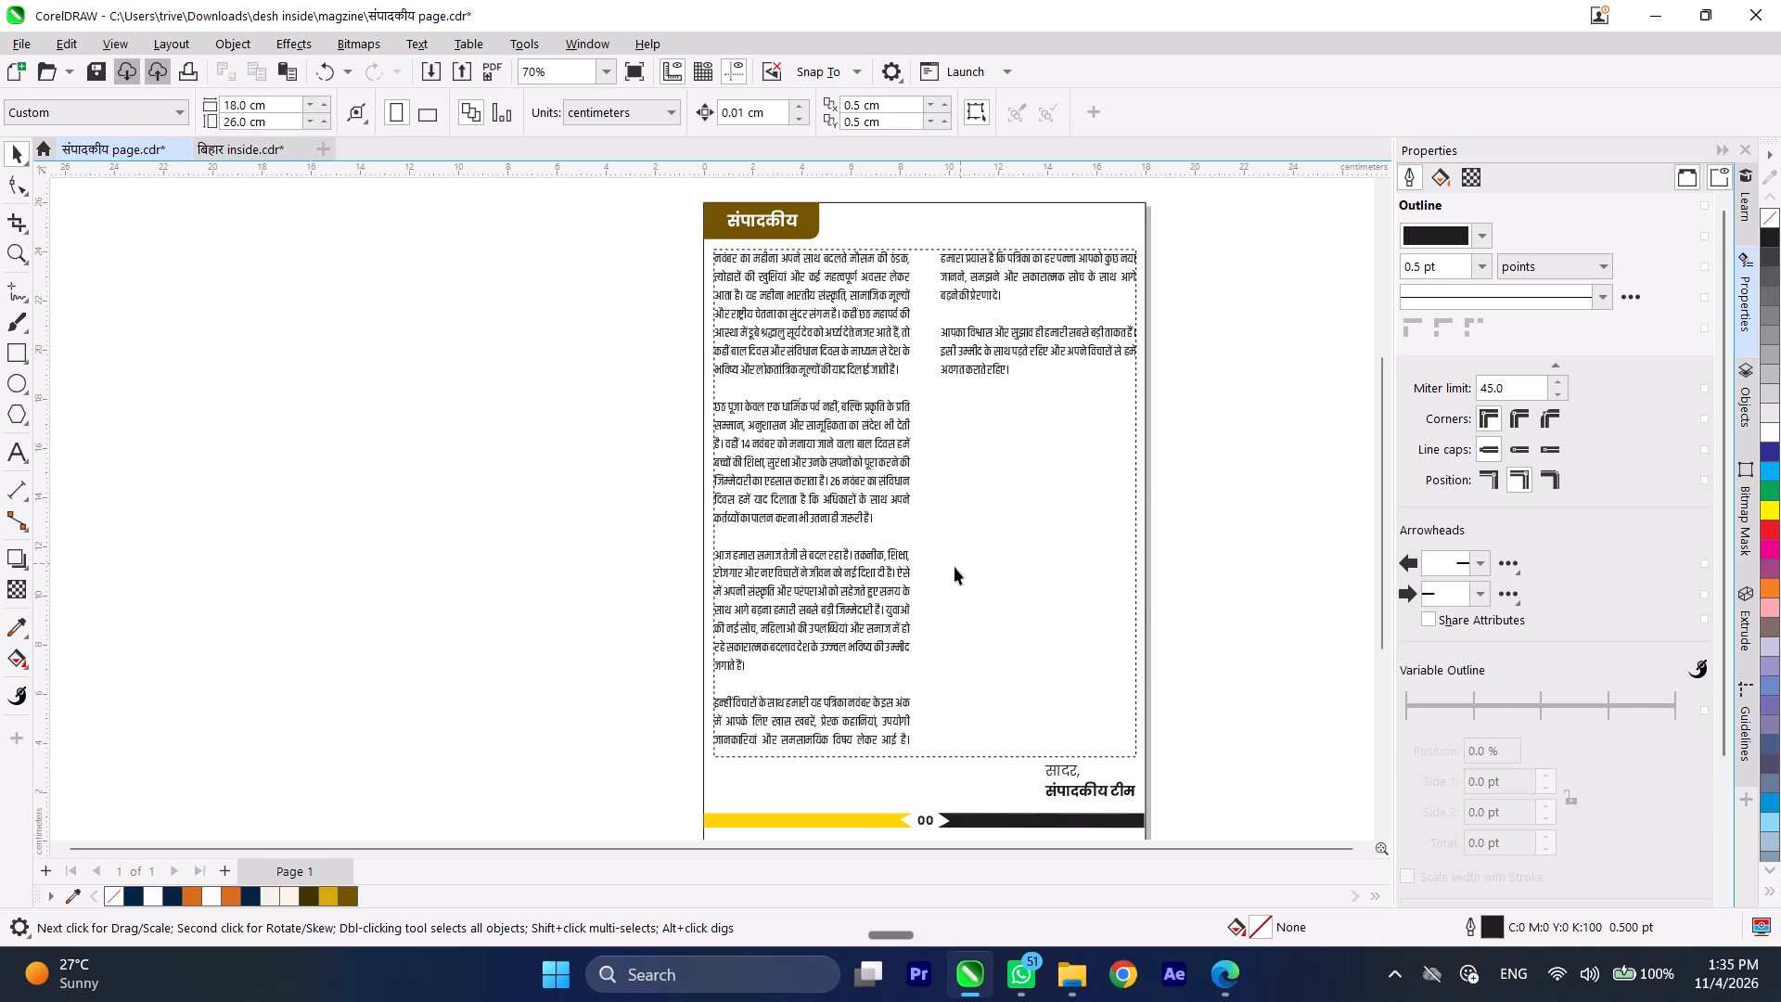
Capture a full-screen screenshot with the whole संपादकीय page in view, using the Snipping Tool.
scroll(973, 496, down, 1)
scroll(367, 524, down, 1)
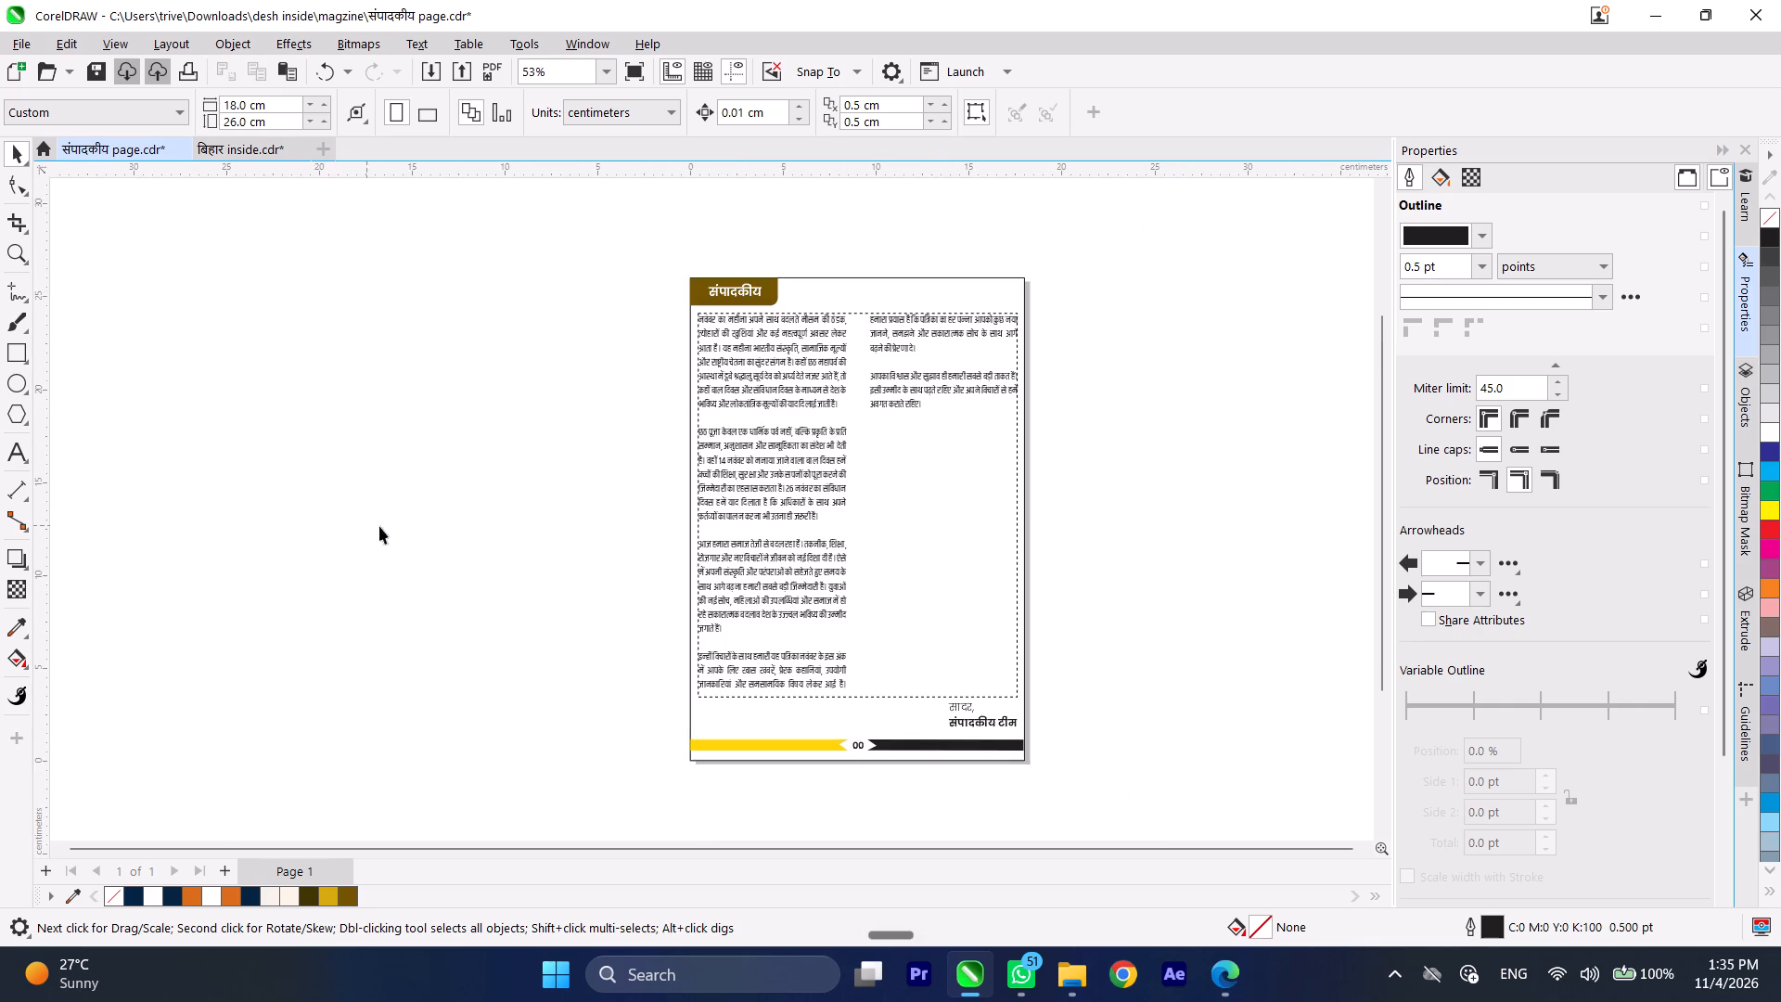
scroll(875, 464, up, 2)
scroll(898, 435, down, 1)
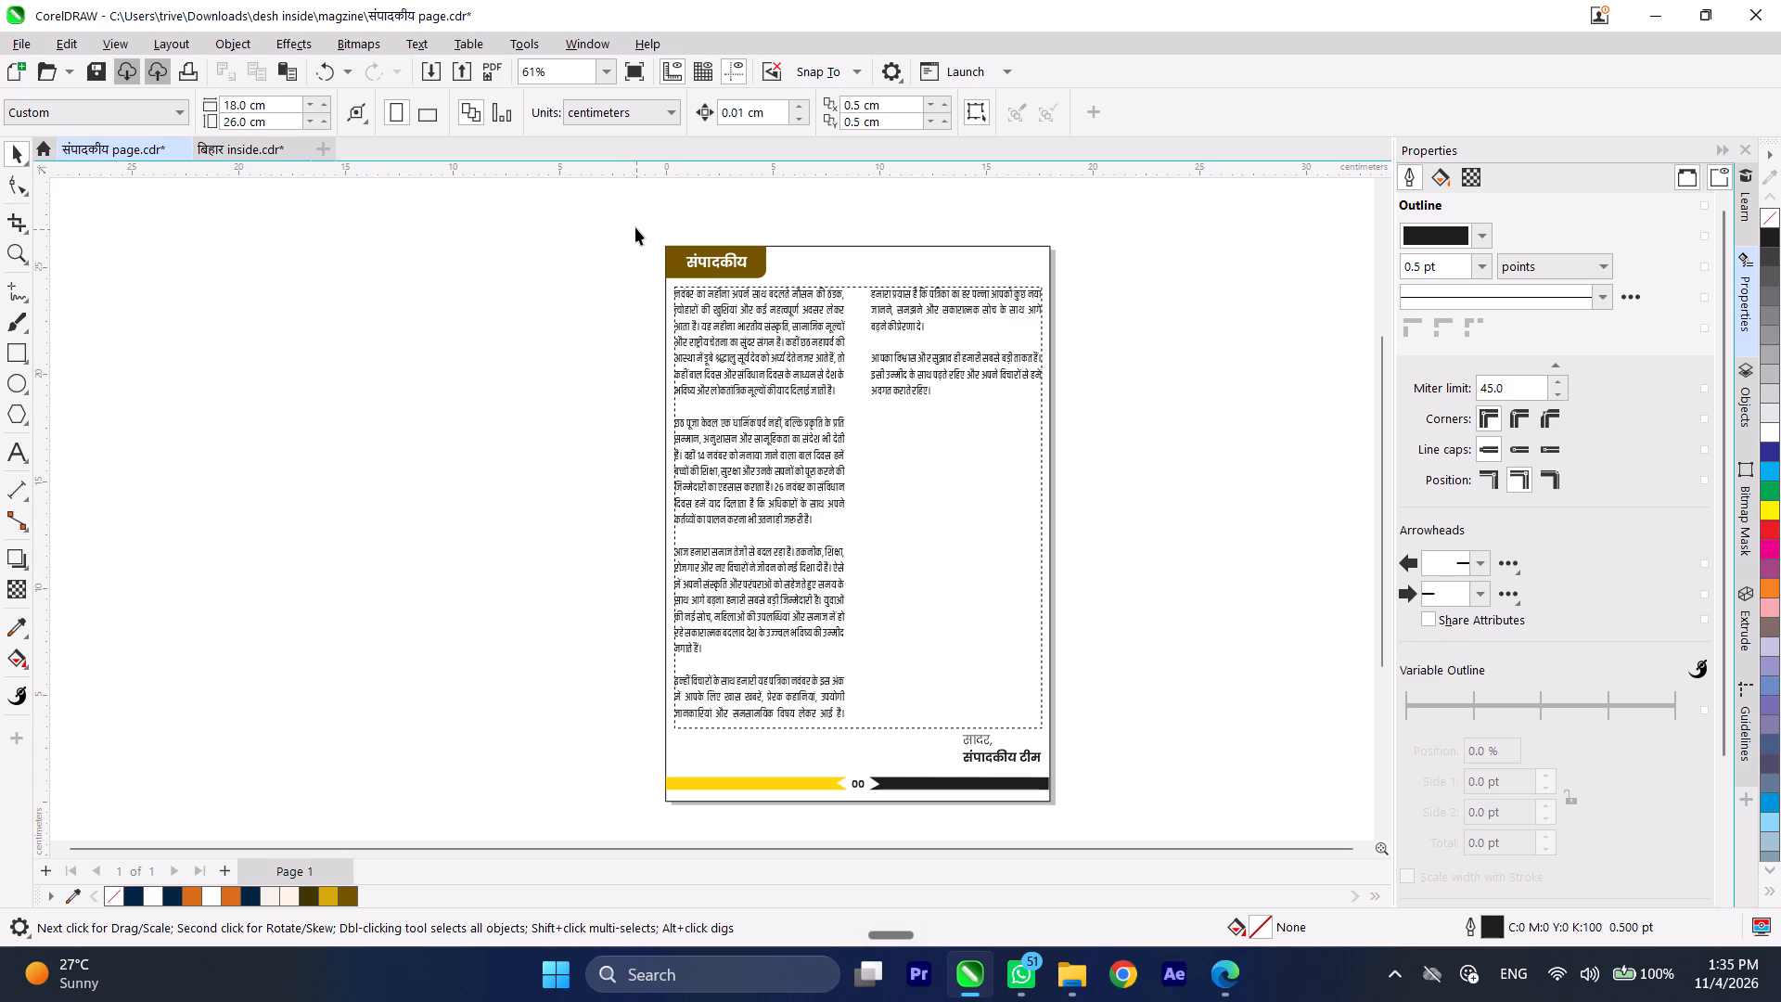
key(Print)
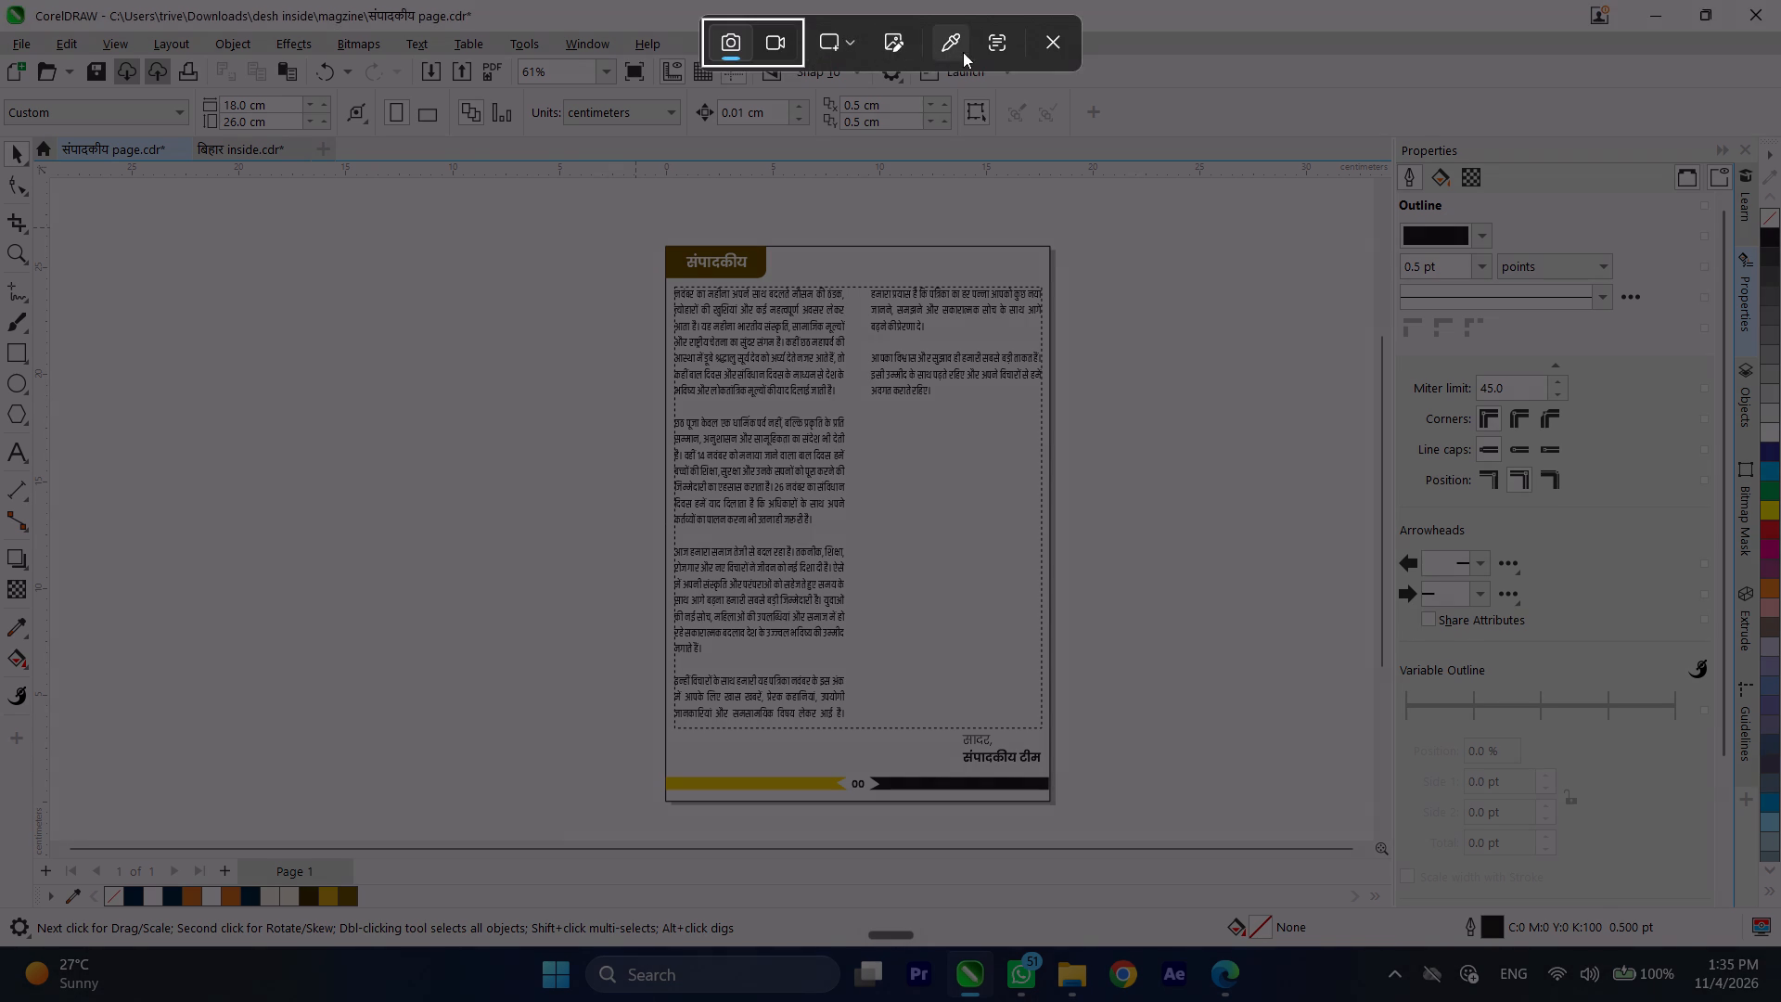
click(855, 55)
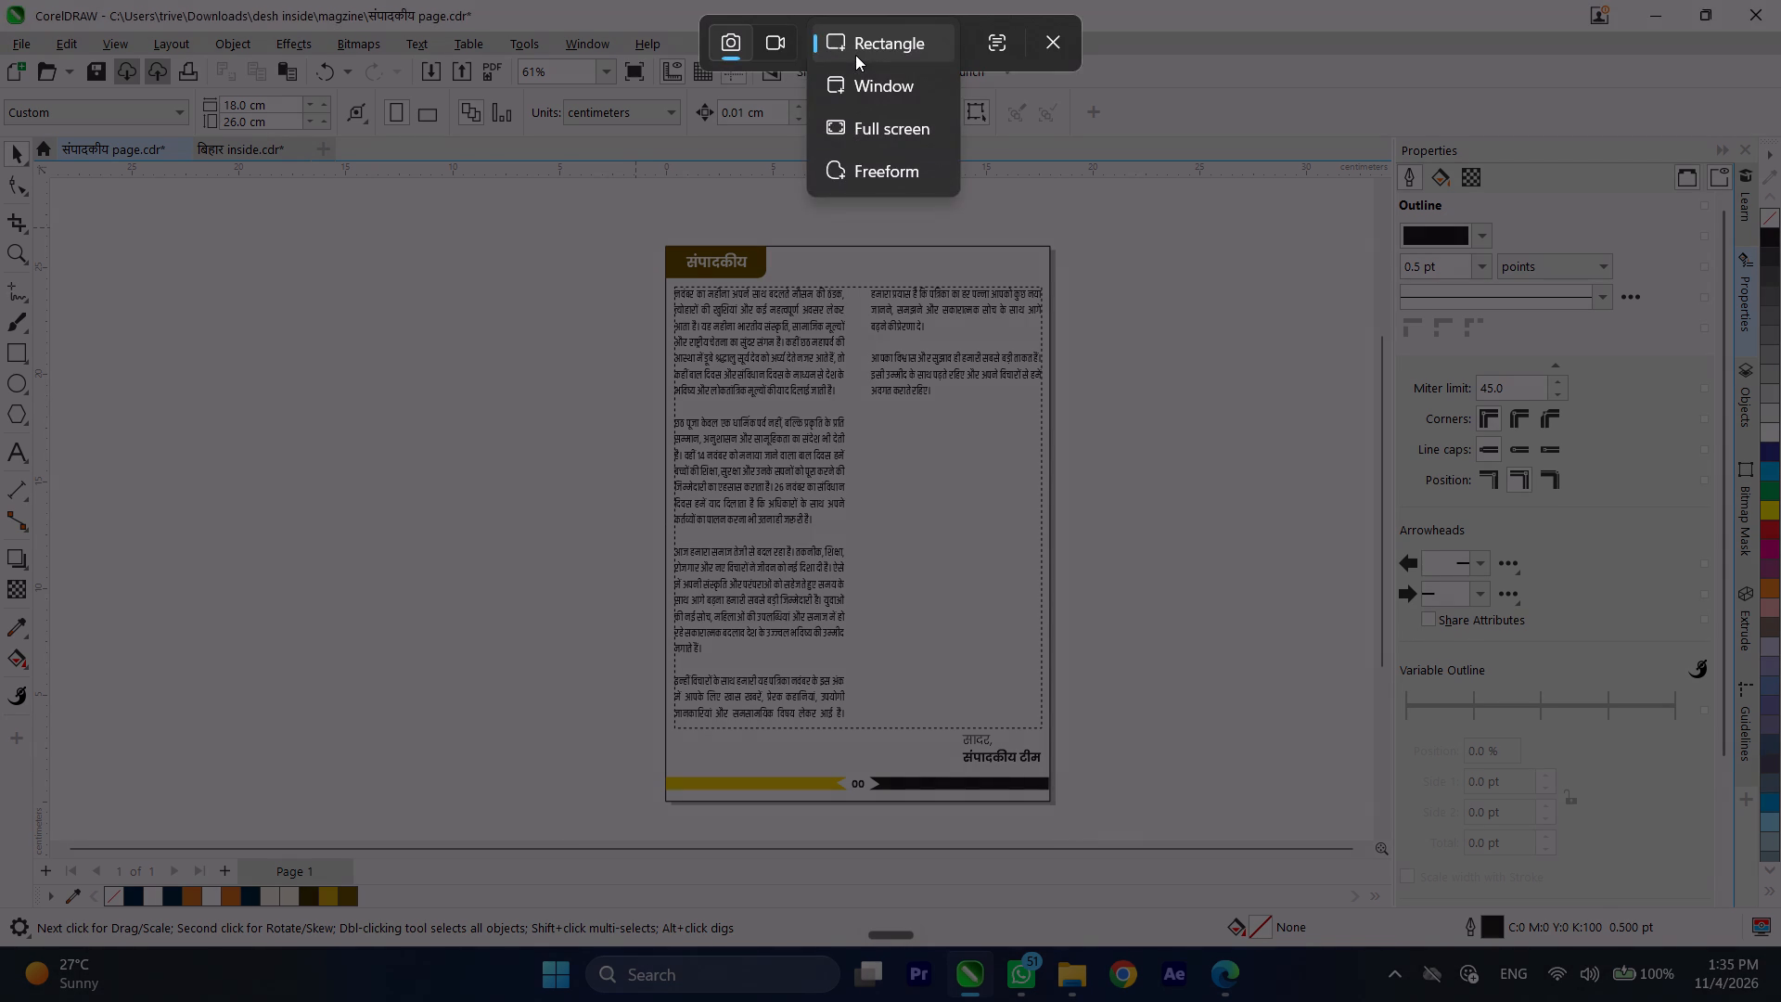
click(865, 123)
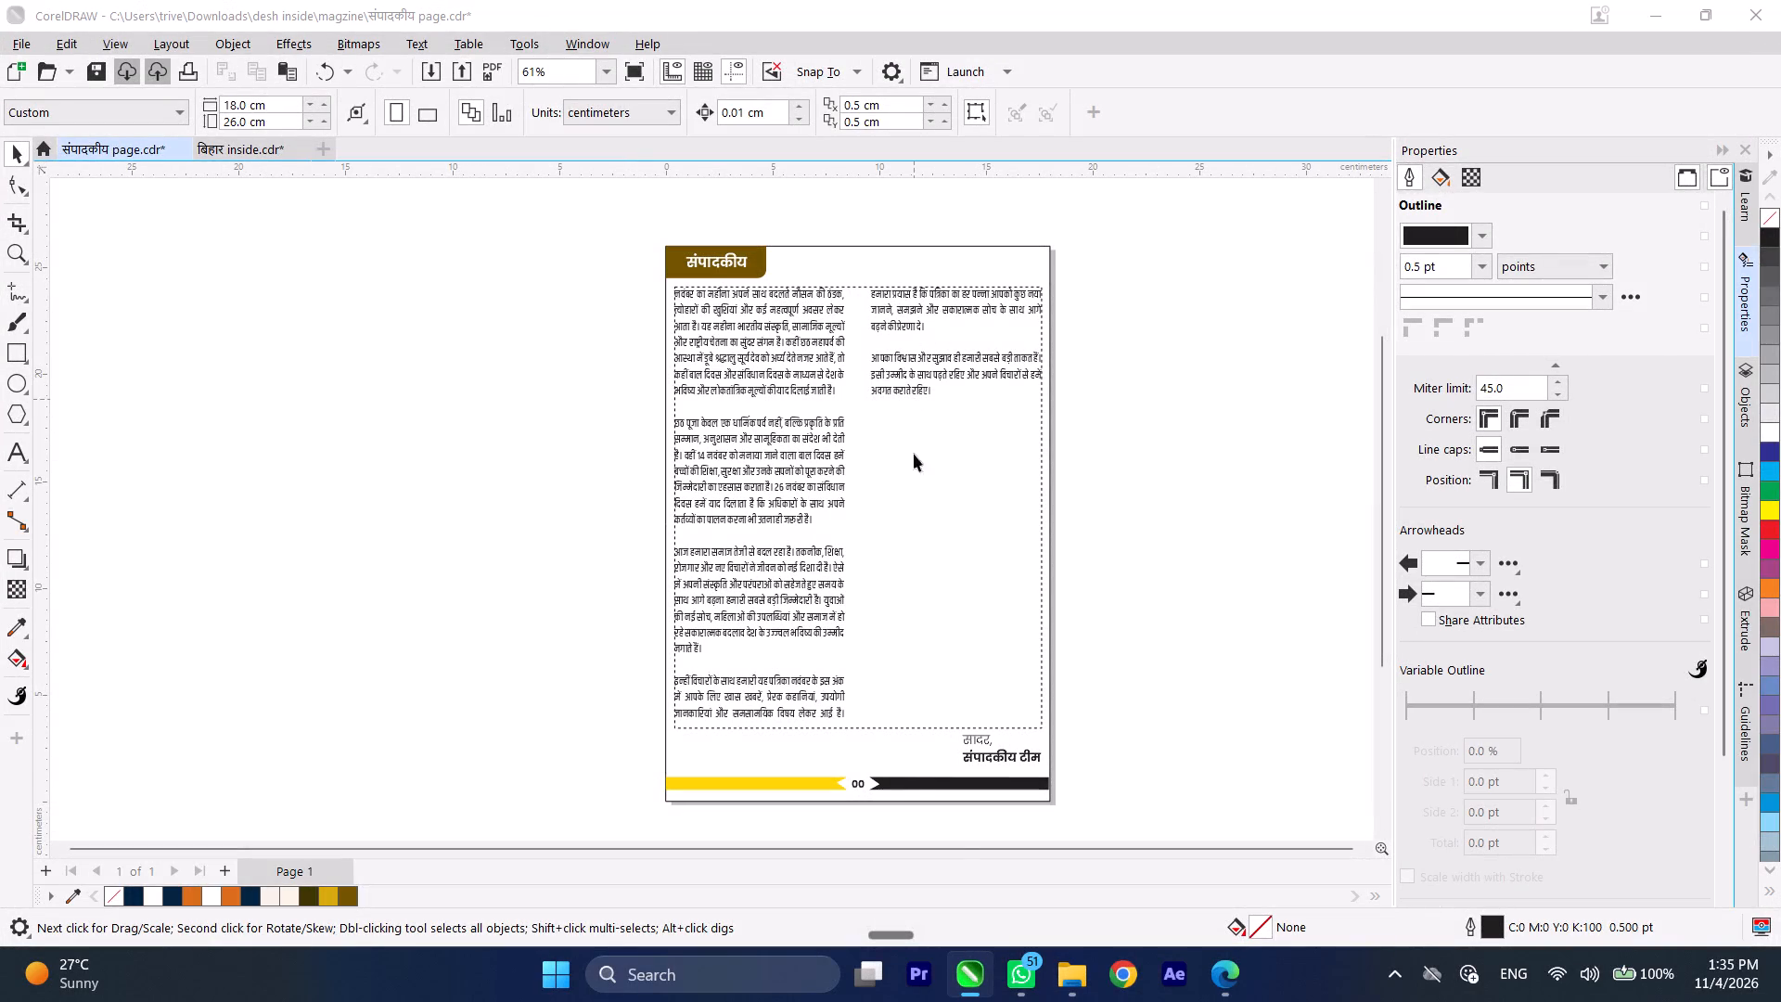
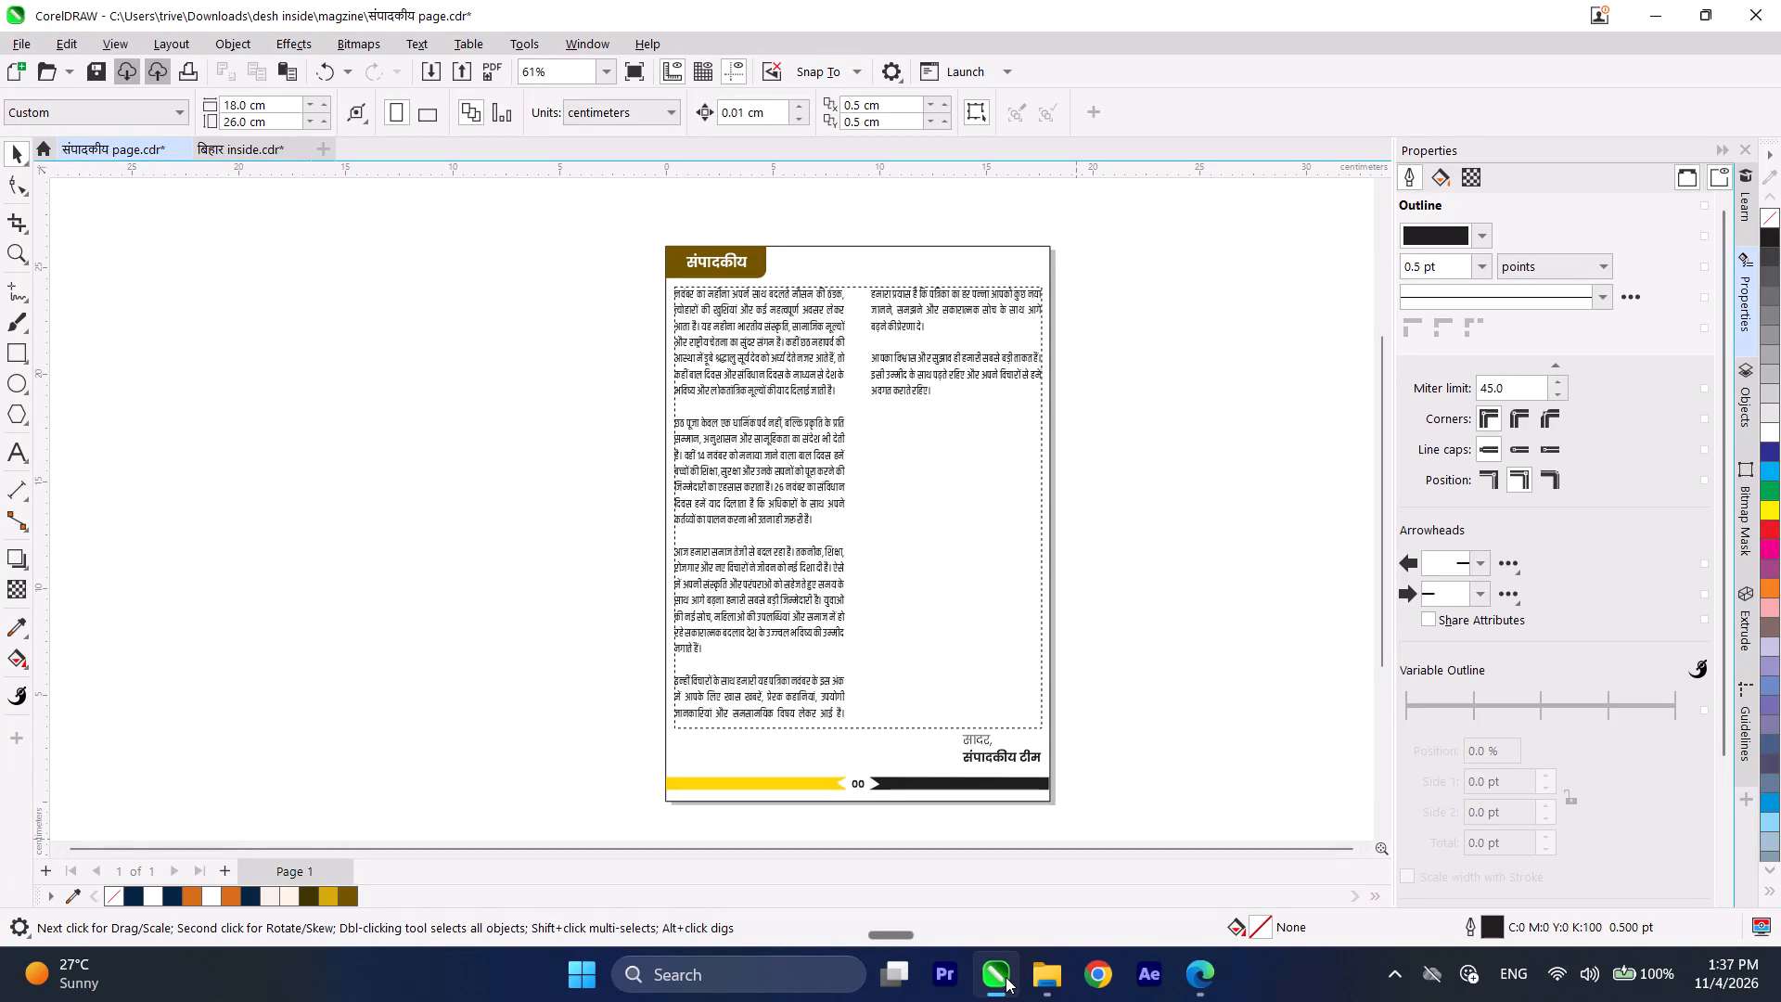
Reveal the hidden background app icons in the Windows system tray.
click(1393, 978)
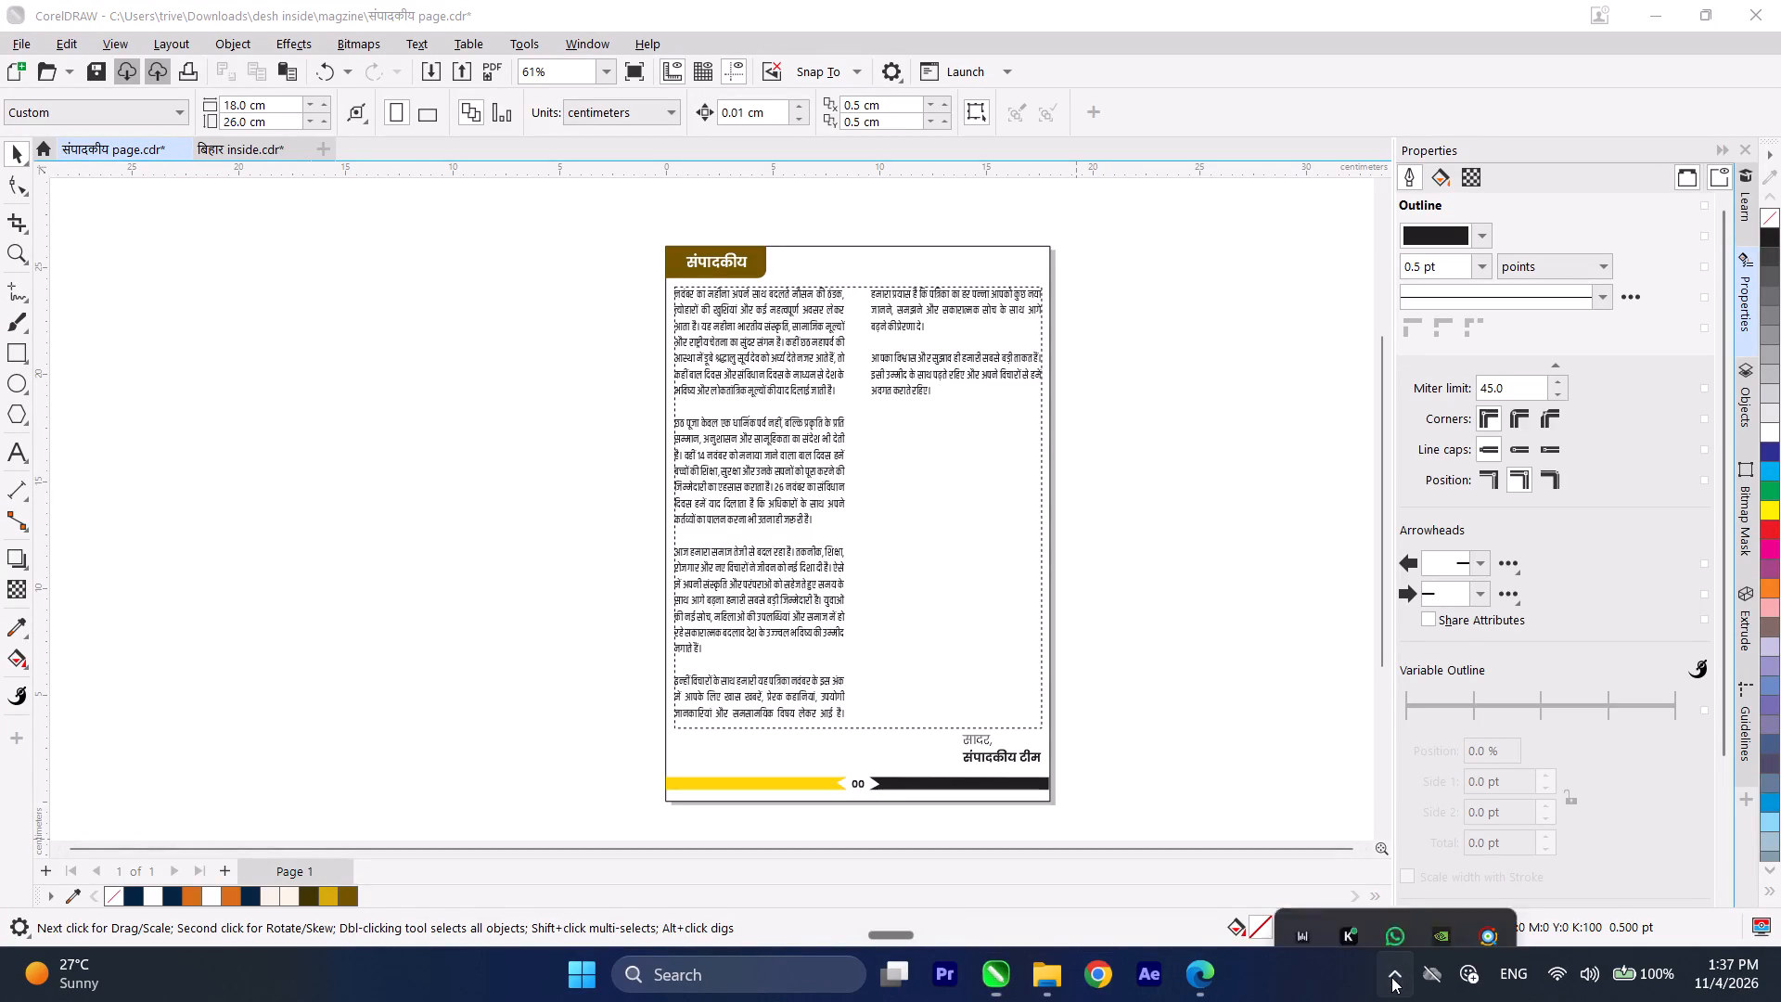